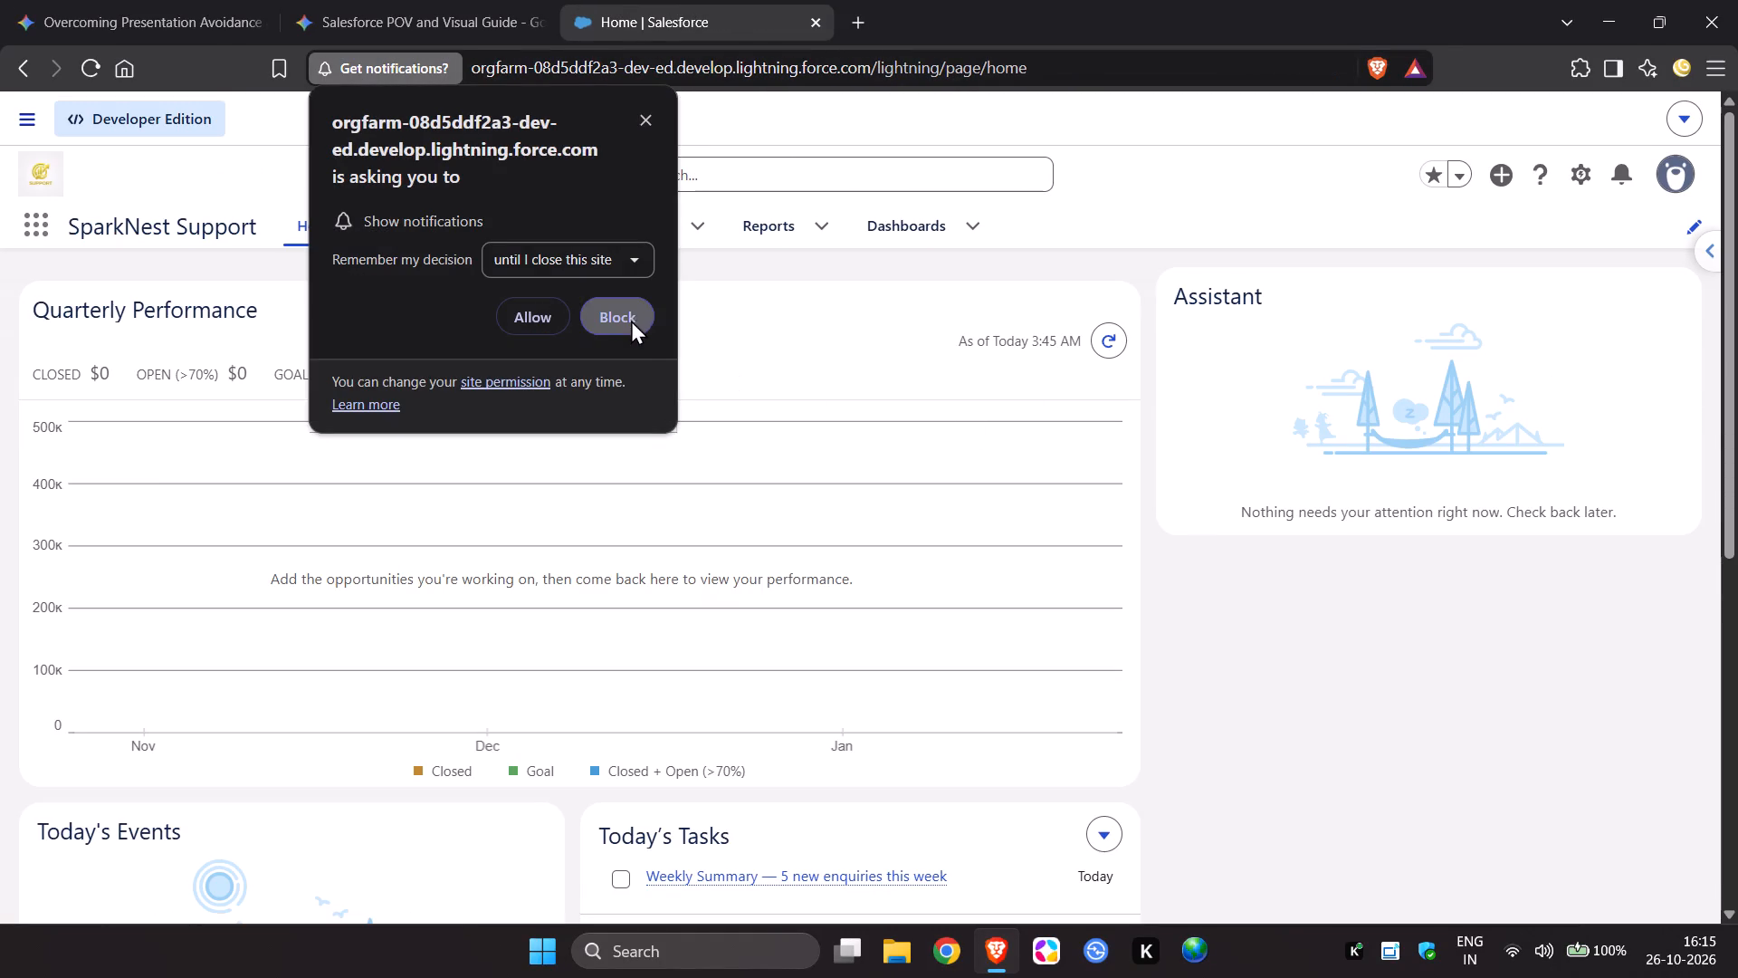
Block the Salesforce site's request to show notifications.
{"action": "left_click", "coordinate": [628, 313]}
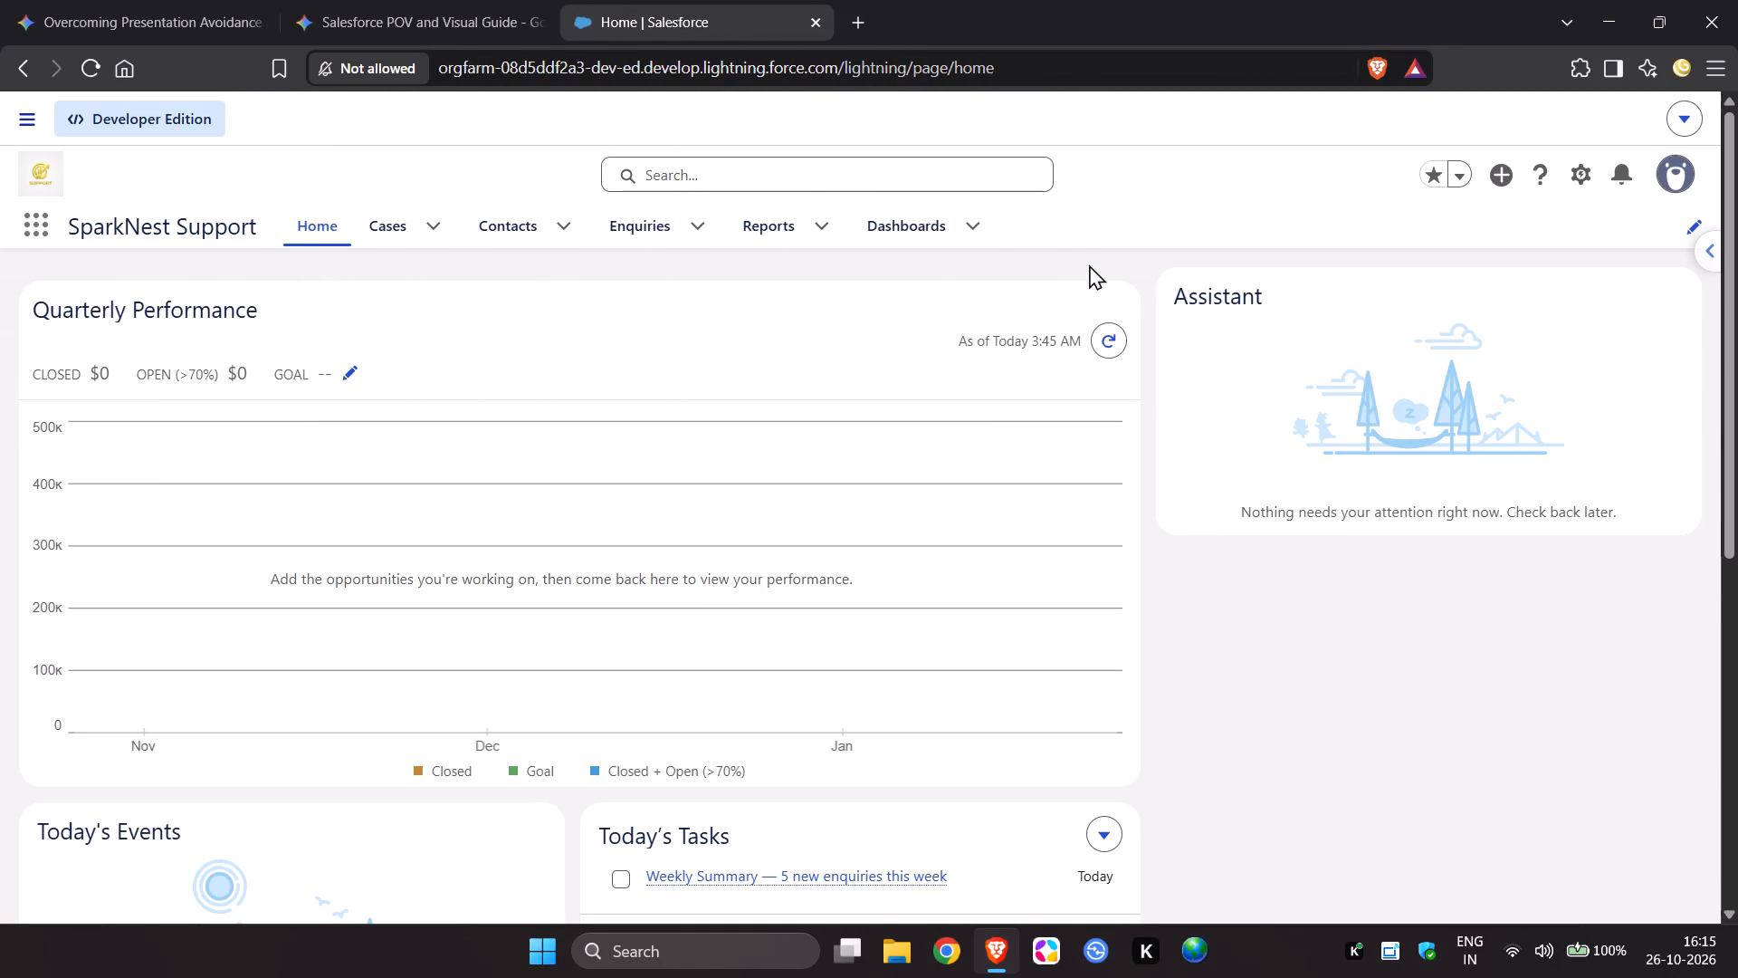
Go to the recent reports, dismiss the Unified Analytics Home promotion and open Sample Flow Report: Screen Flows.
{"action": "left_click", "coordinate": [794, 233]}
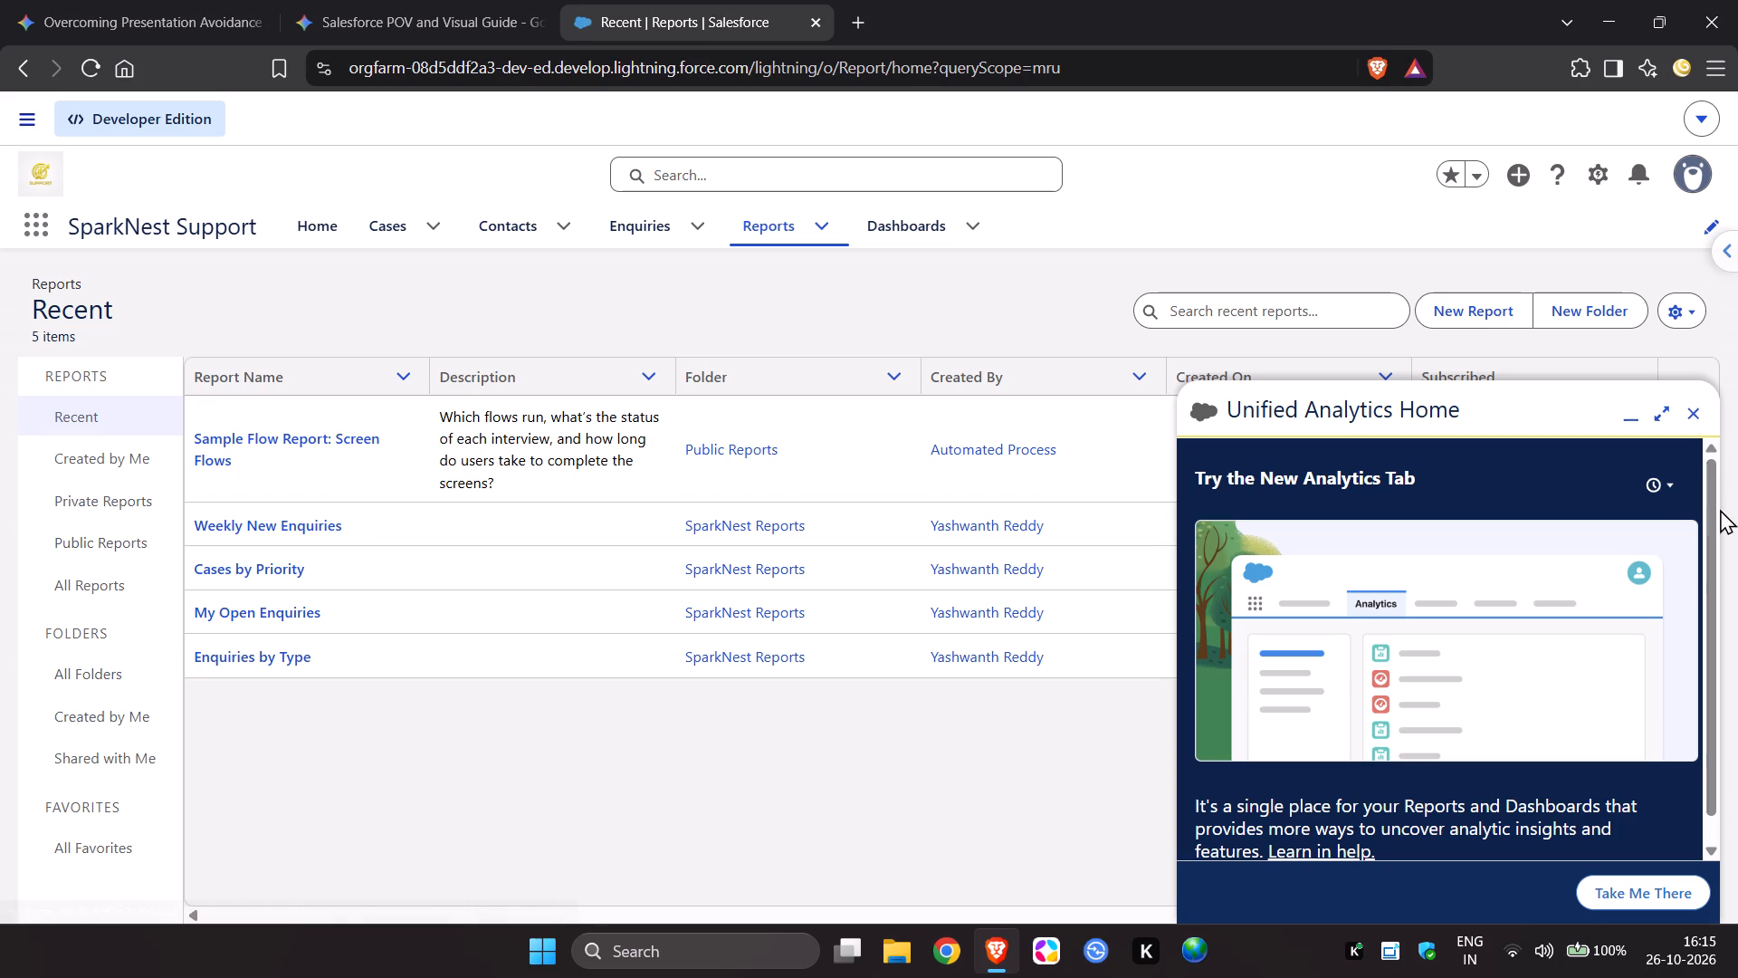
{"action": "left_click", "coordinate": [1693, 417]}
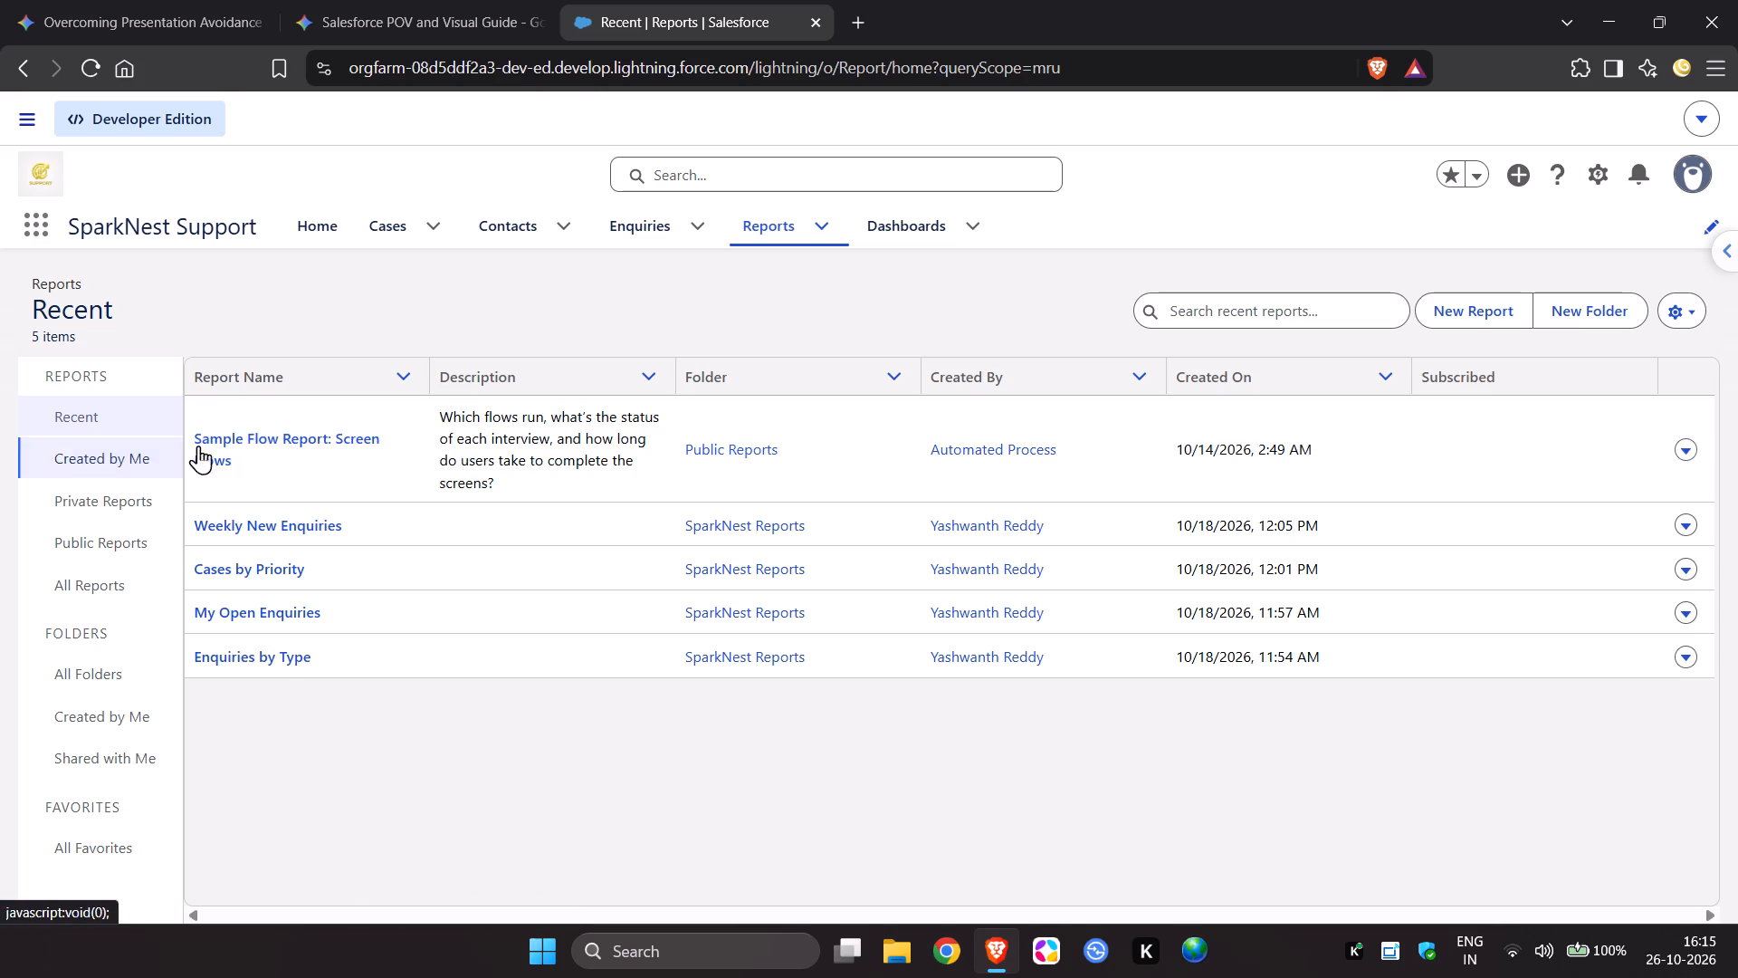
{"action": "left_click", "coordinate": [275, 432]}
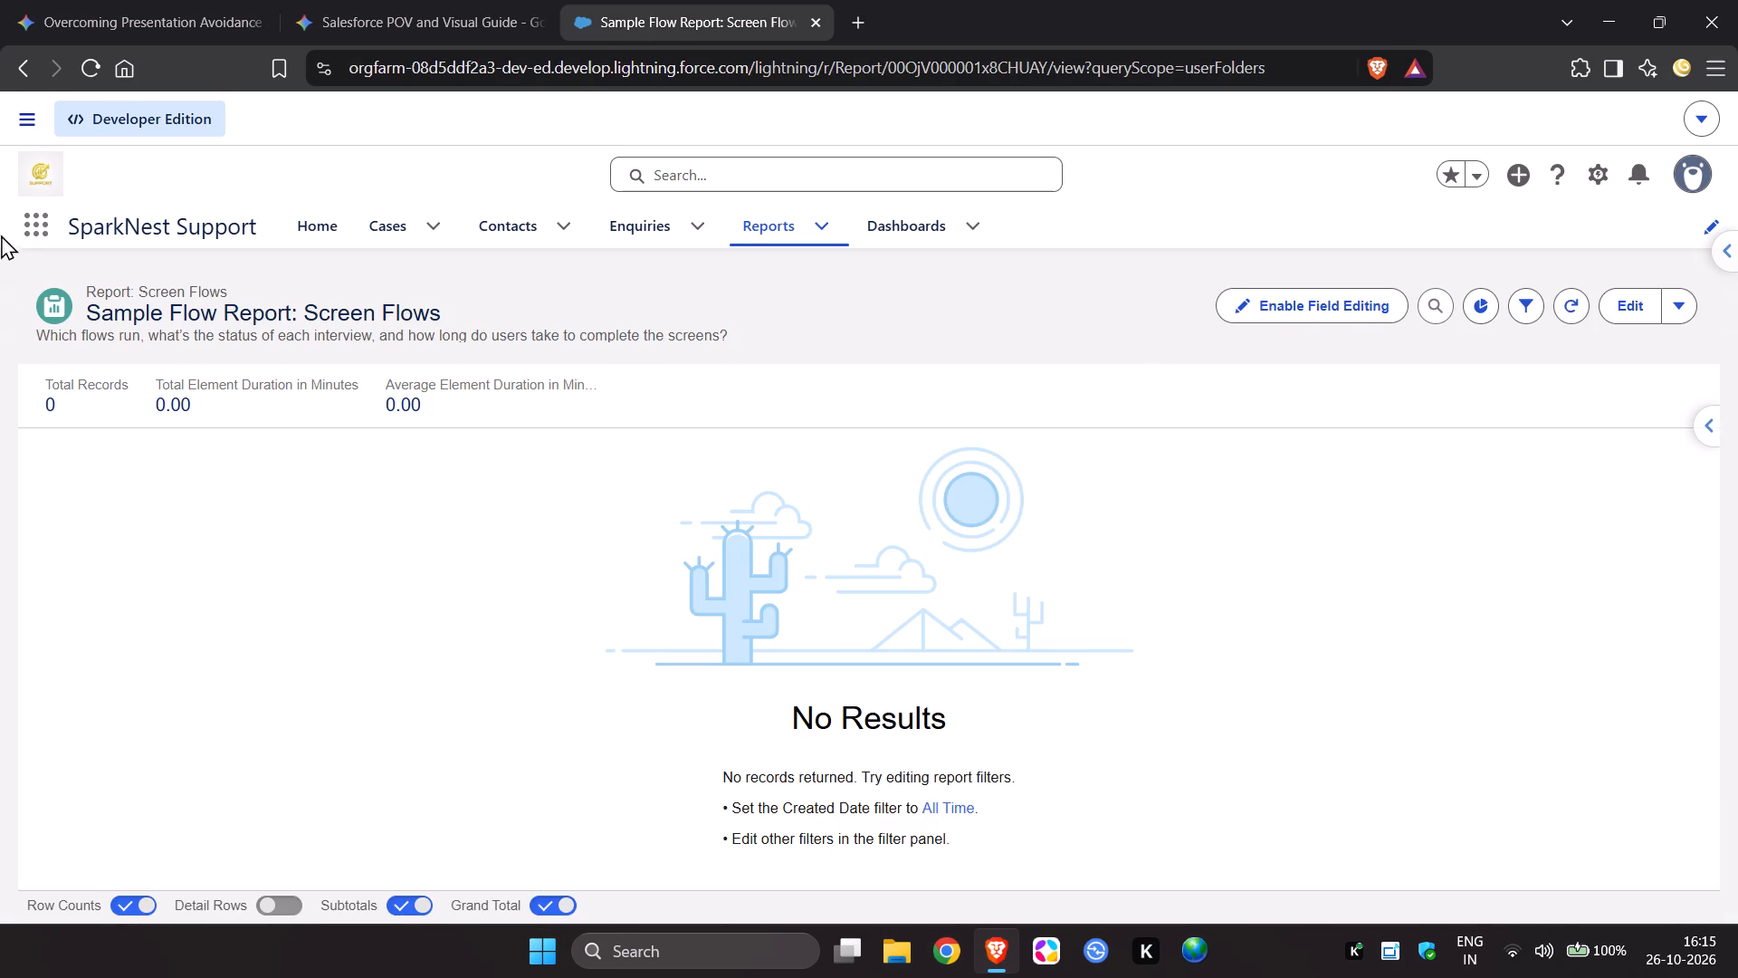
Return to the reports list and open the SparkNest Reports folder among the folders created by me.
{"action": "left_click", "coordinate": [762, 223]}
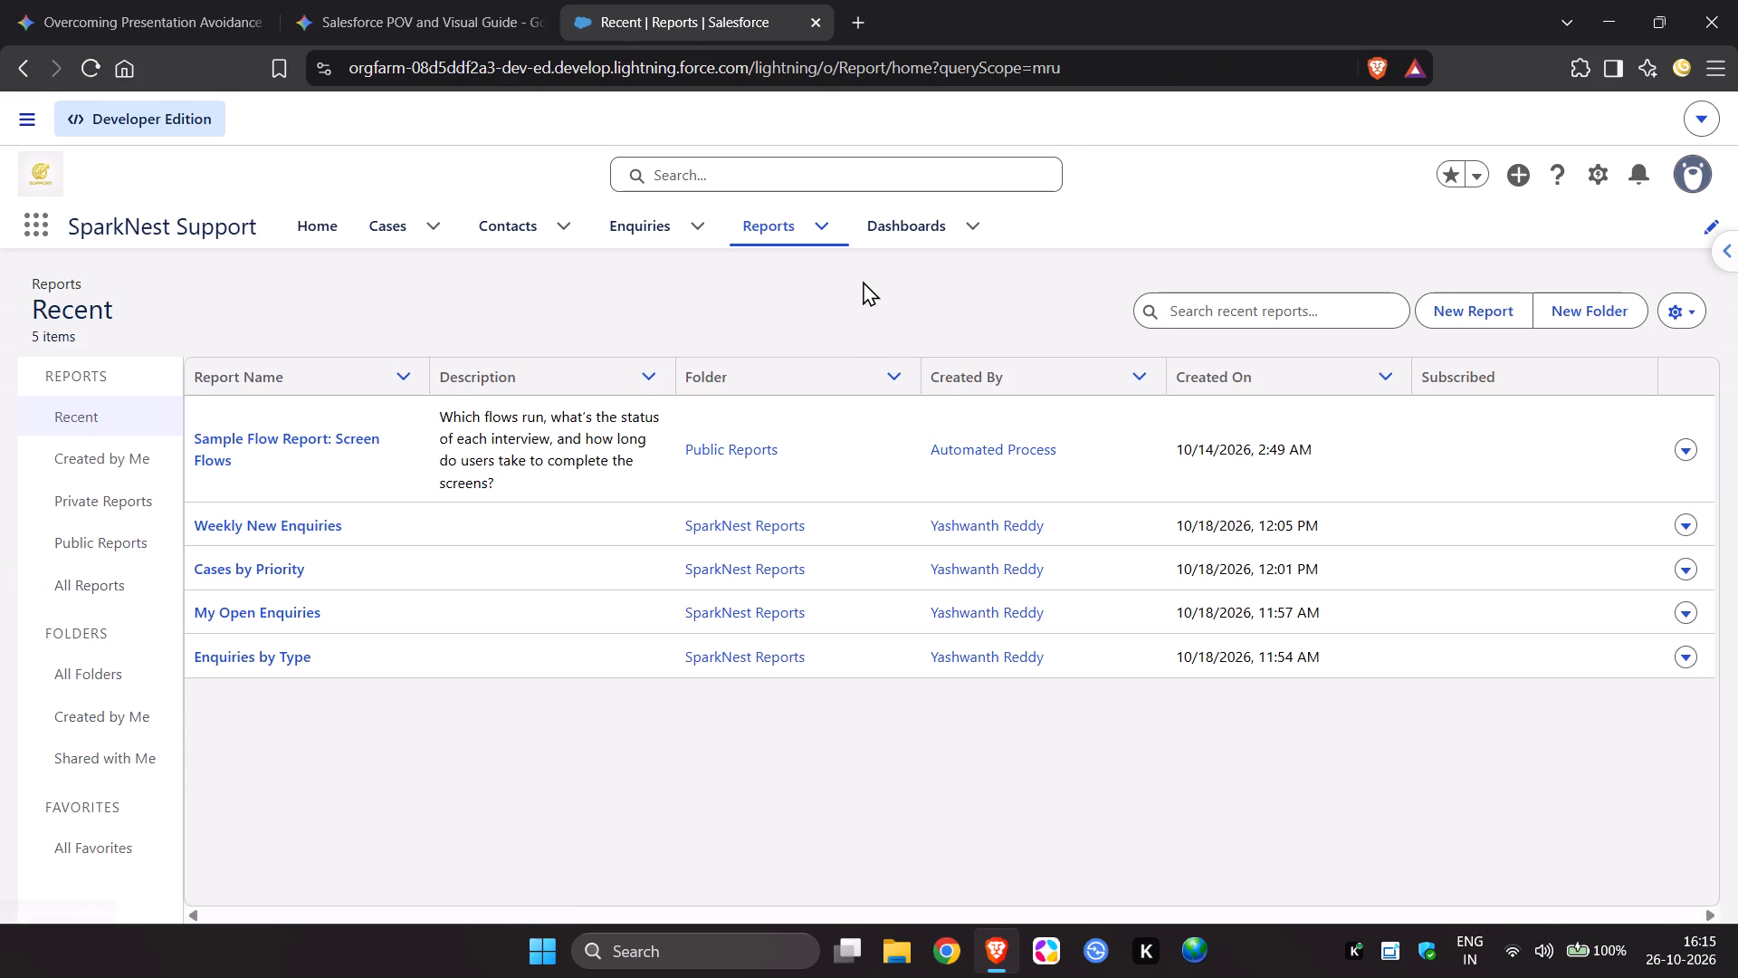
{"action": "left_click", "coordinate": [821, 234]}
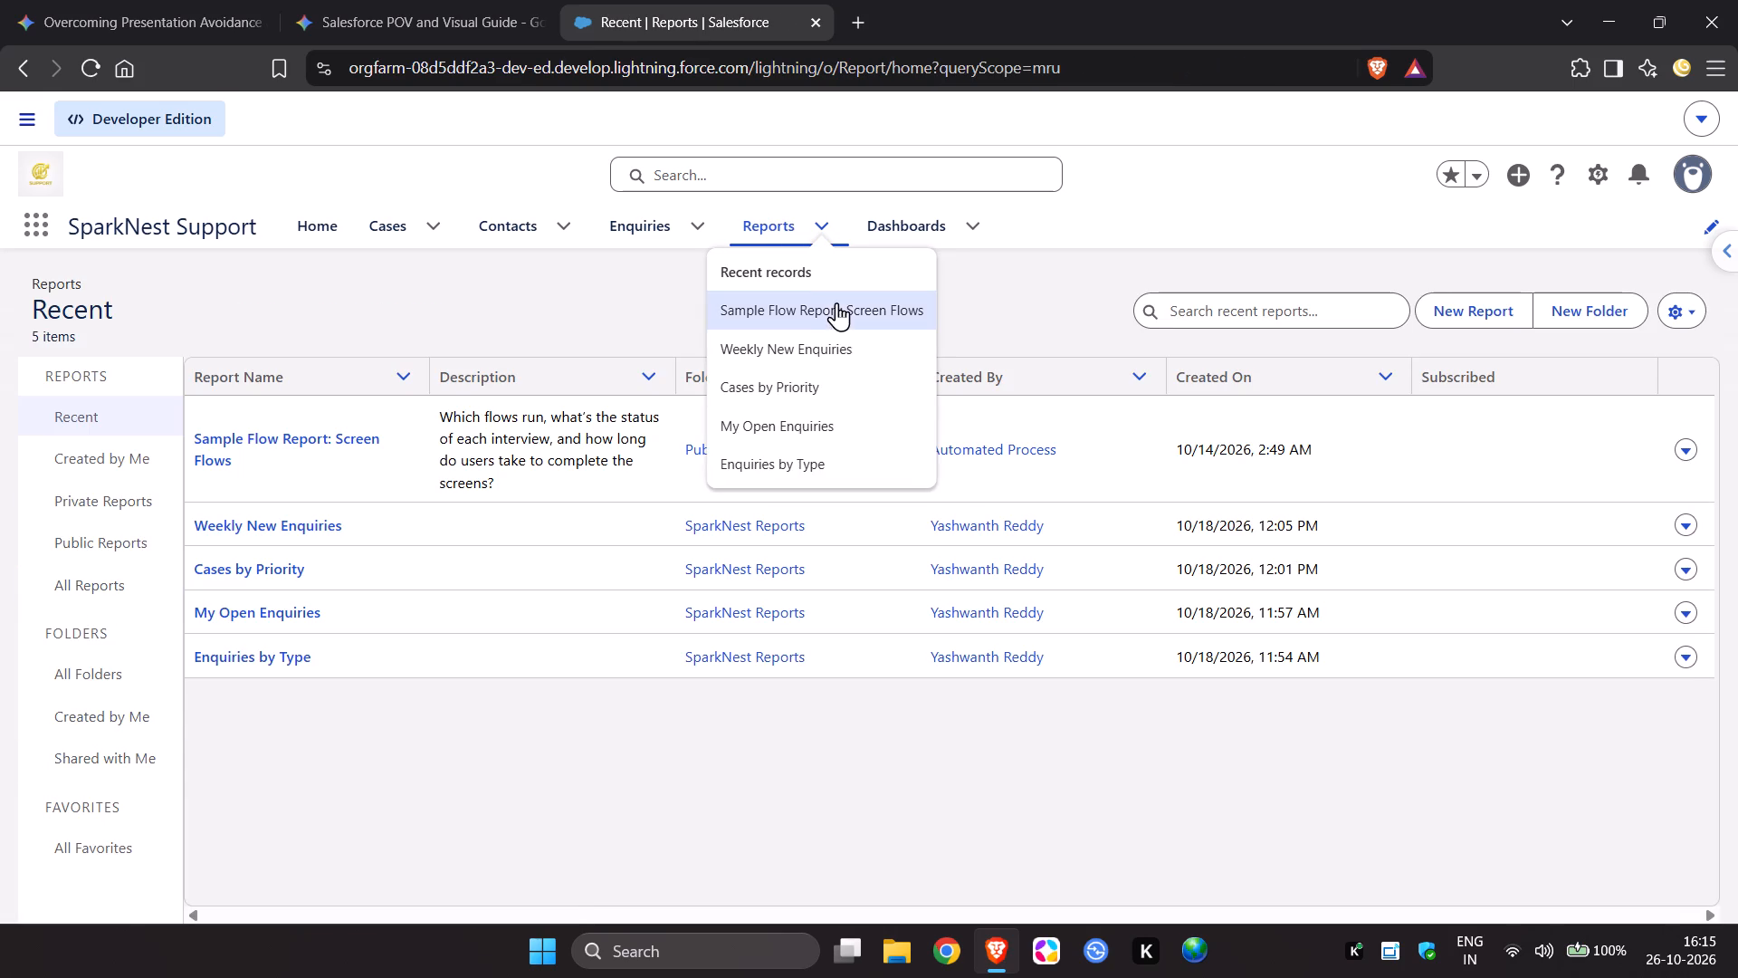
{"action": "left_click", "coordinate": [464, 283]}
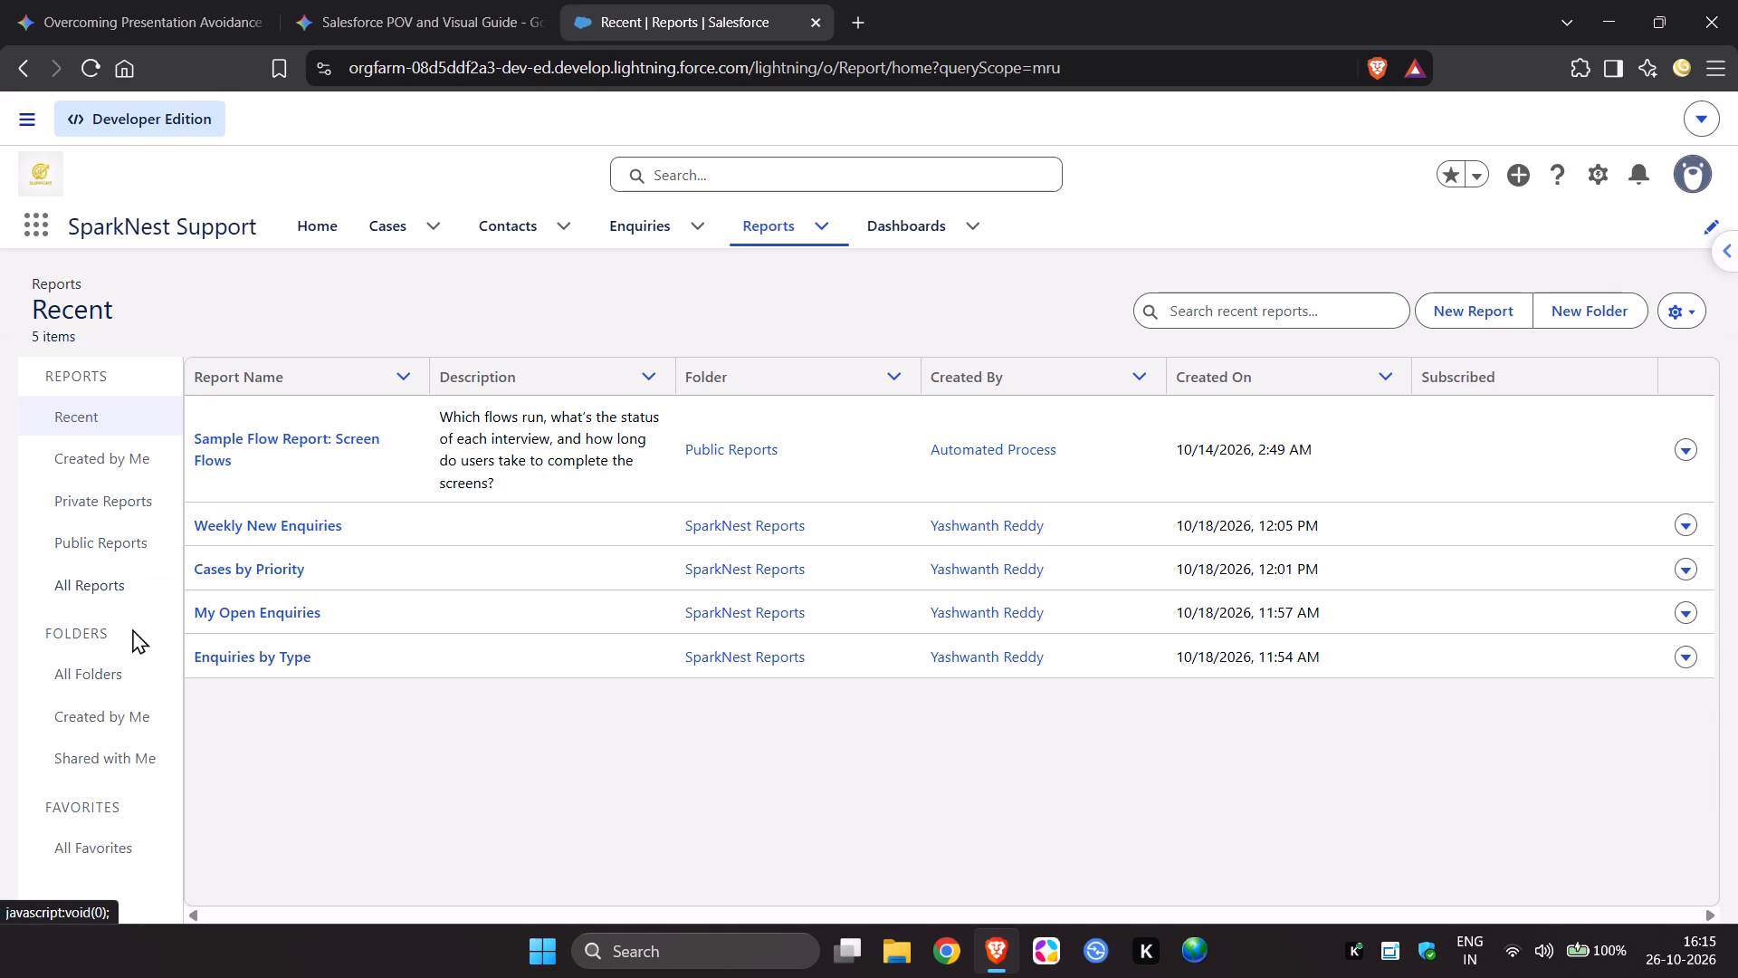
{"action": "left_click", "coordinate": [133, 724]}
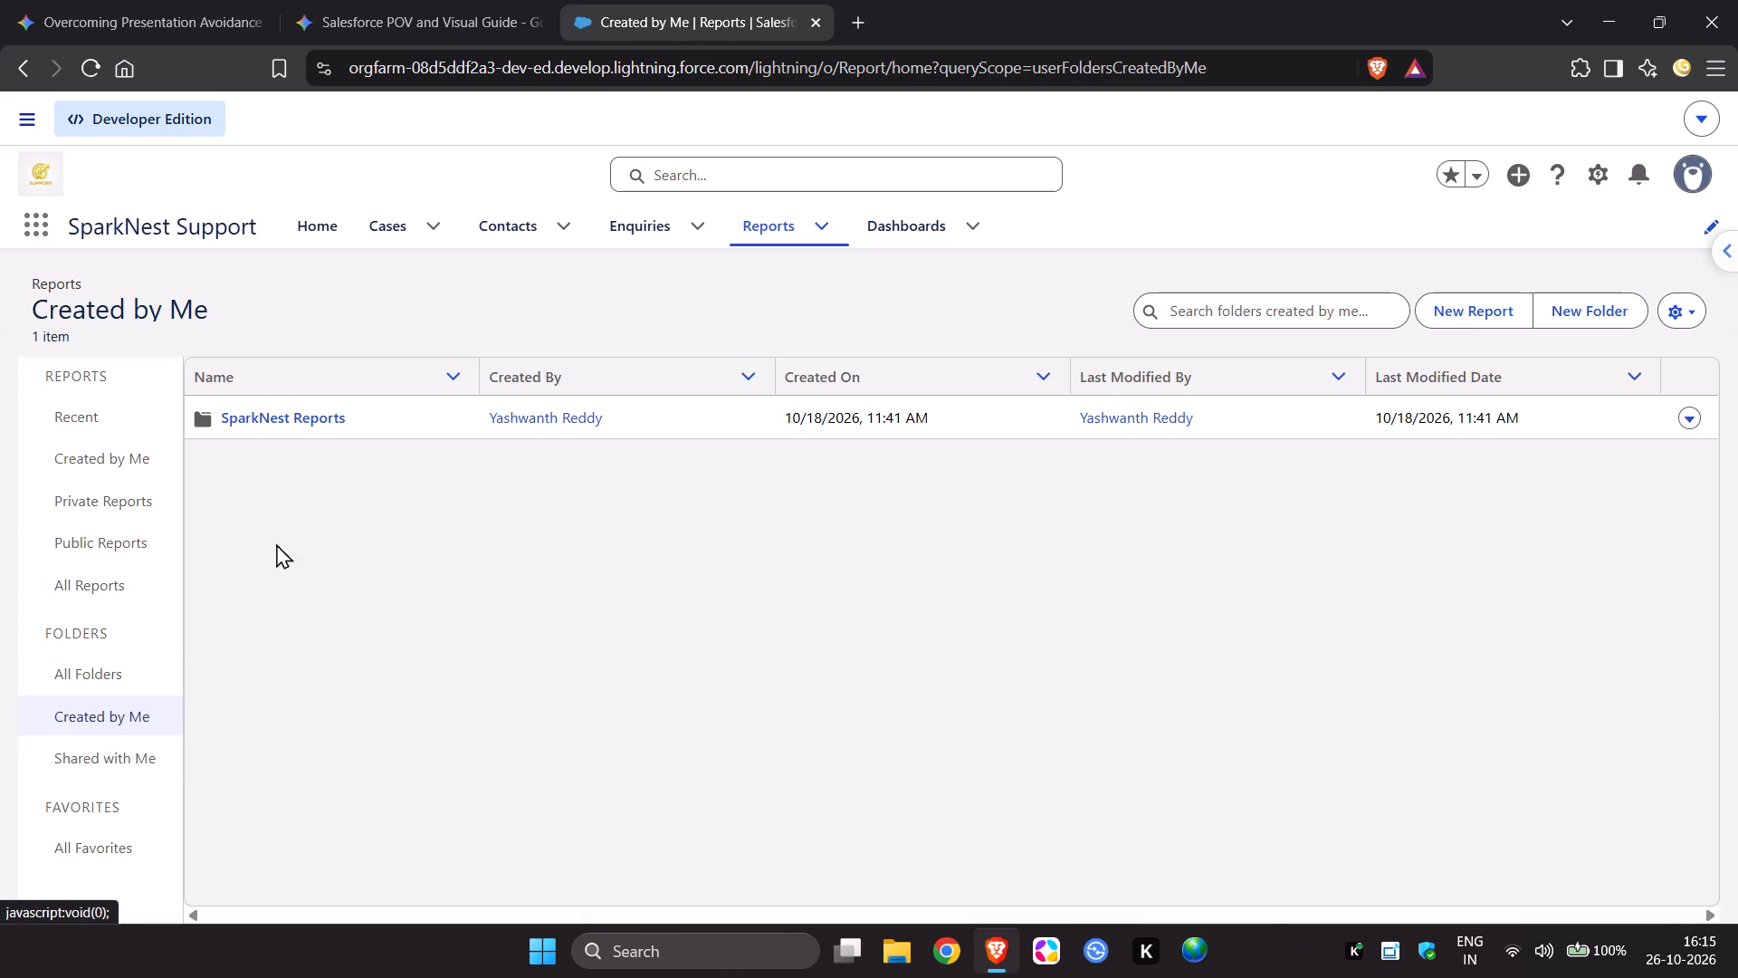
{"action": "left_click", "coordinate": [321, 420]}
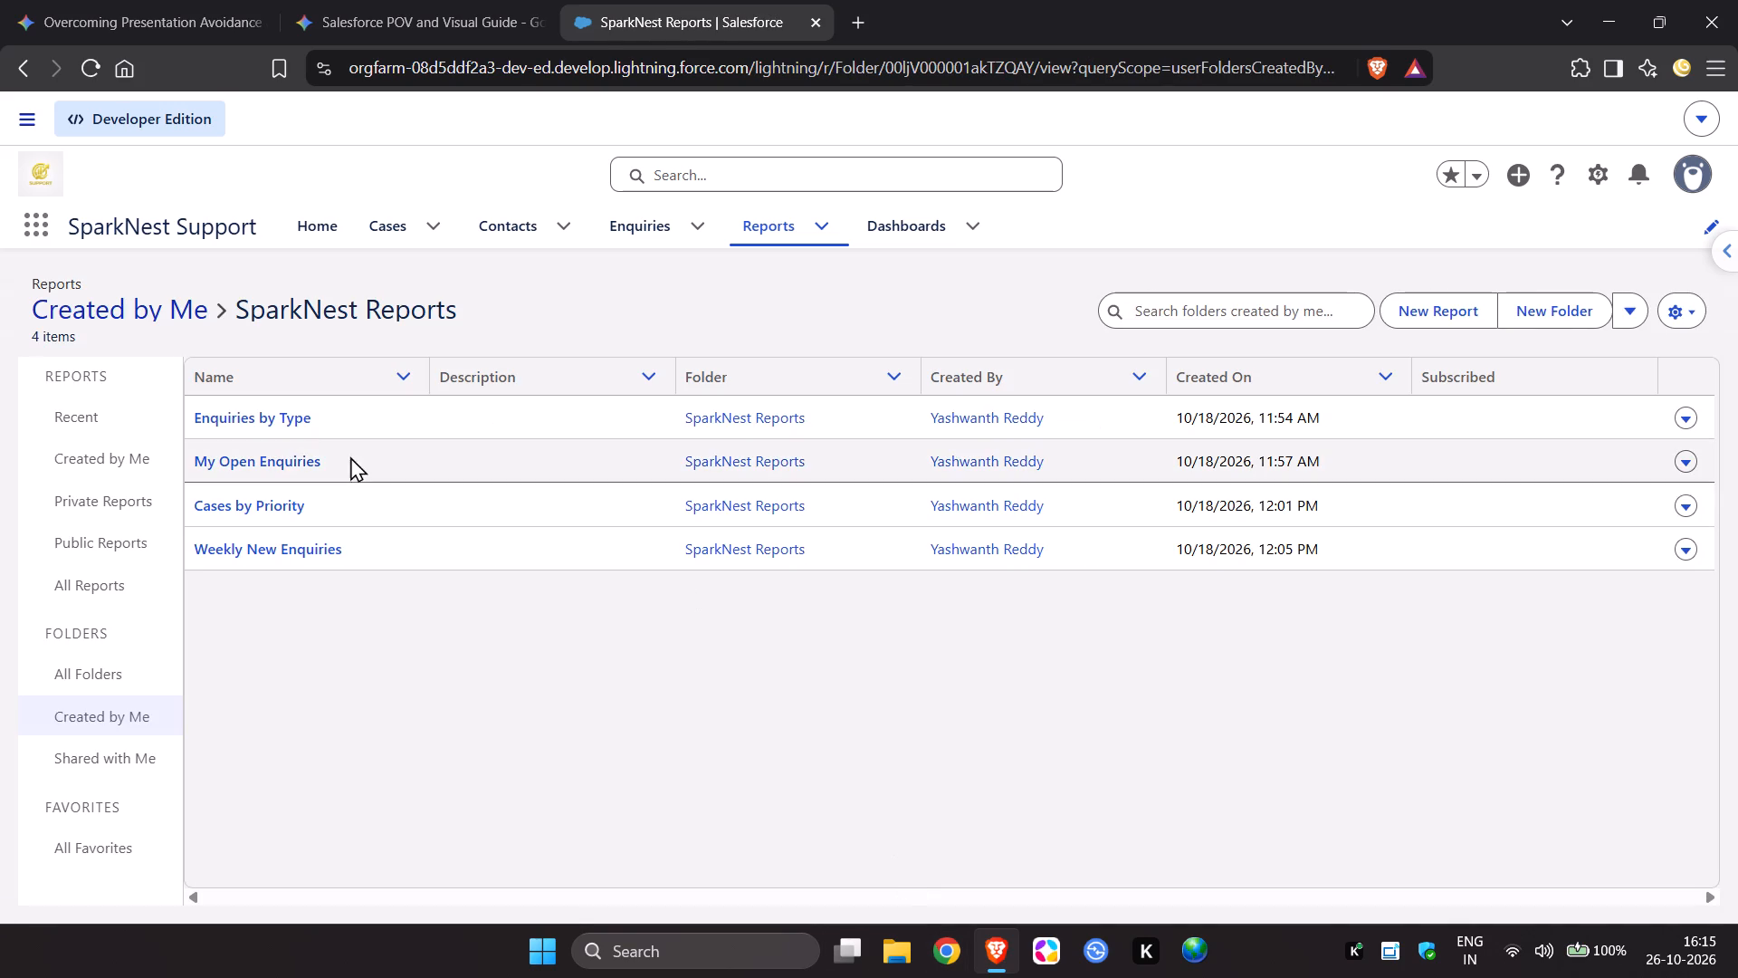
{"action": "right_click", "coordinate": [283, 422]}
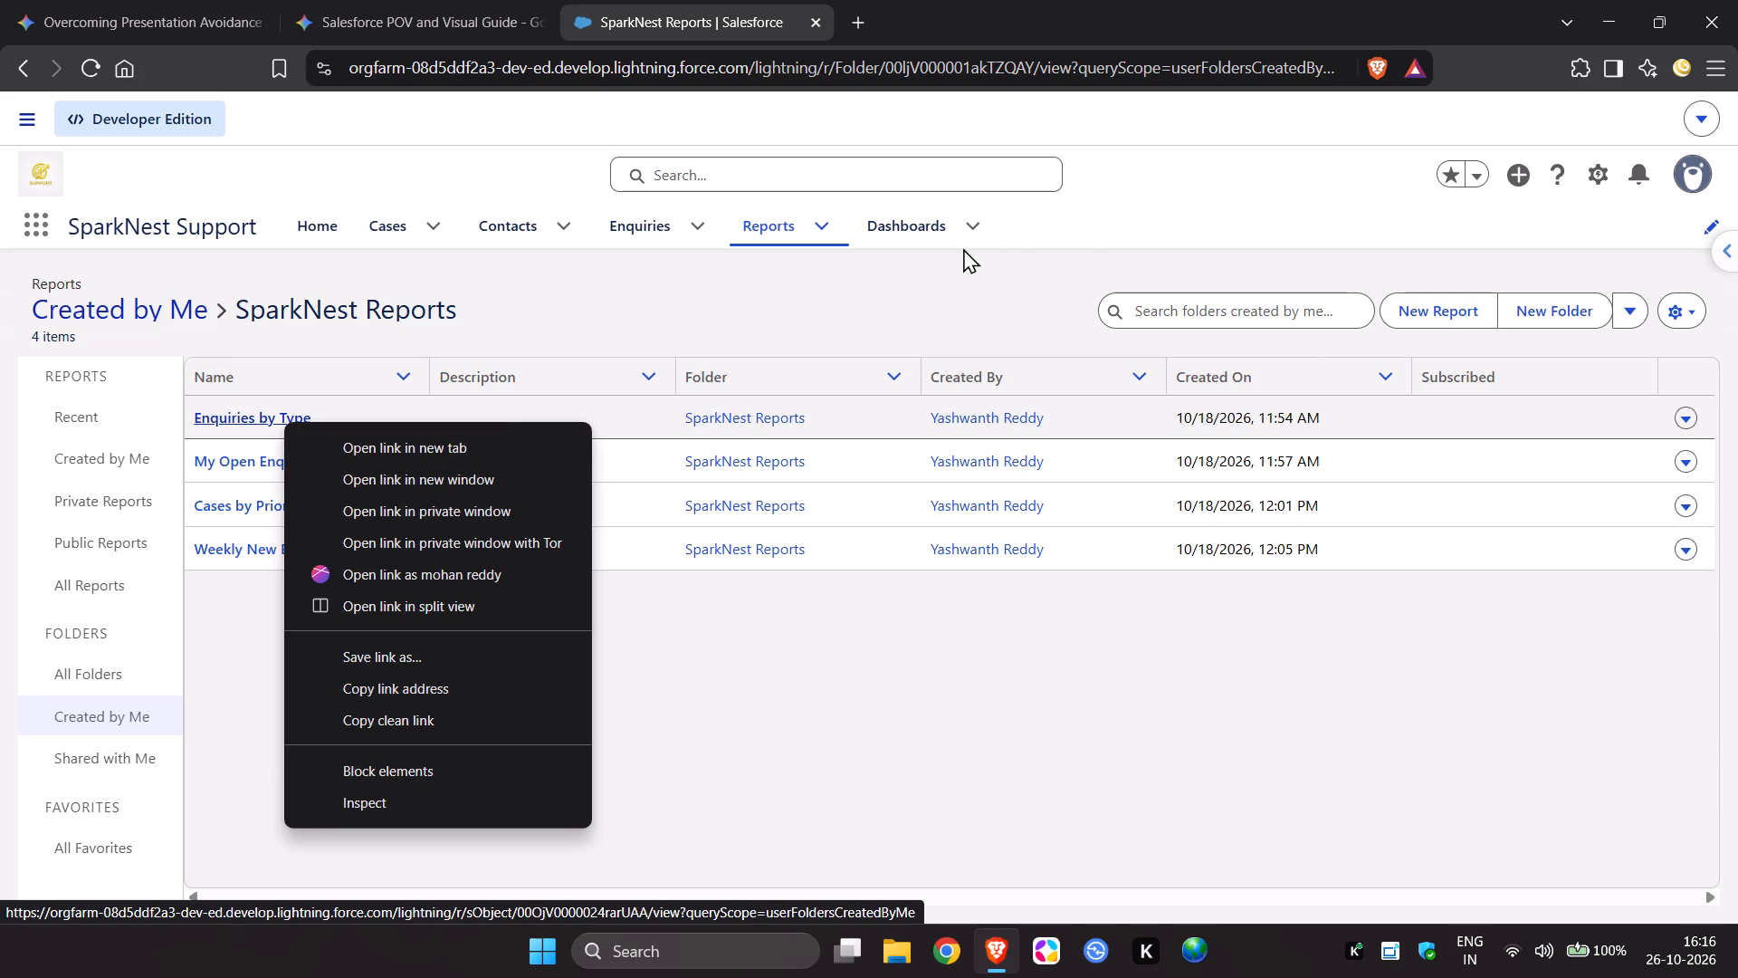
Open the SparkNest Sales Overview dashboard and refresh its My Open Enquiries table and the whole dashboard.
{"action": "left_click", "coordinate": [922, 234]}
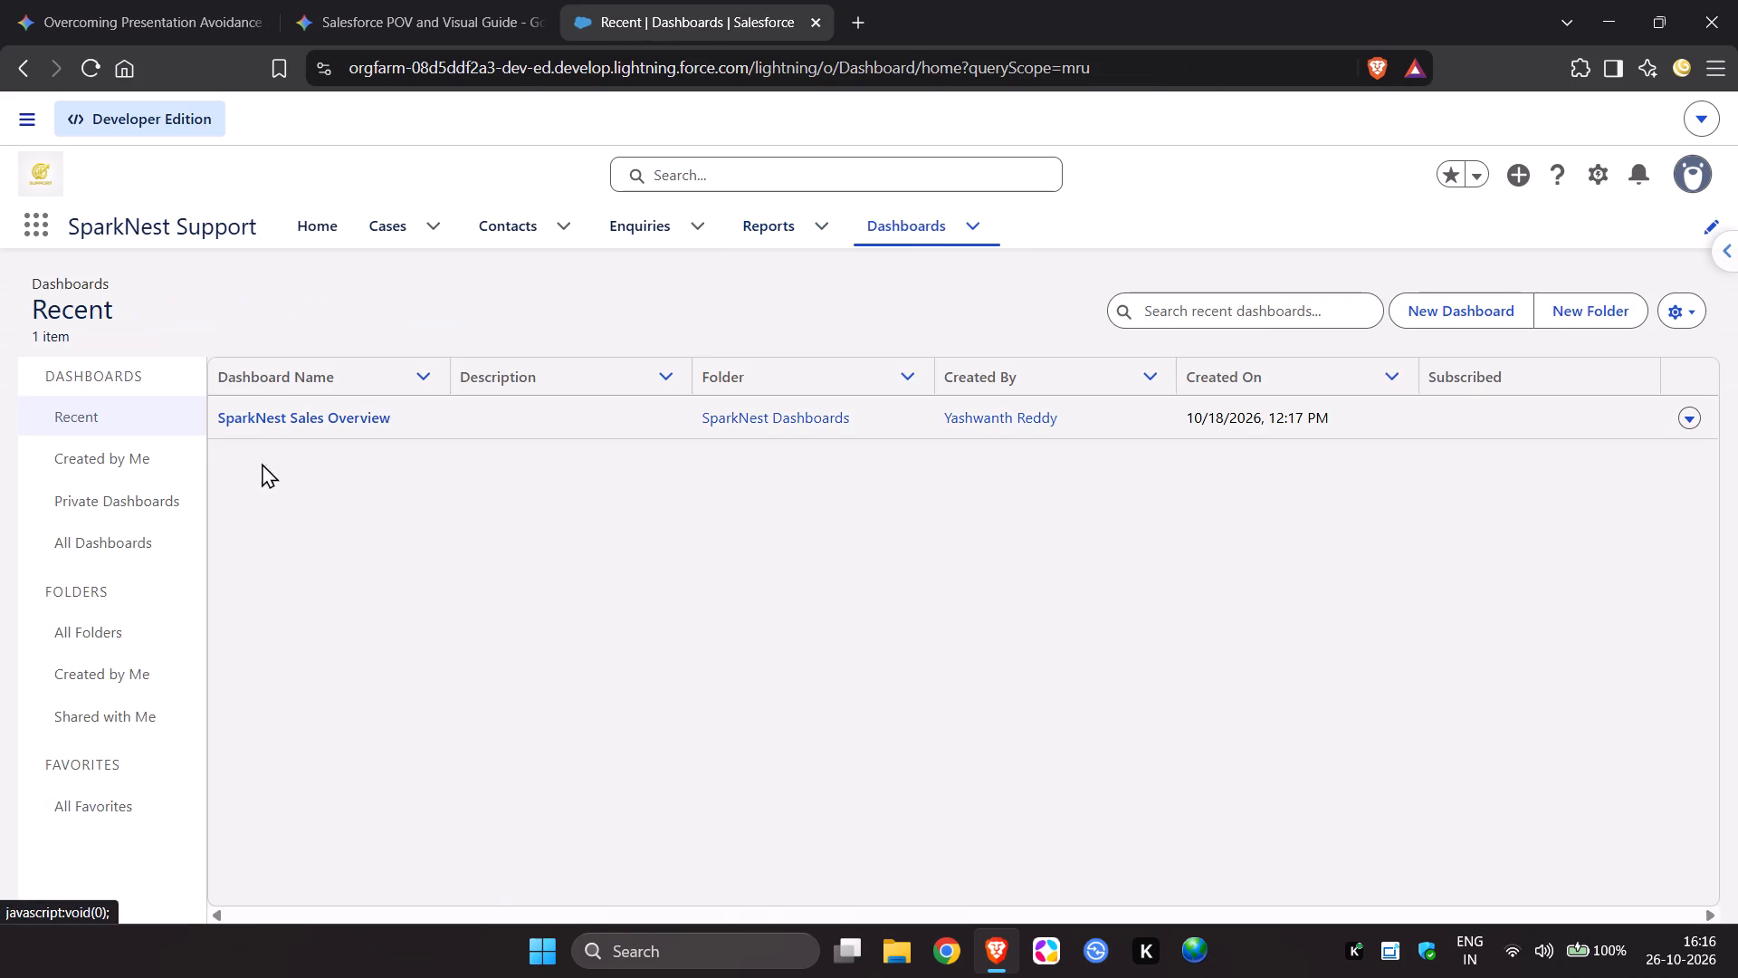
{"action": "left_click", "coordinate": [303, 426]}
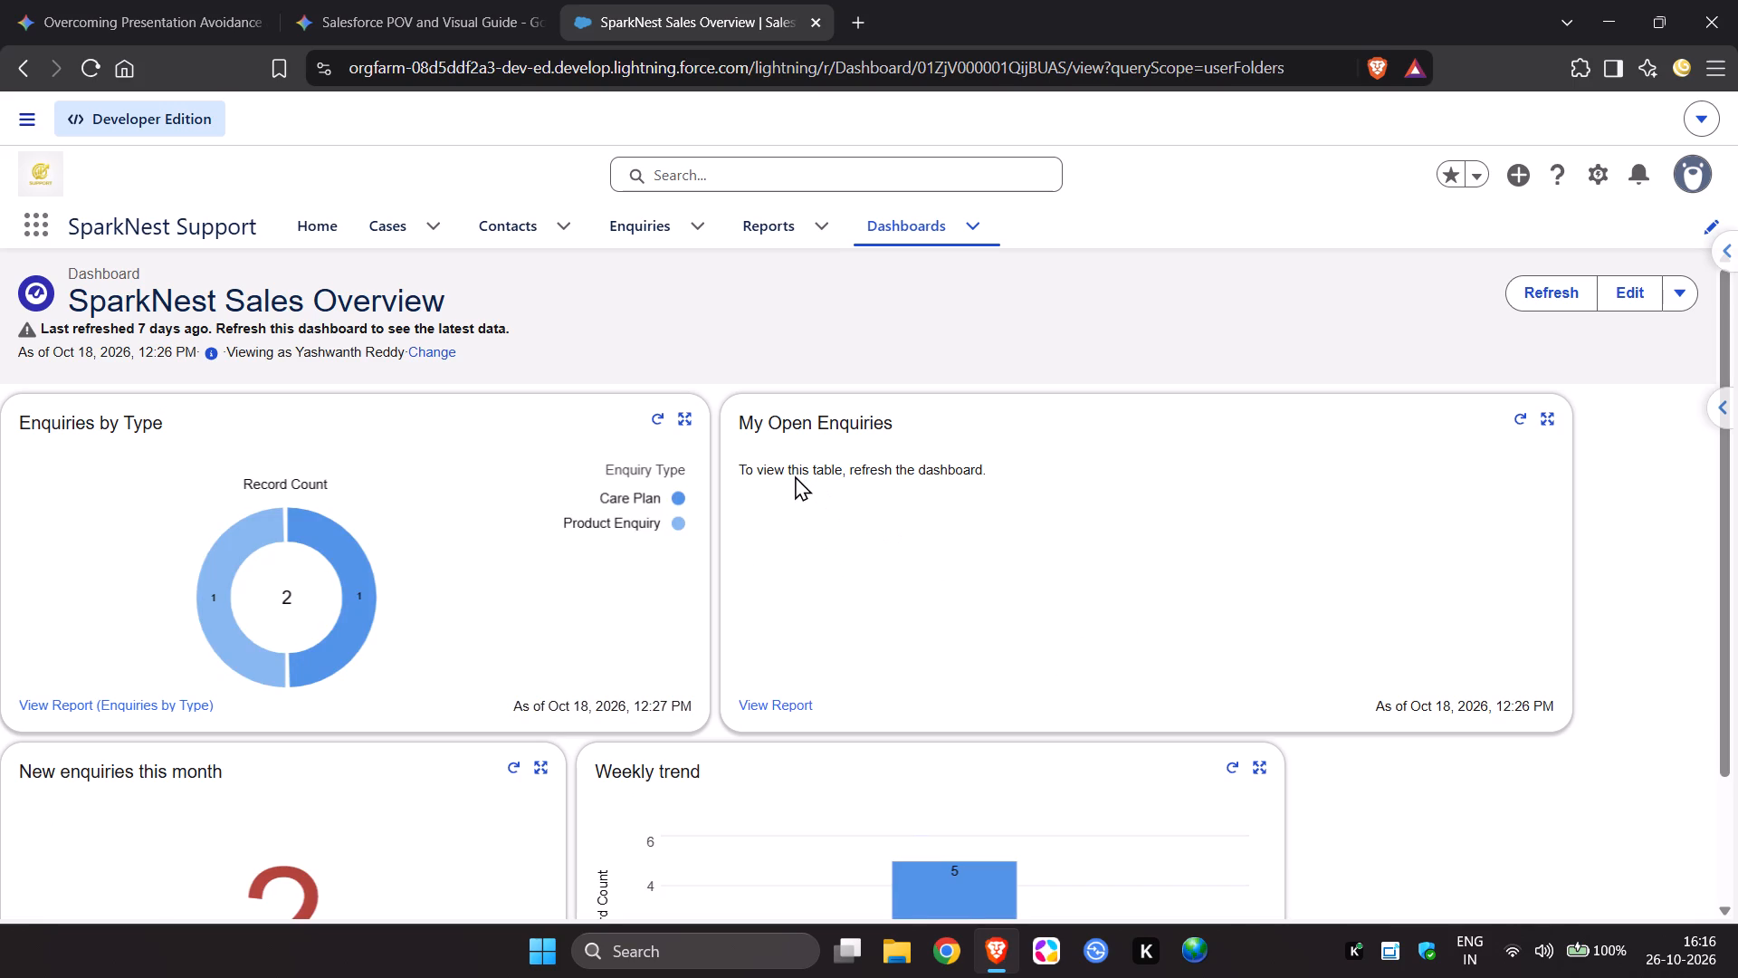
{"action": "left_click", "coordinate": [1515, 416]}
{"action": "left_click", "coordinate": [1561, 290]}
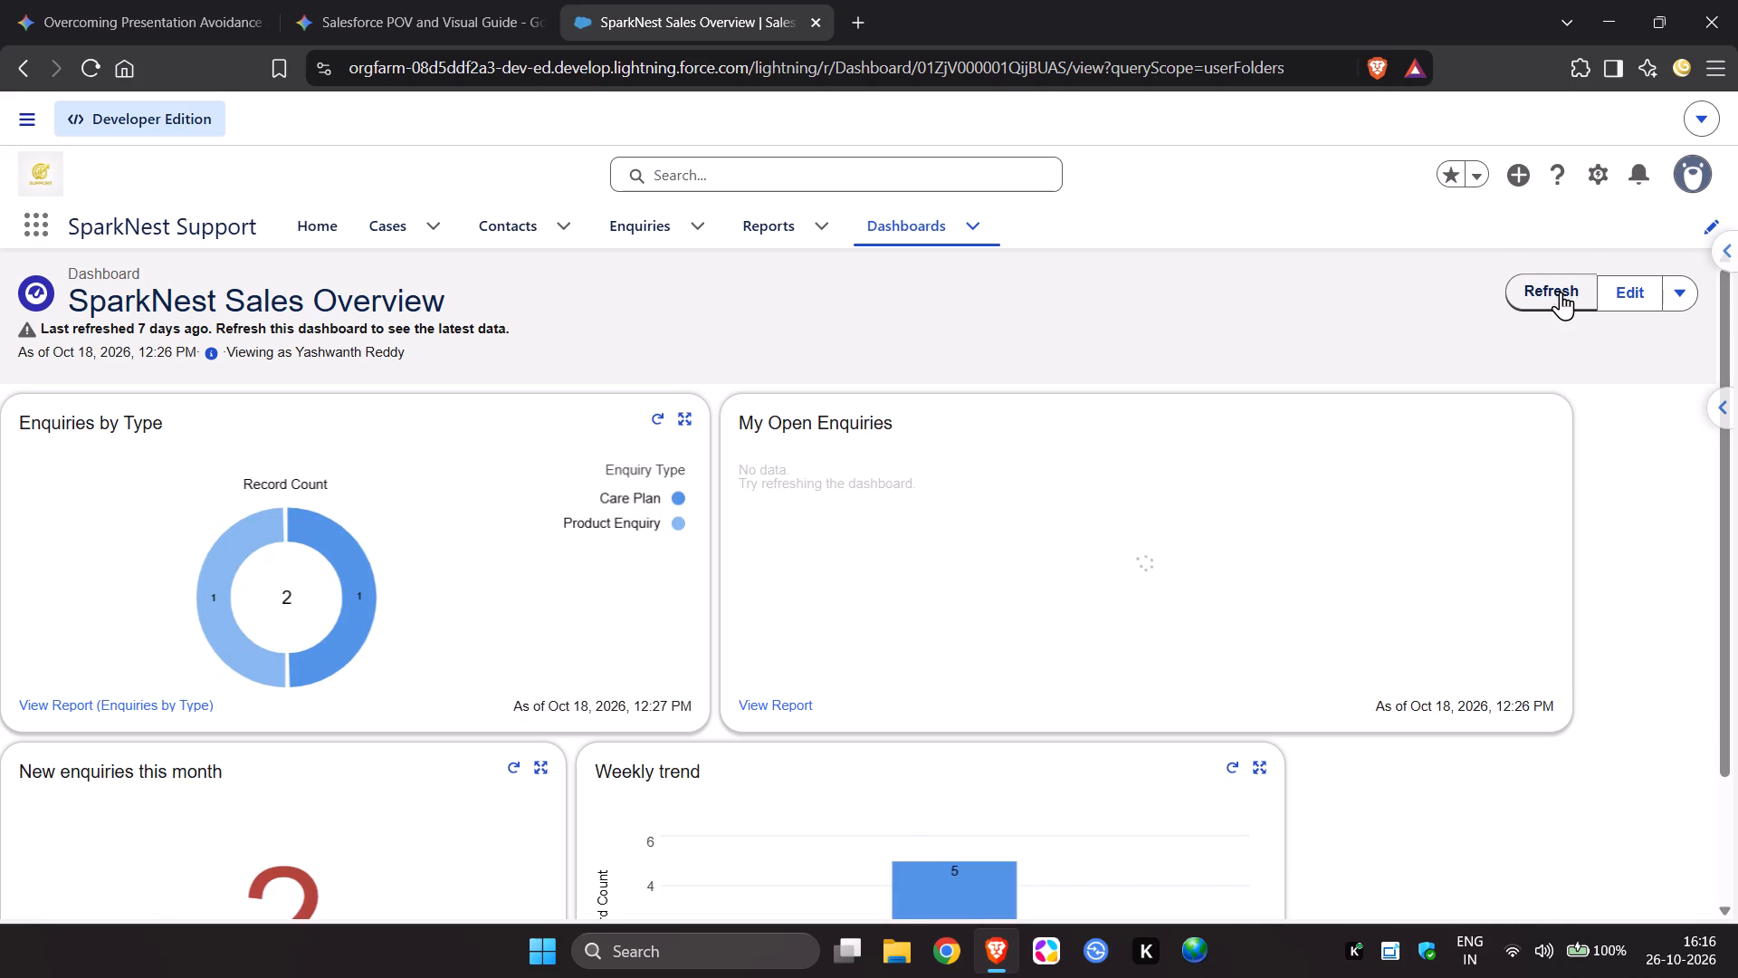
{"action": "scroll", "coordinate": [1031, 545], "scroll_direction": "down", "scroll_amount": 2}
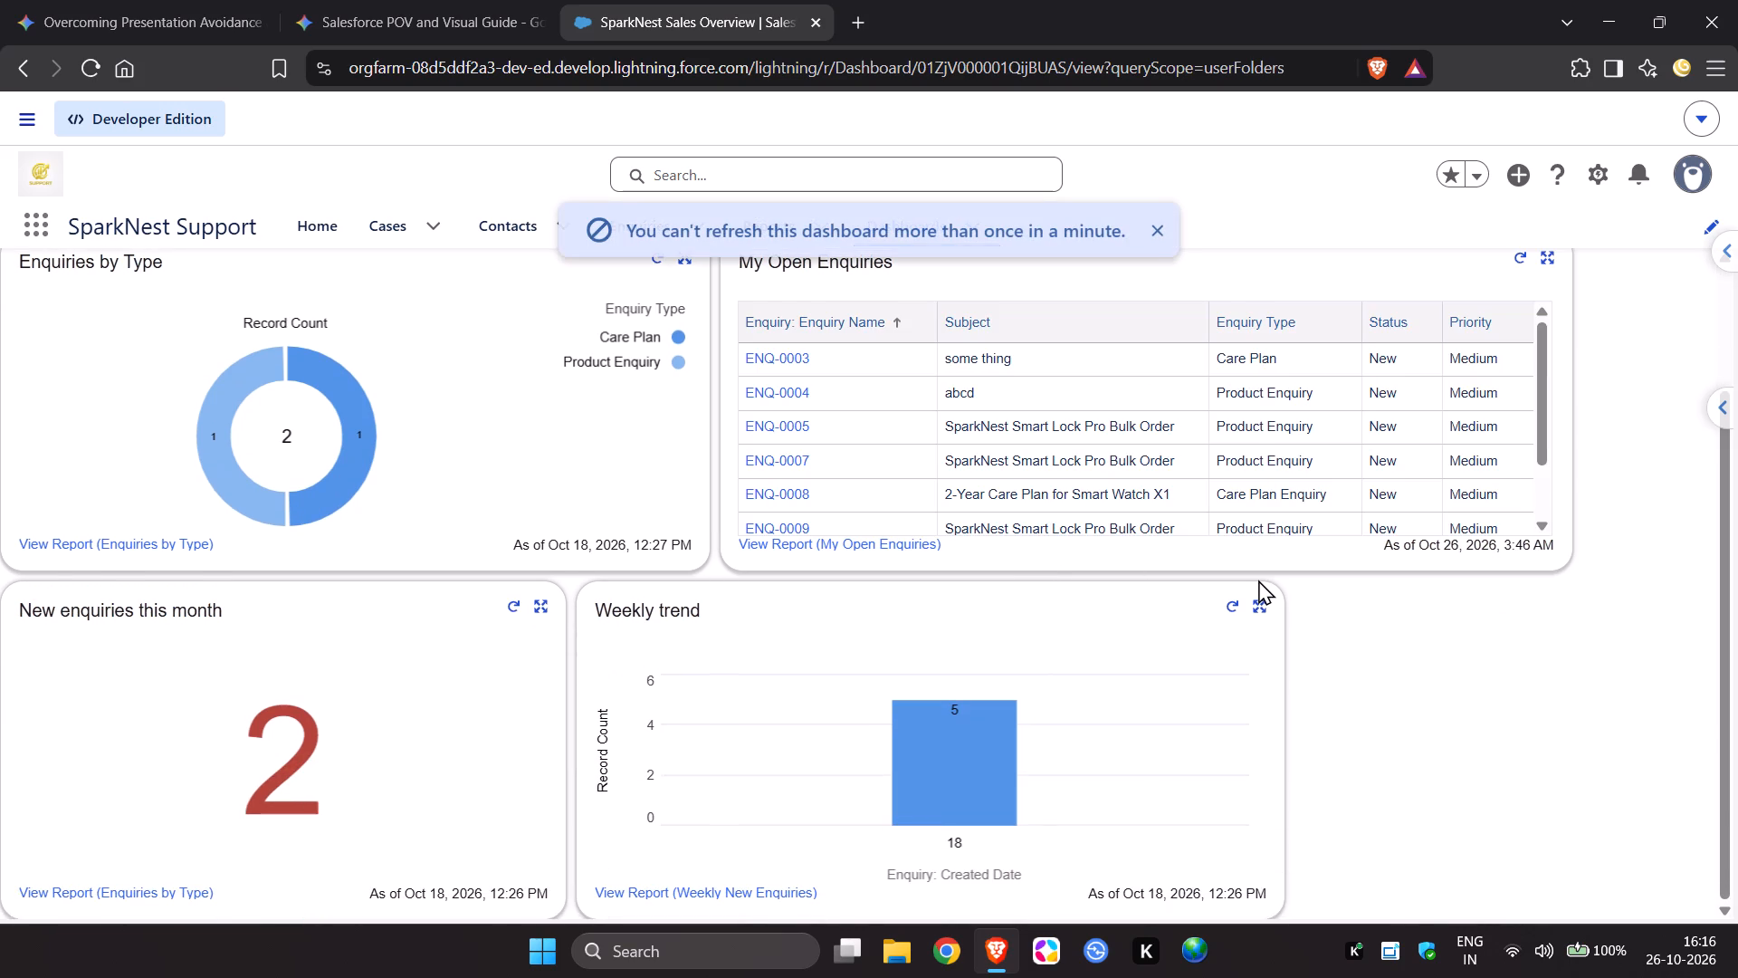
{"action": "scroll", "coordinate": [1146, 412], "scroll_direction": "down", "scroll_amount": 4}
{"action": "scroll", "coordinate": [1210, 465], "scroll_direction": "up", "scroll_amount": 2}
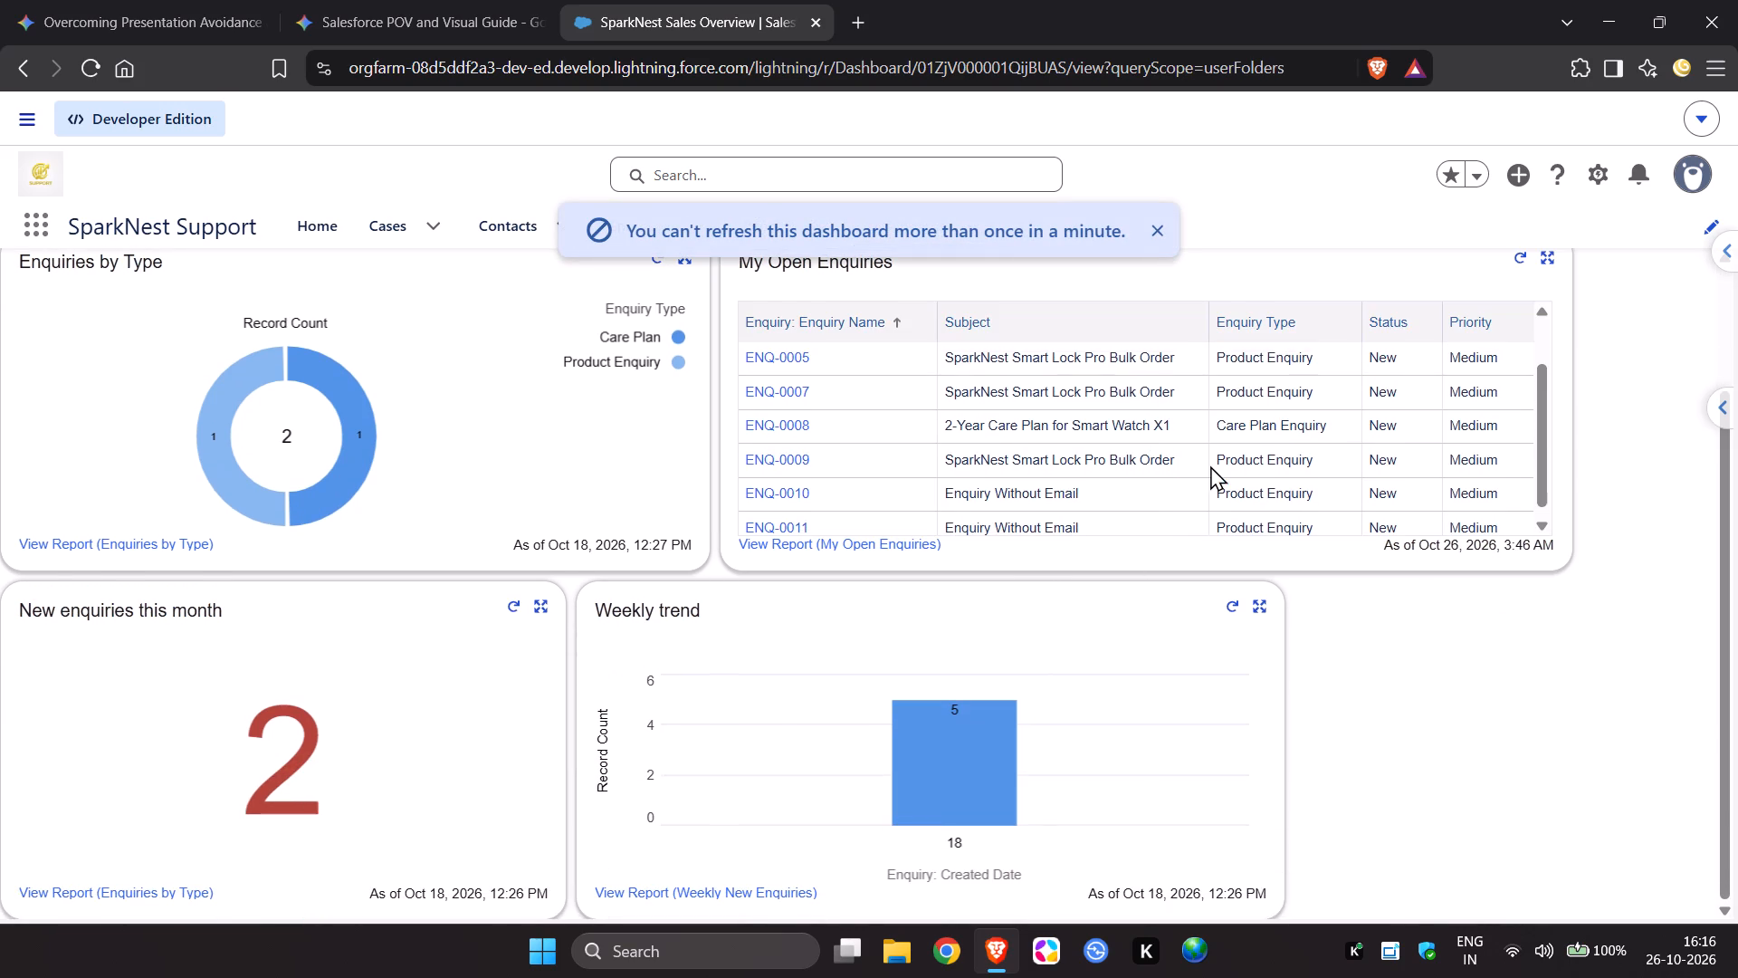
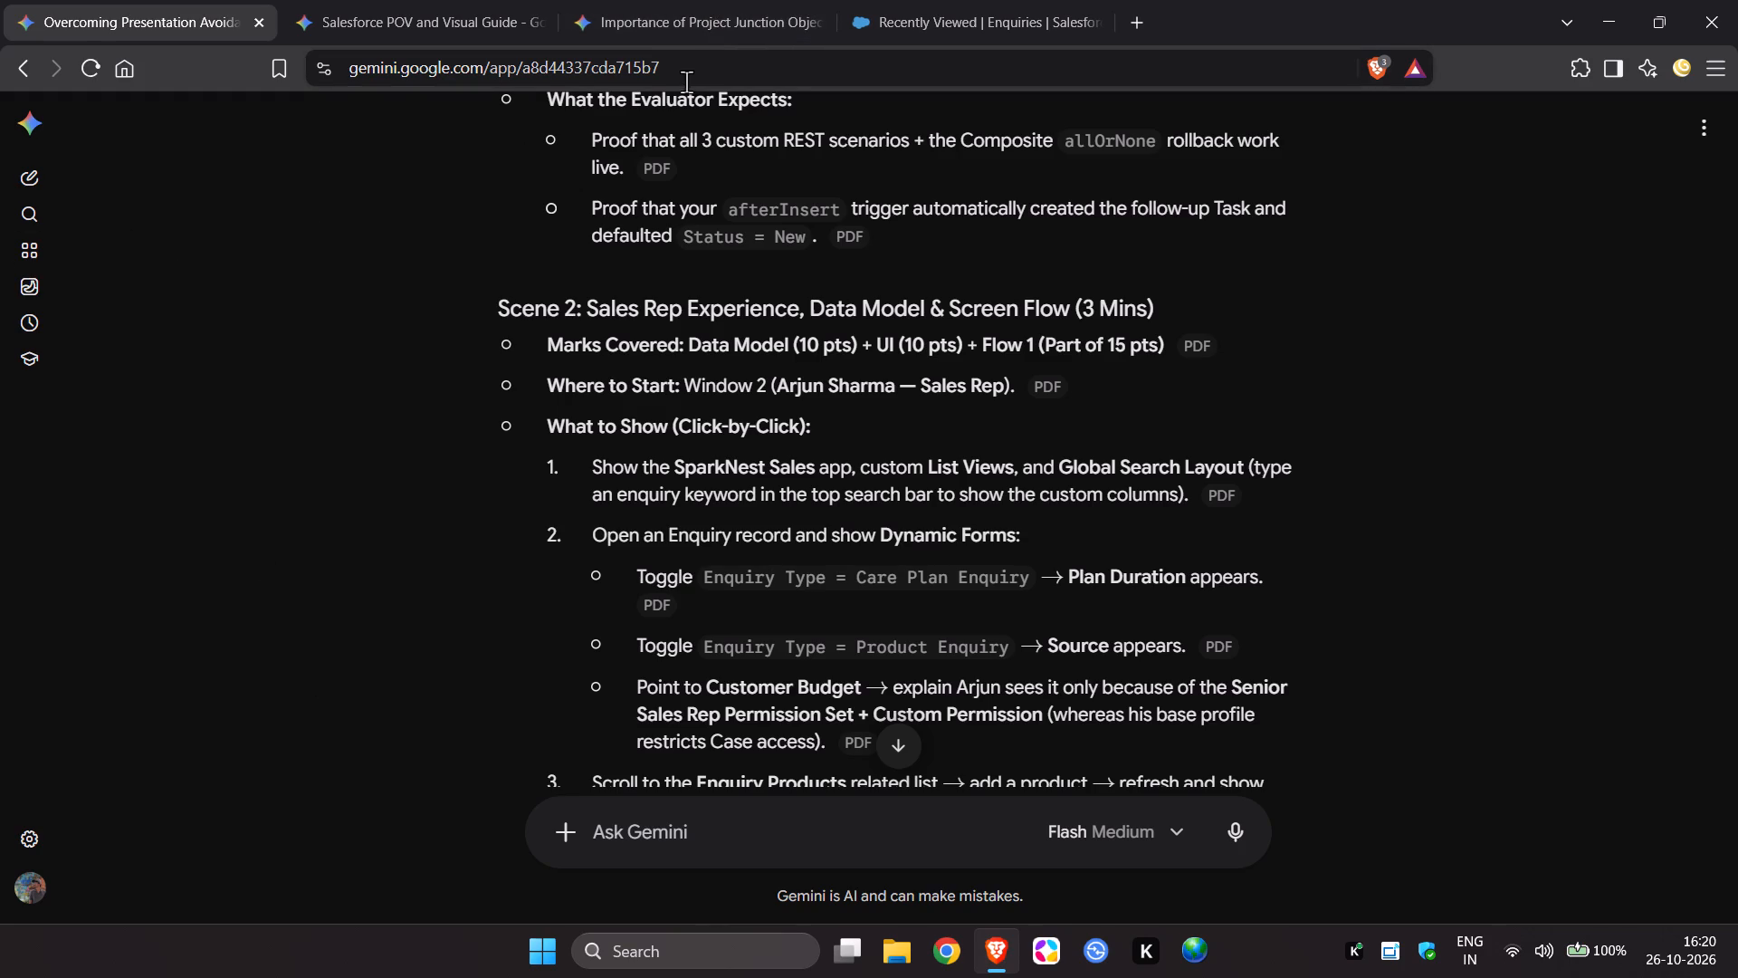
Switch back to SparkNest Sales, open Contacts and view the My Important Contacts list before returning to My Contacts.
{"action": "left_click", "coordinate": [900, 0]}
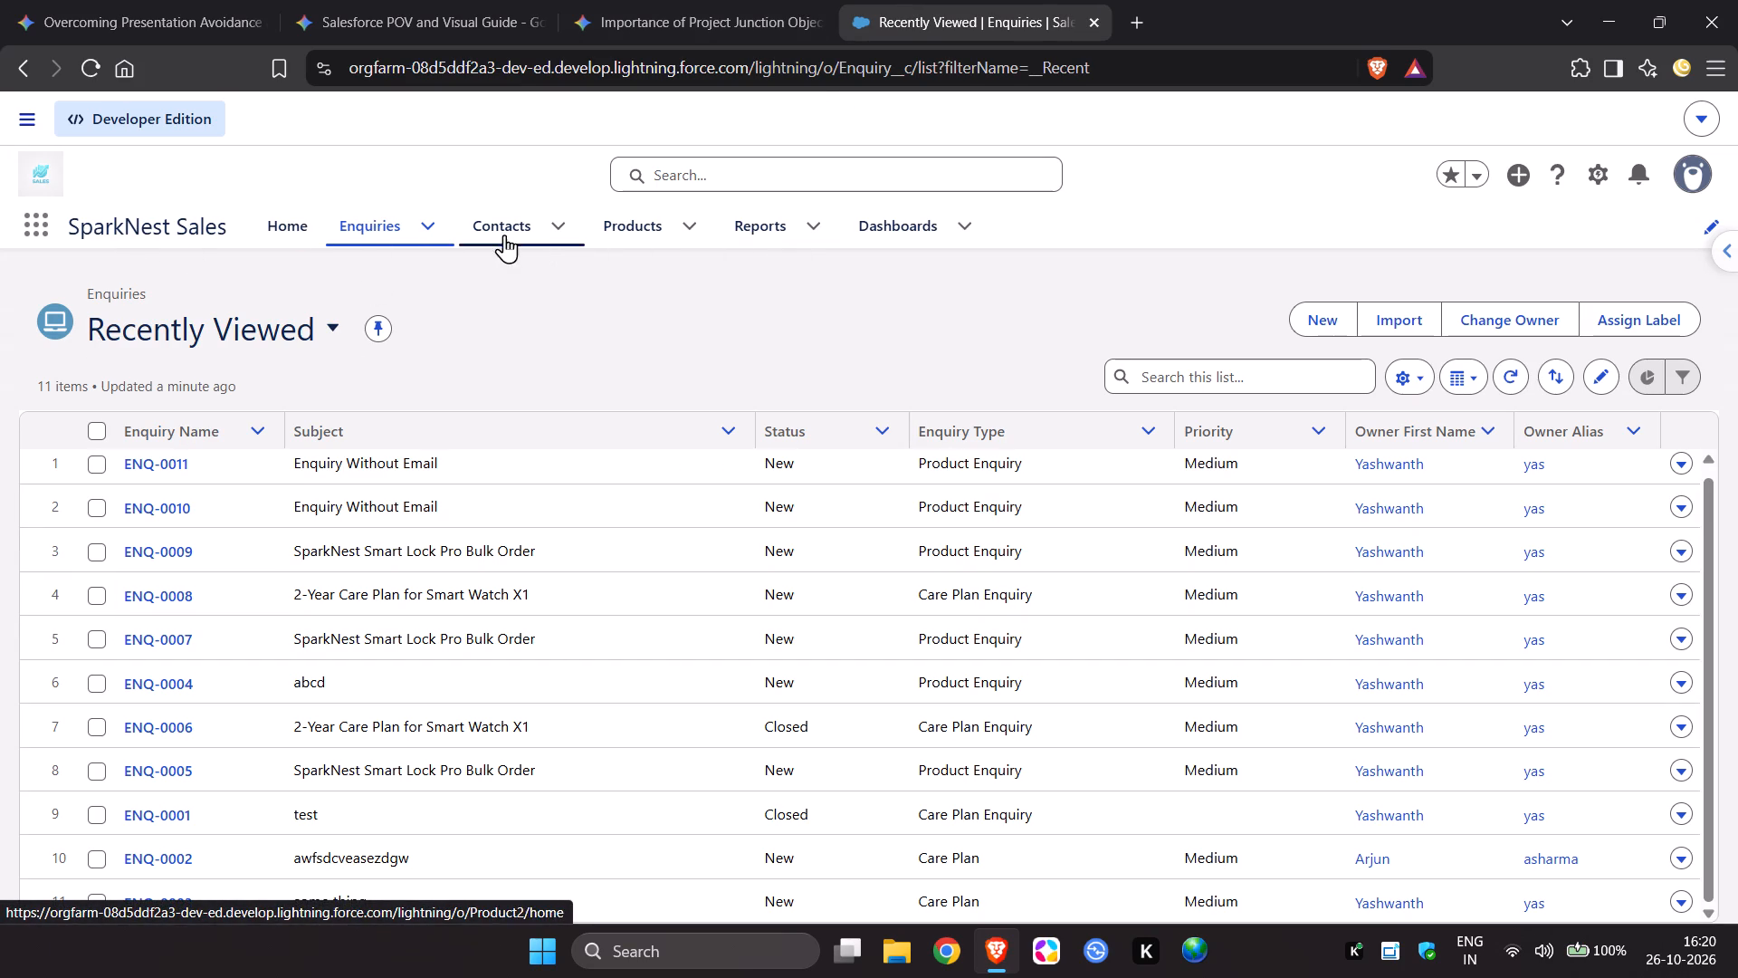
{"action": "left_click", "coordinate": [536, 232]}
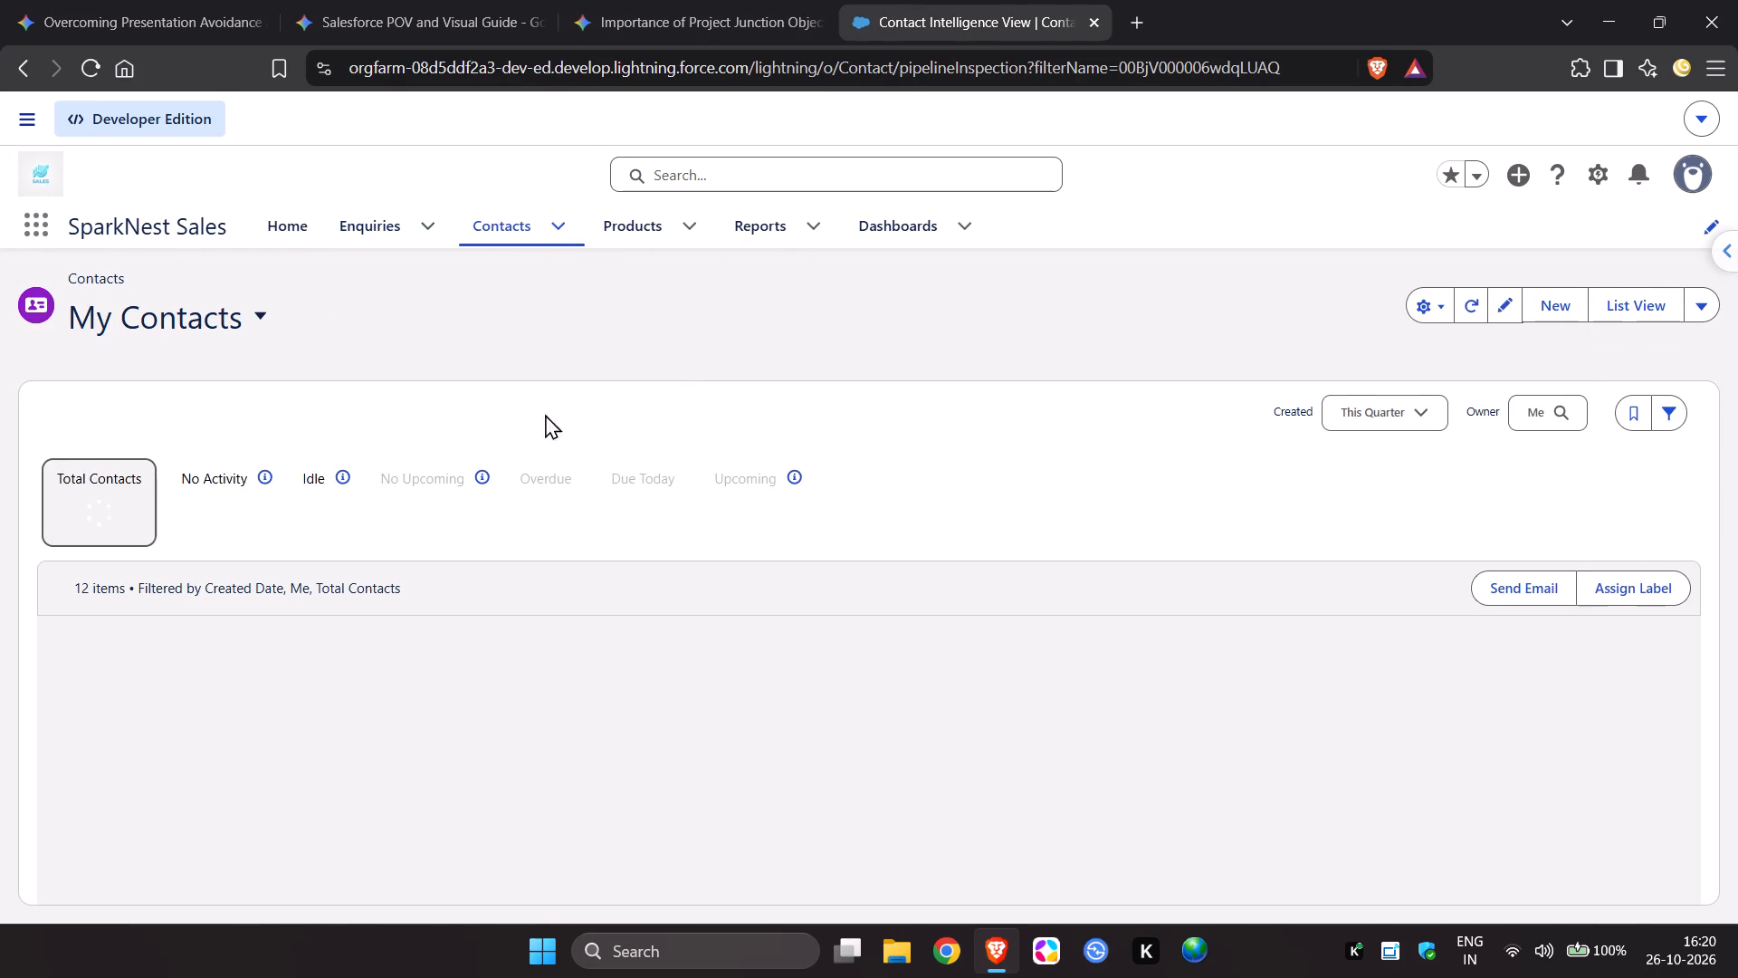
{"action": "left_click", "coordinate": [198, 331]}
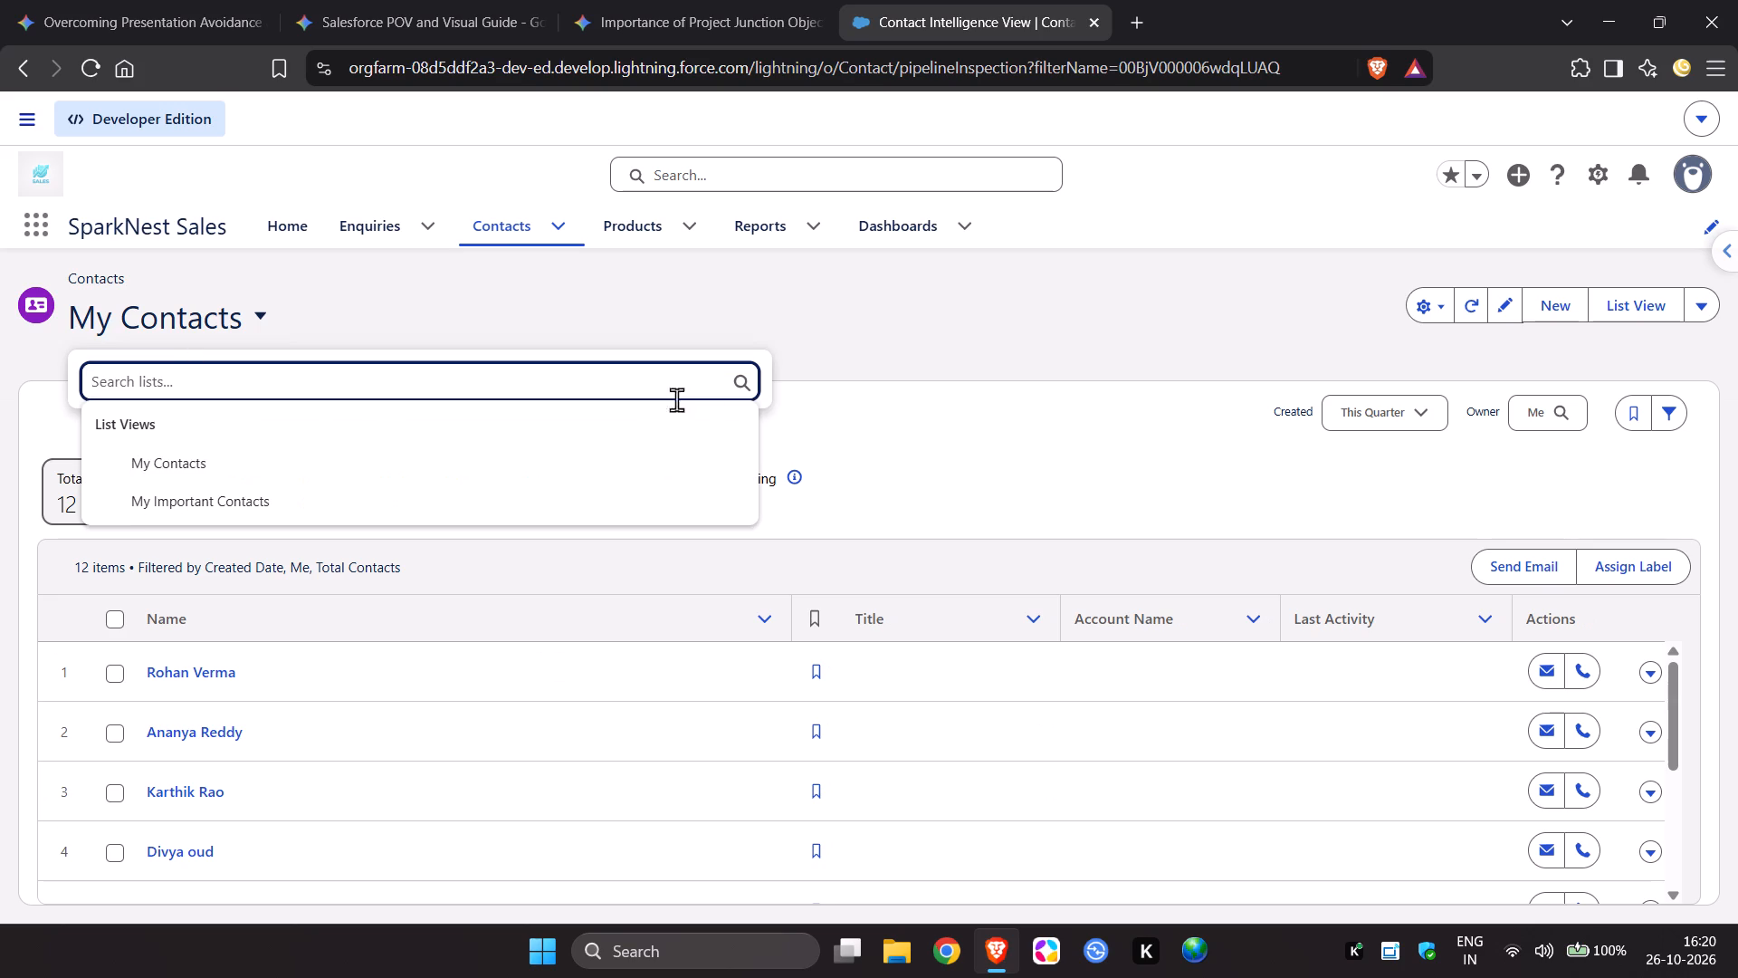
{"action": "left_click", "coordinate": [1160, 389]}
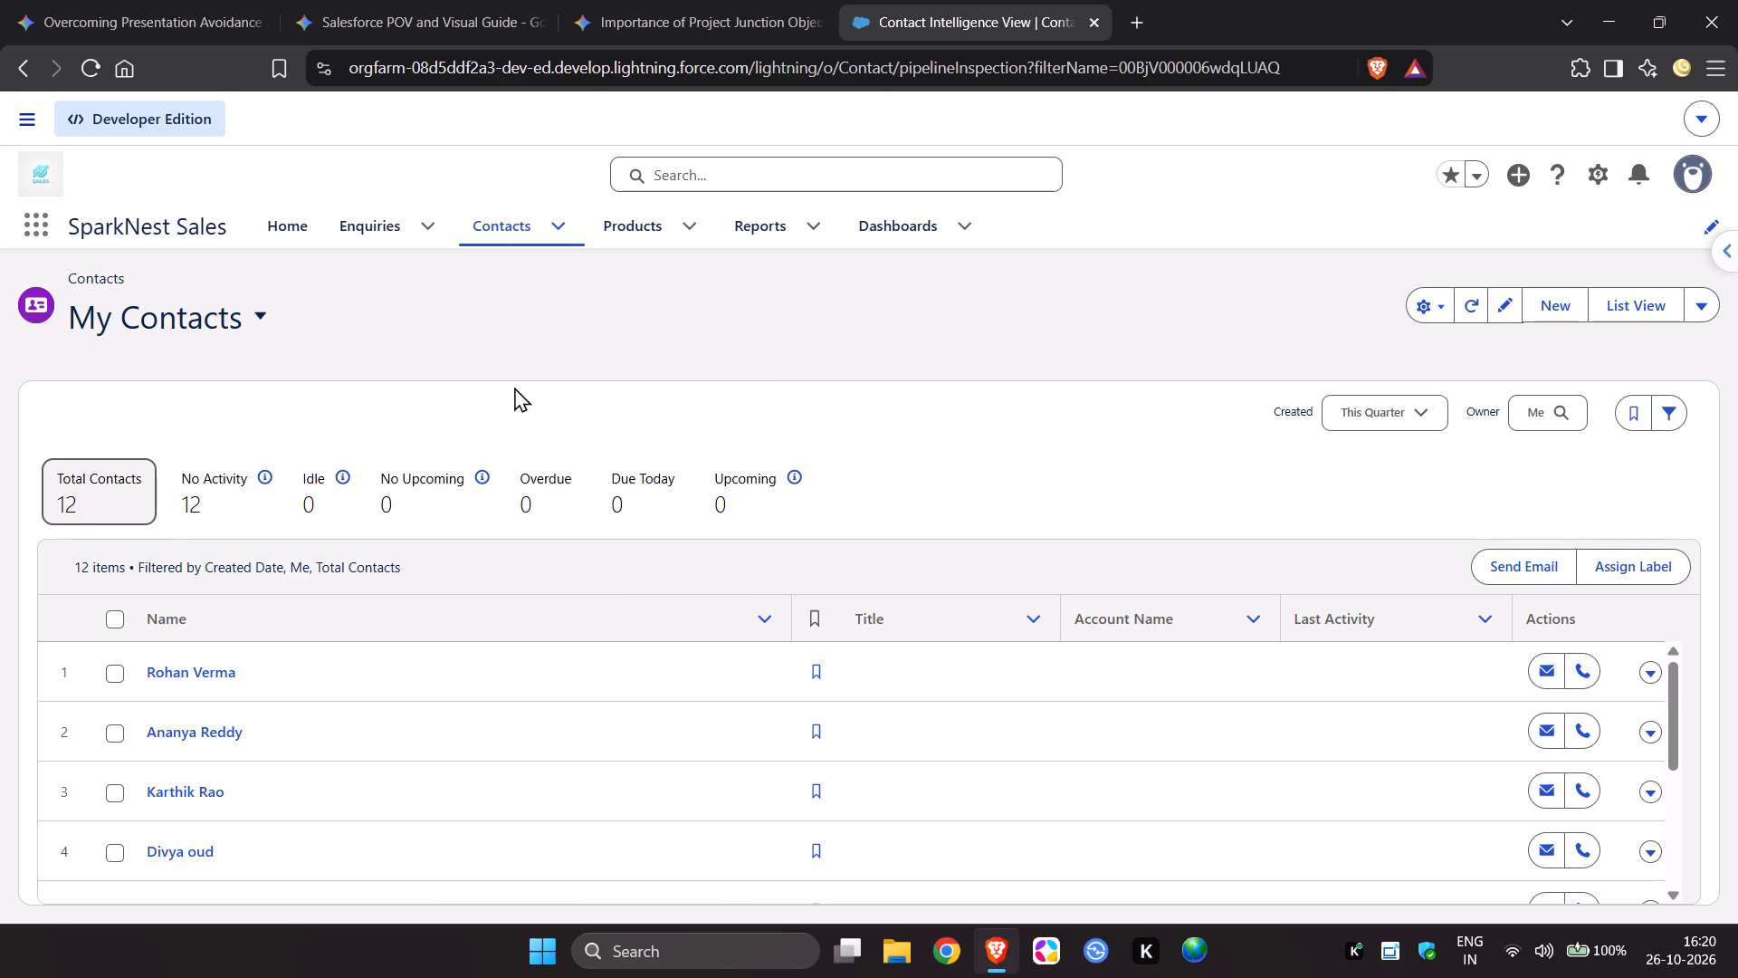
{"action": "left_click", "coordinate": [272, 317]}
{"action": "left_click", "coordinate": [415, 306]}
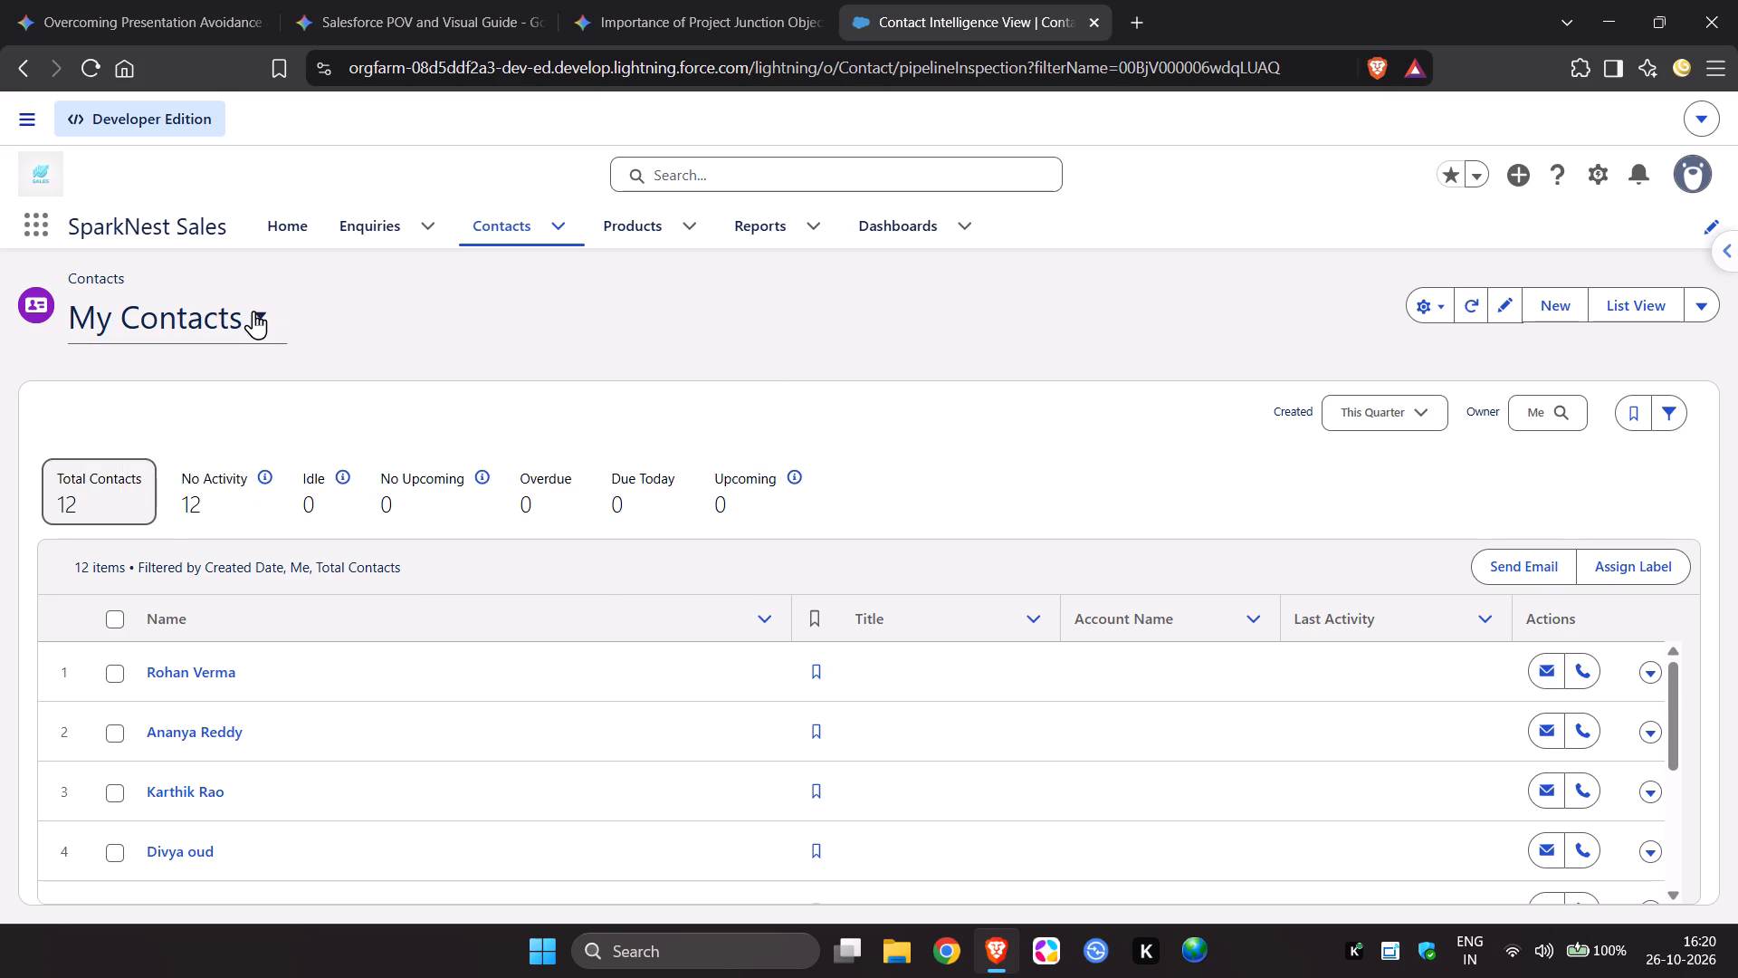
{"action": "left_click", "coordinate": [253, 310]}
{"action": "left_click", "coordinate": [239, 505]}
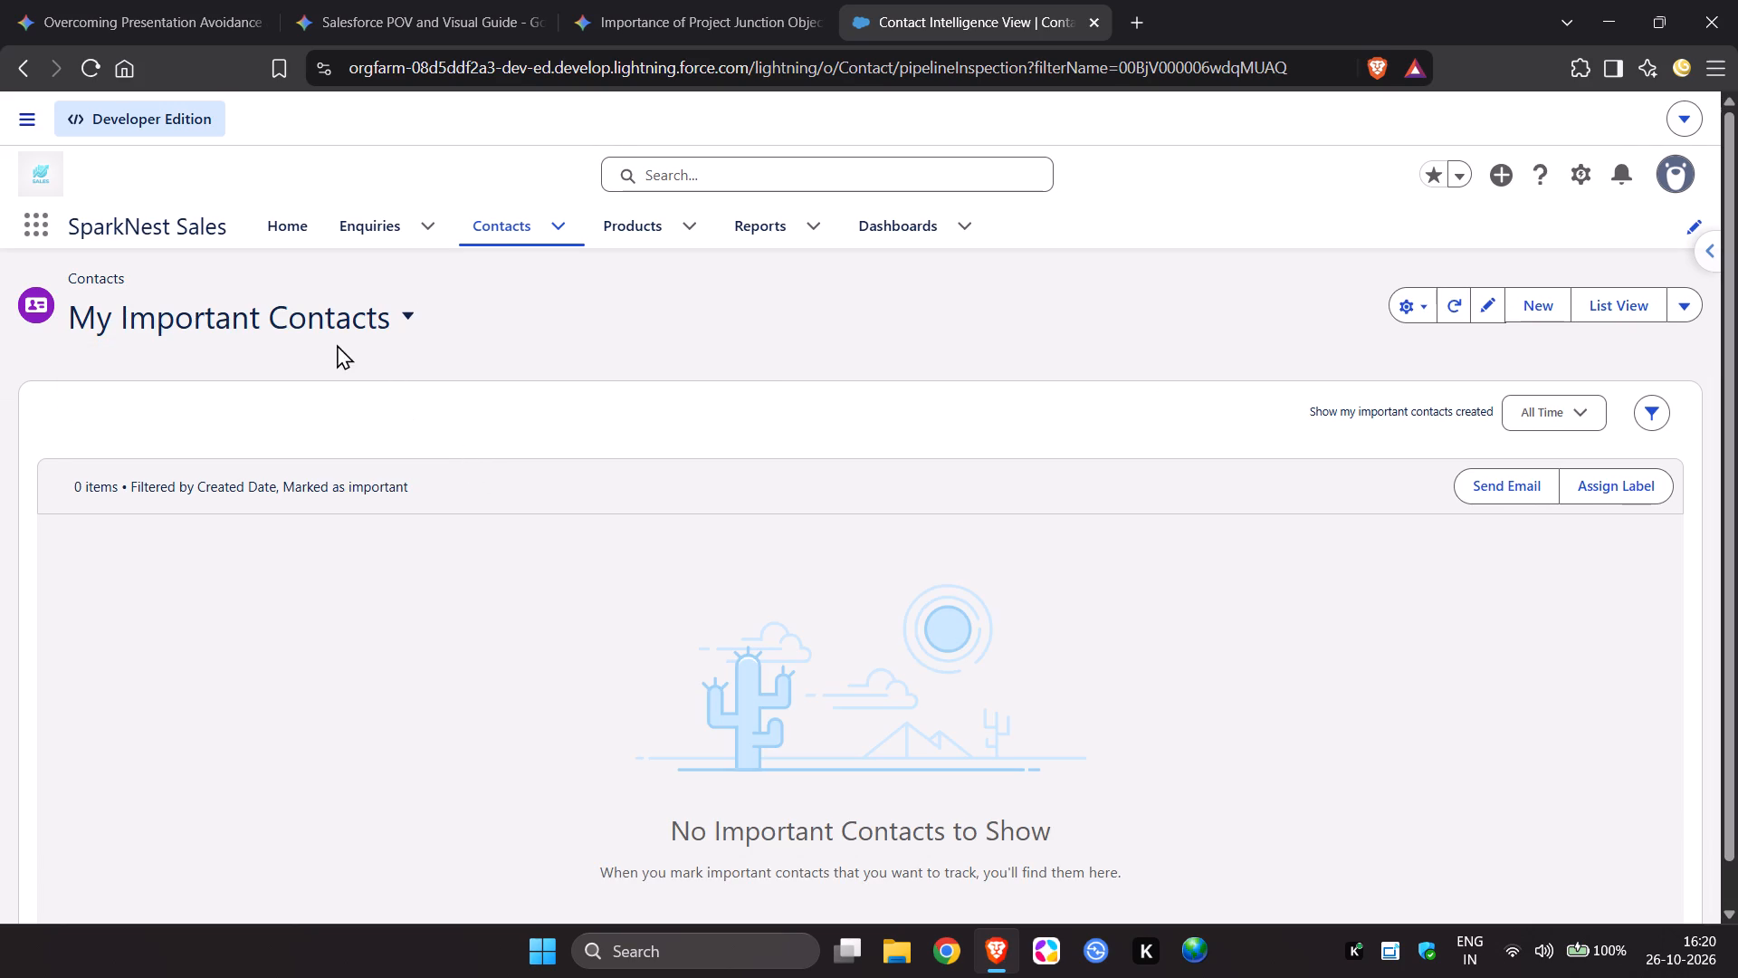
{"action": "left_click", "coordinate": [345, 330]}
{"action": "left_click", "coordinate": [283, 454]}
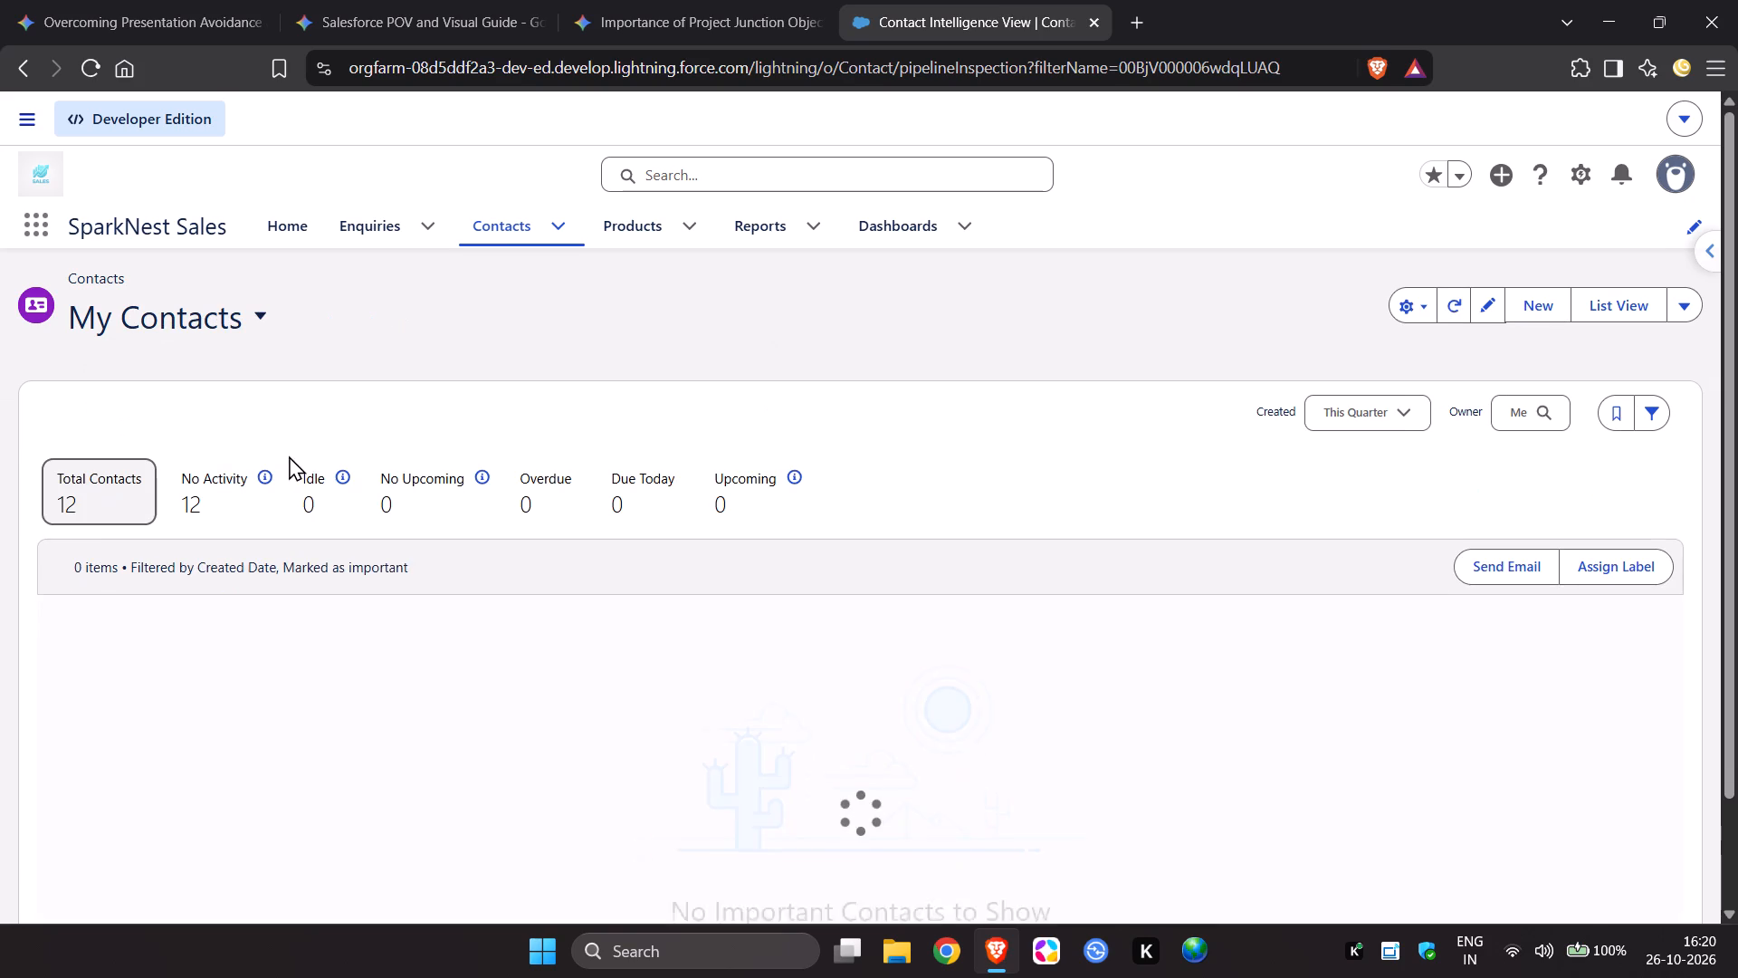
Return to the Enquiries list, find enquiry ENQ-0002 among the recently viewed records and open it to review its details.
{"action": "left_click", "coordinate": [348, 210]}
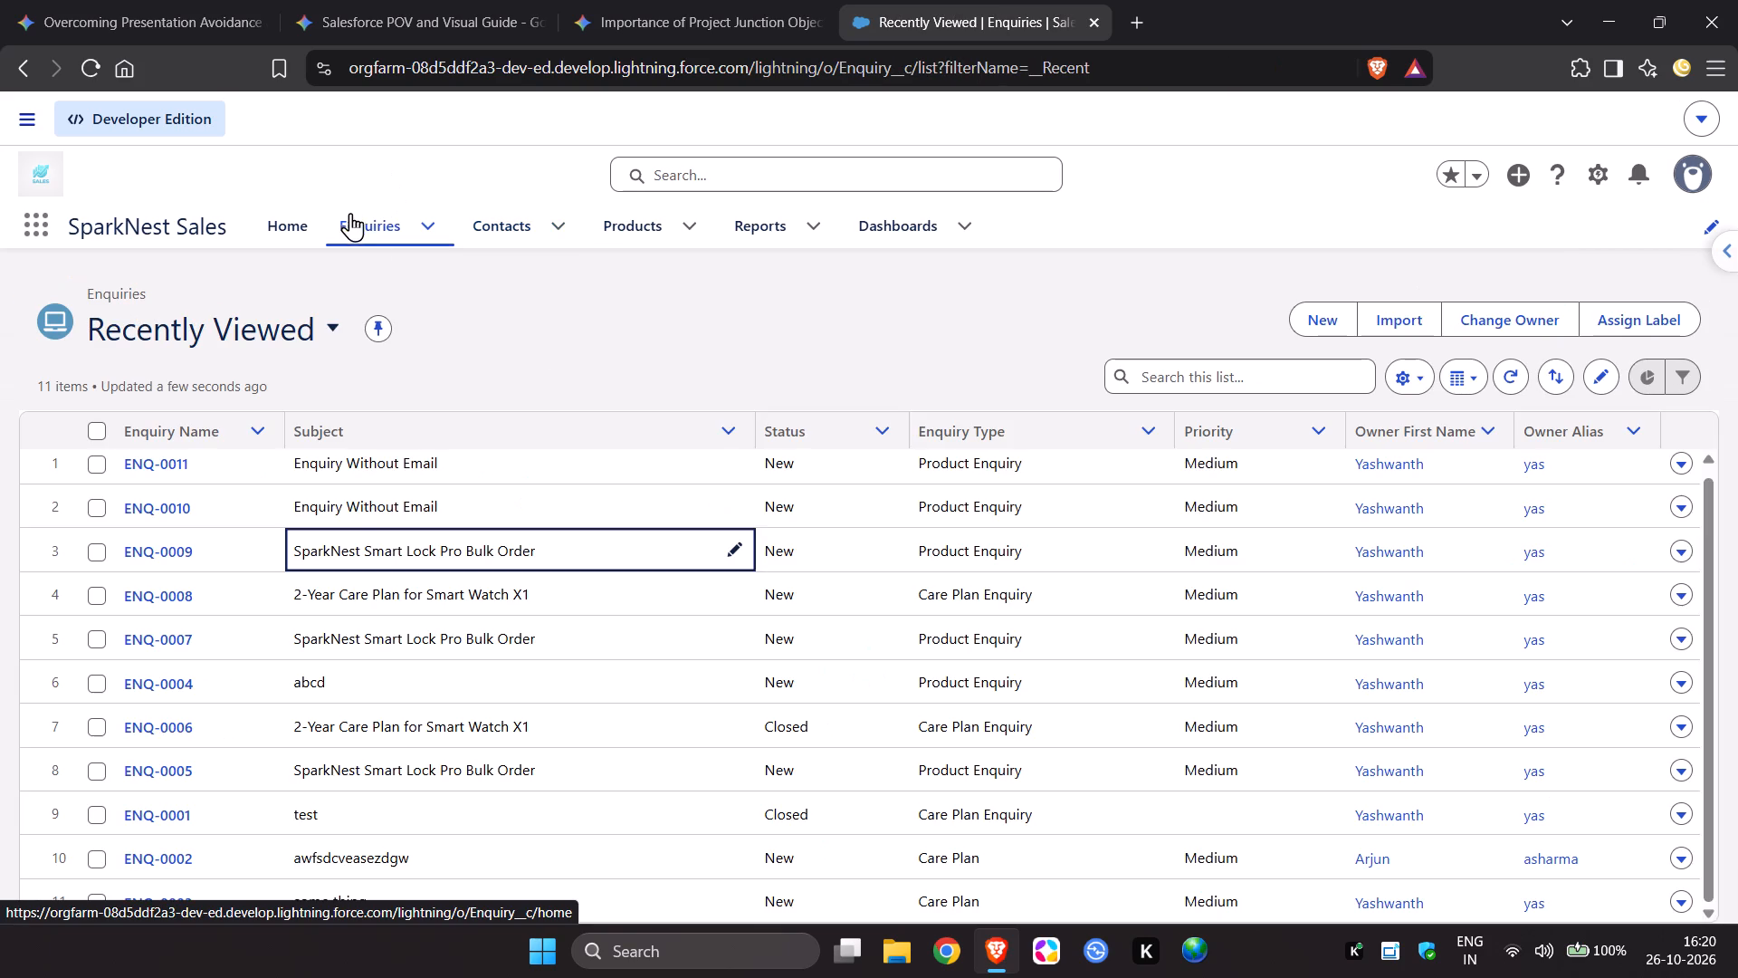
{"action": "scroll", "coordinate": [344, 523], "scroll_direction": "down", "scroll_amount": 1}
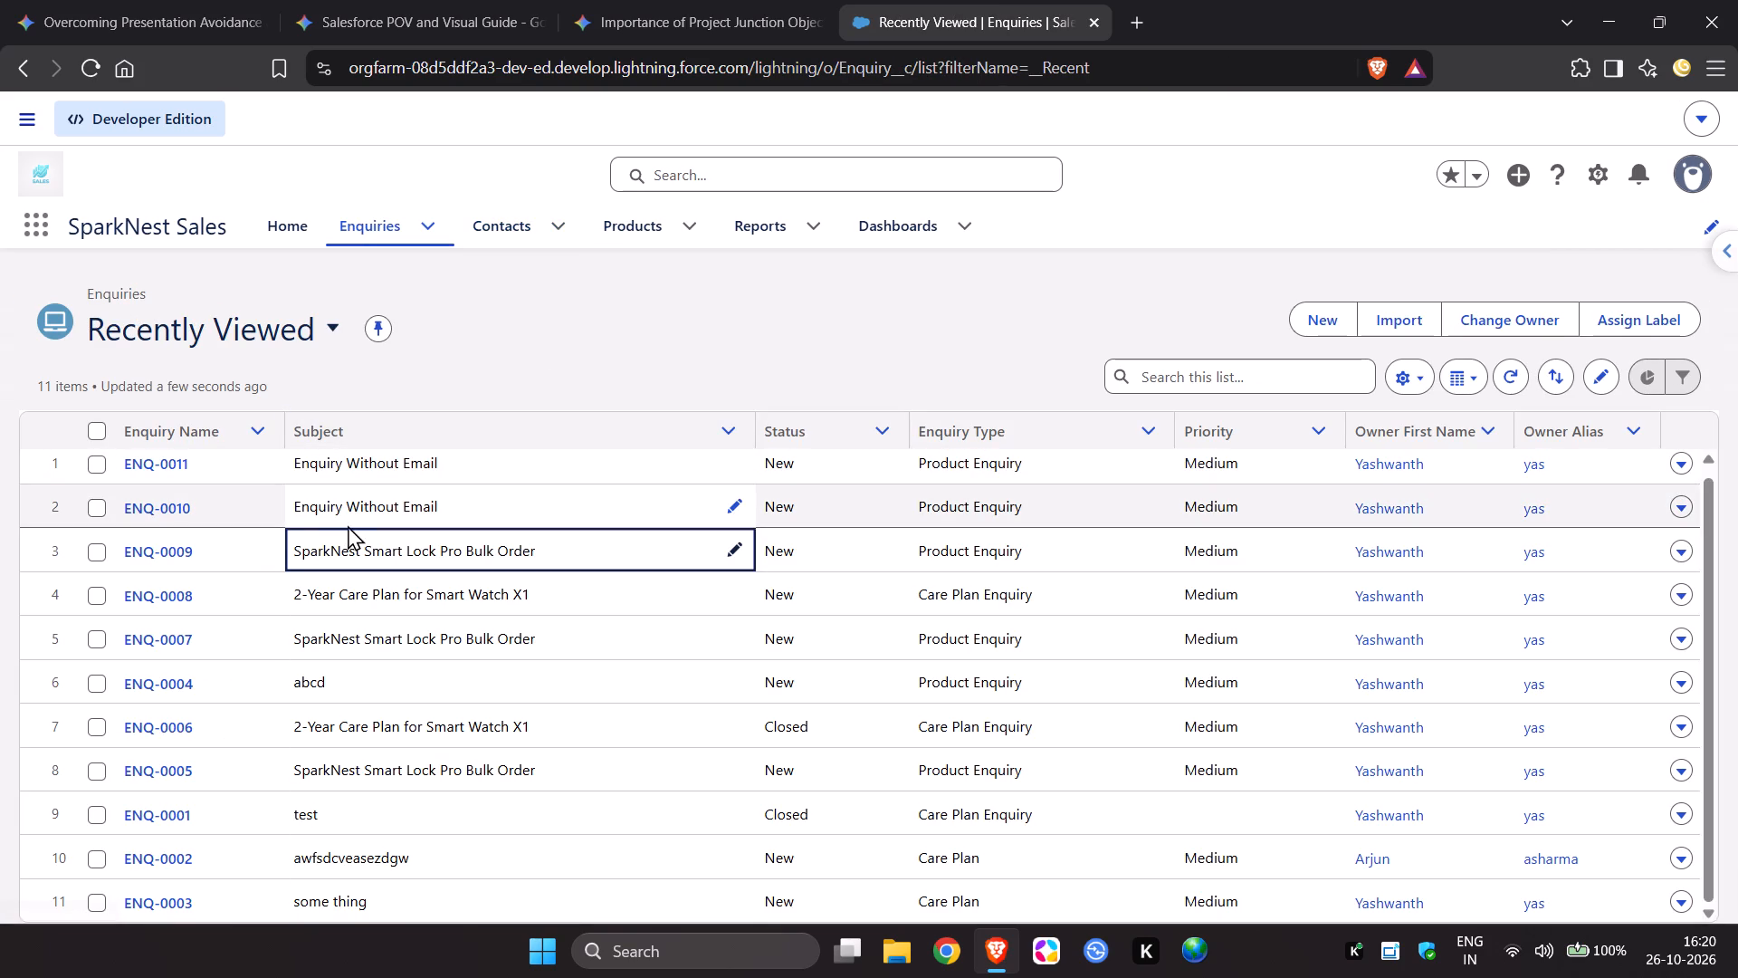
{"action": "scroll", "coordinate": [353, 551], "scroll_direction": "down", "scroll_amount": 2}
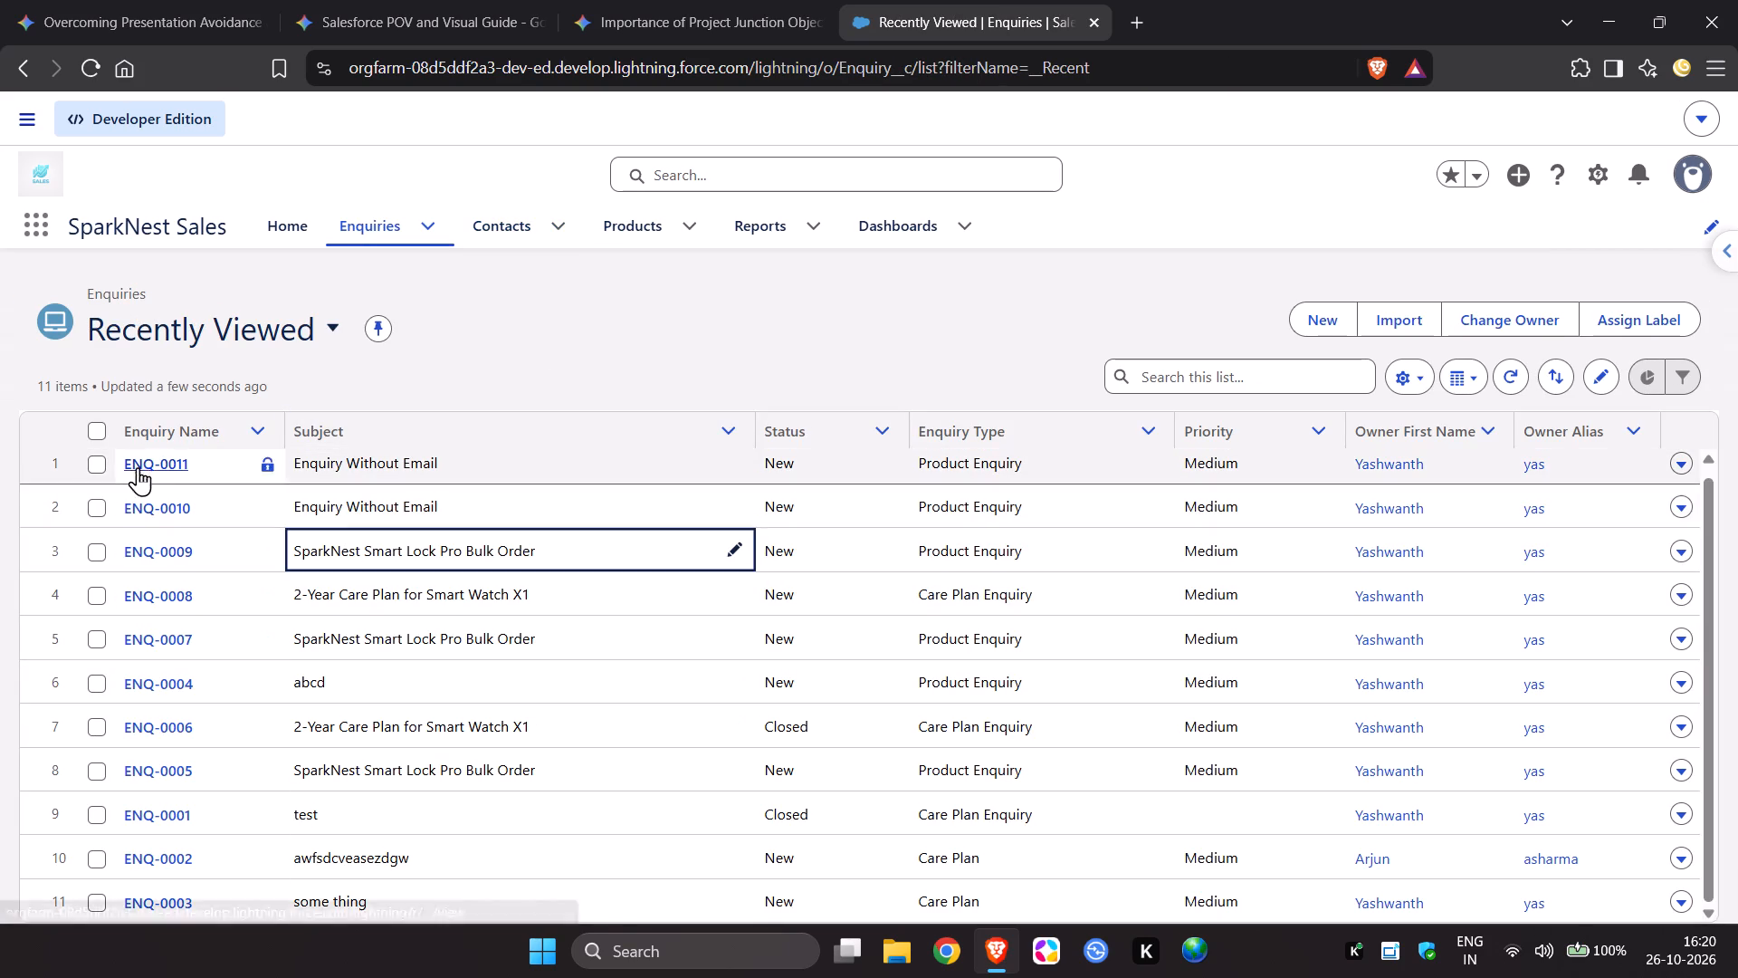
{"action": "scroll", "coordinate": [475, 542], "scroll_direction": "down", "scroll_amount": 1}
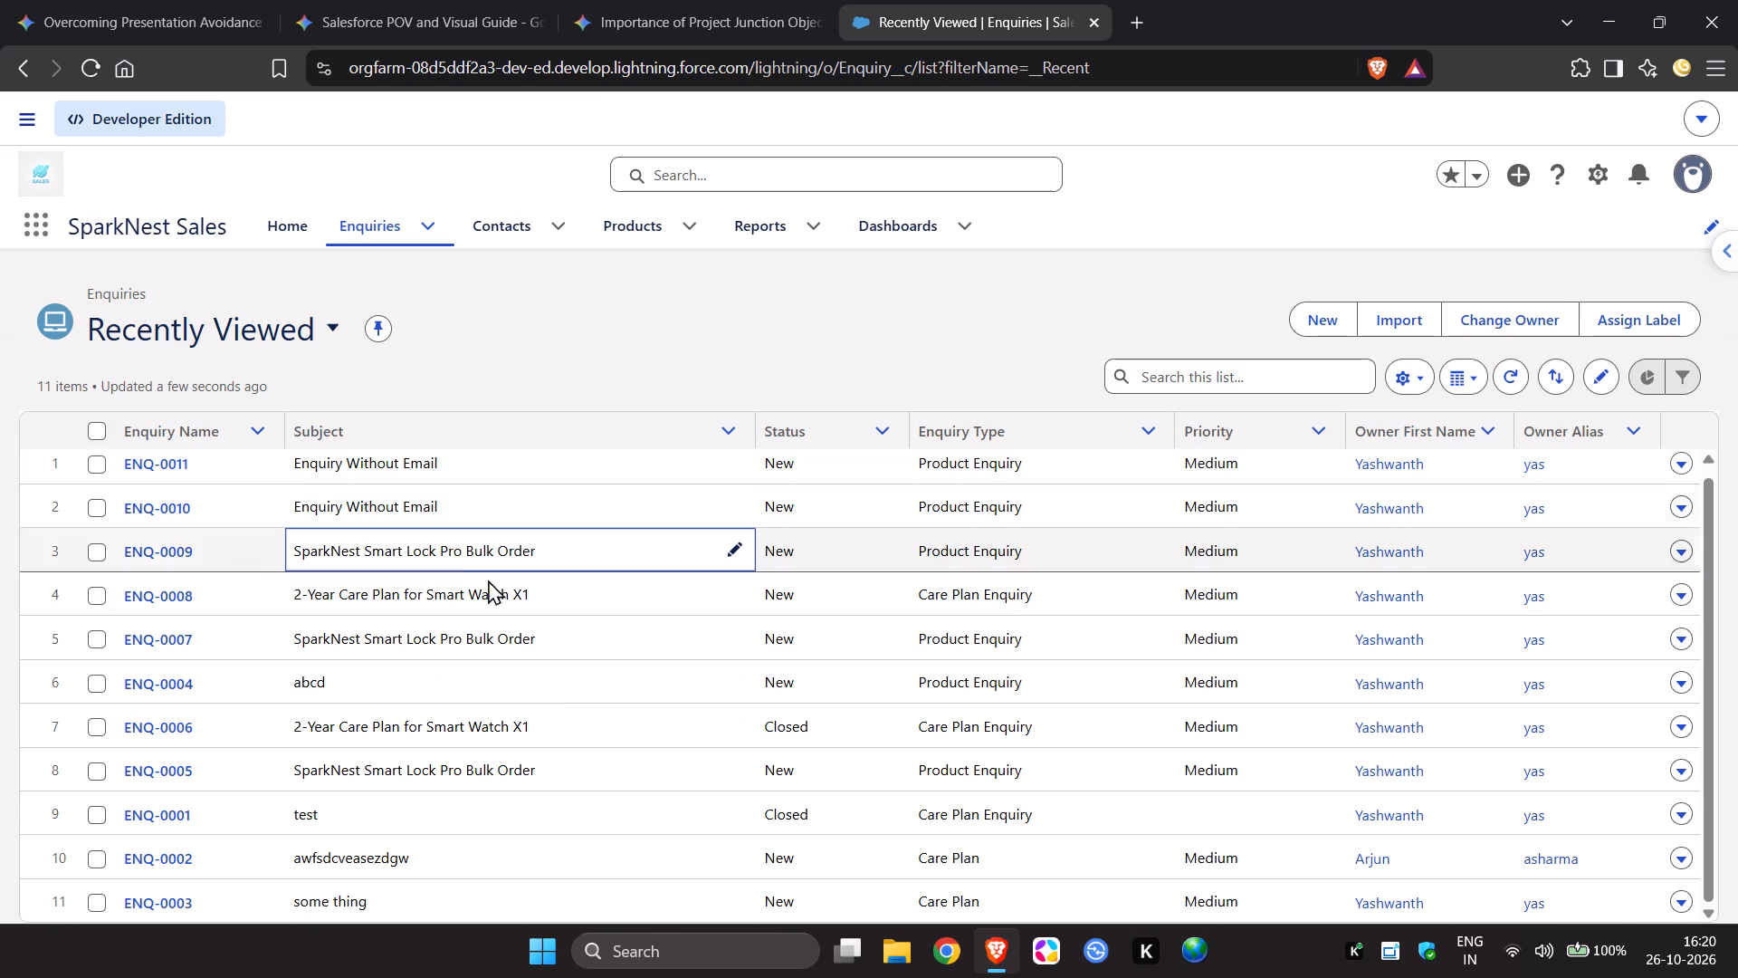
{"action": "scroll", "coordinate": [568, 673], "scroll_direction": "down", "scroll_amount": 2}
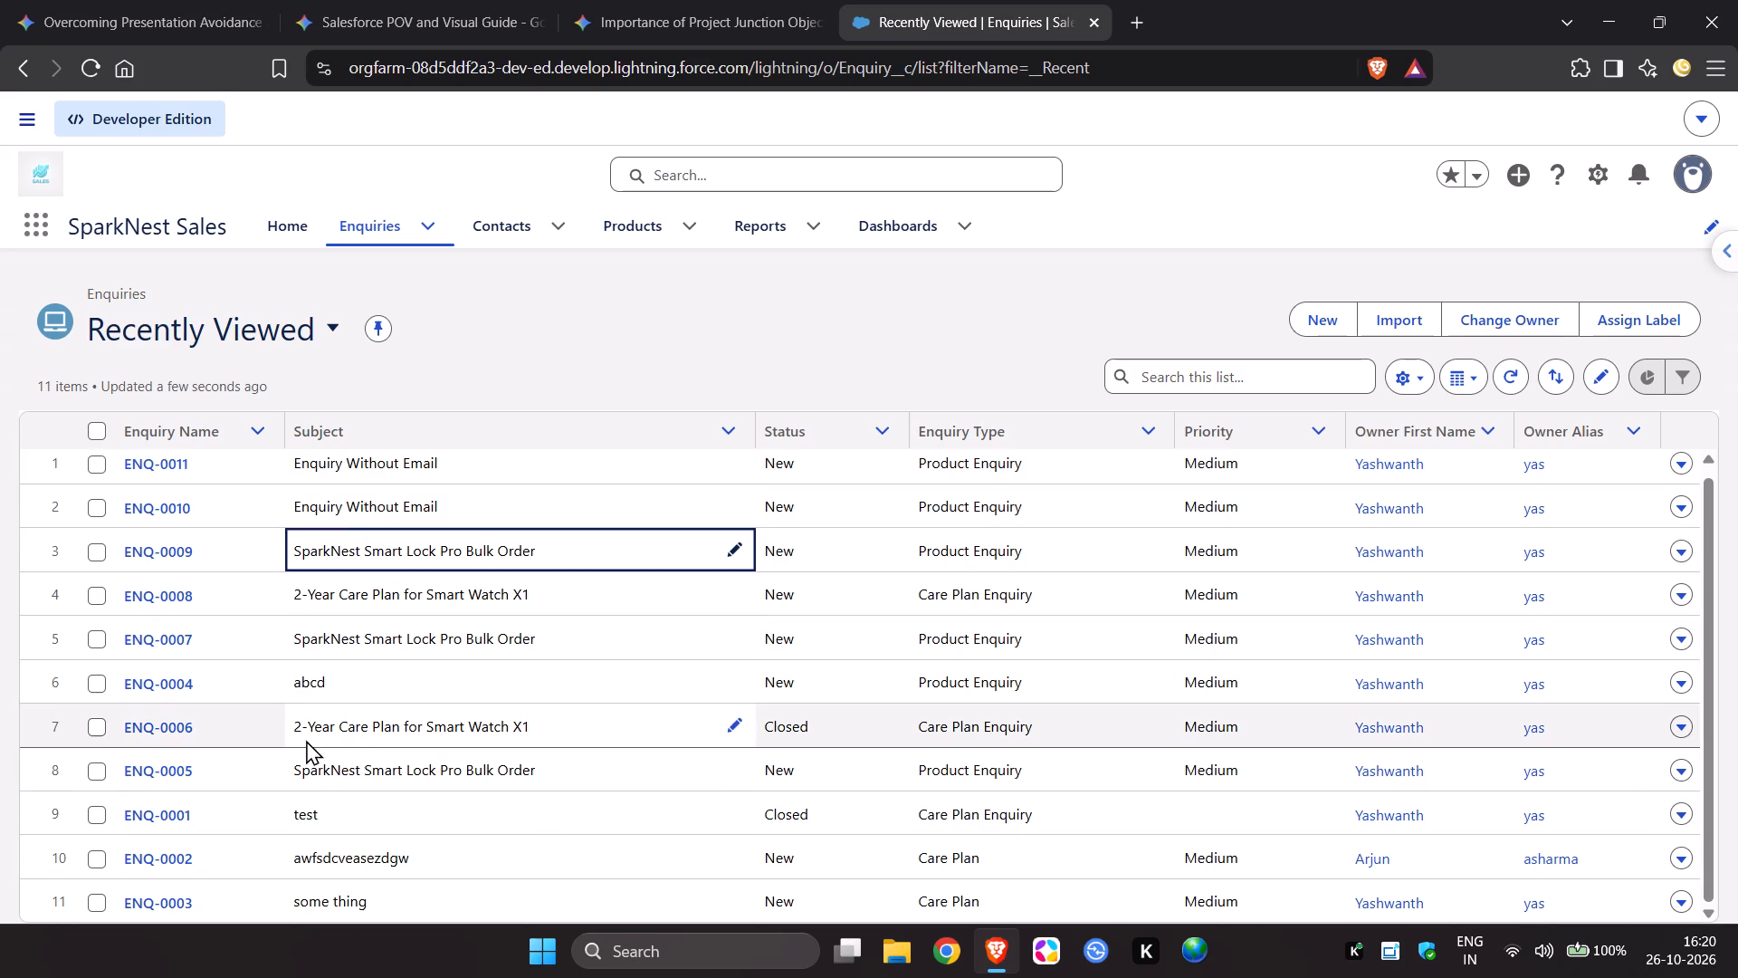
{"action": "scroll", "coordinate": [412, 745], "scroll_direction": "down", "scroll_amount": 2}
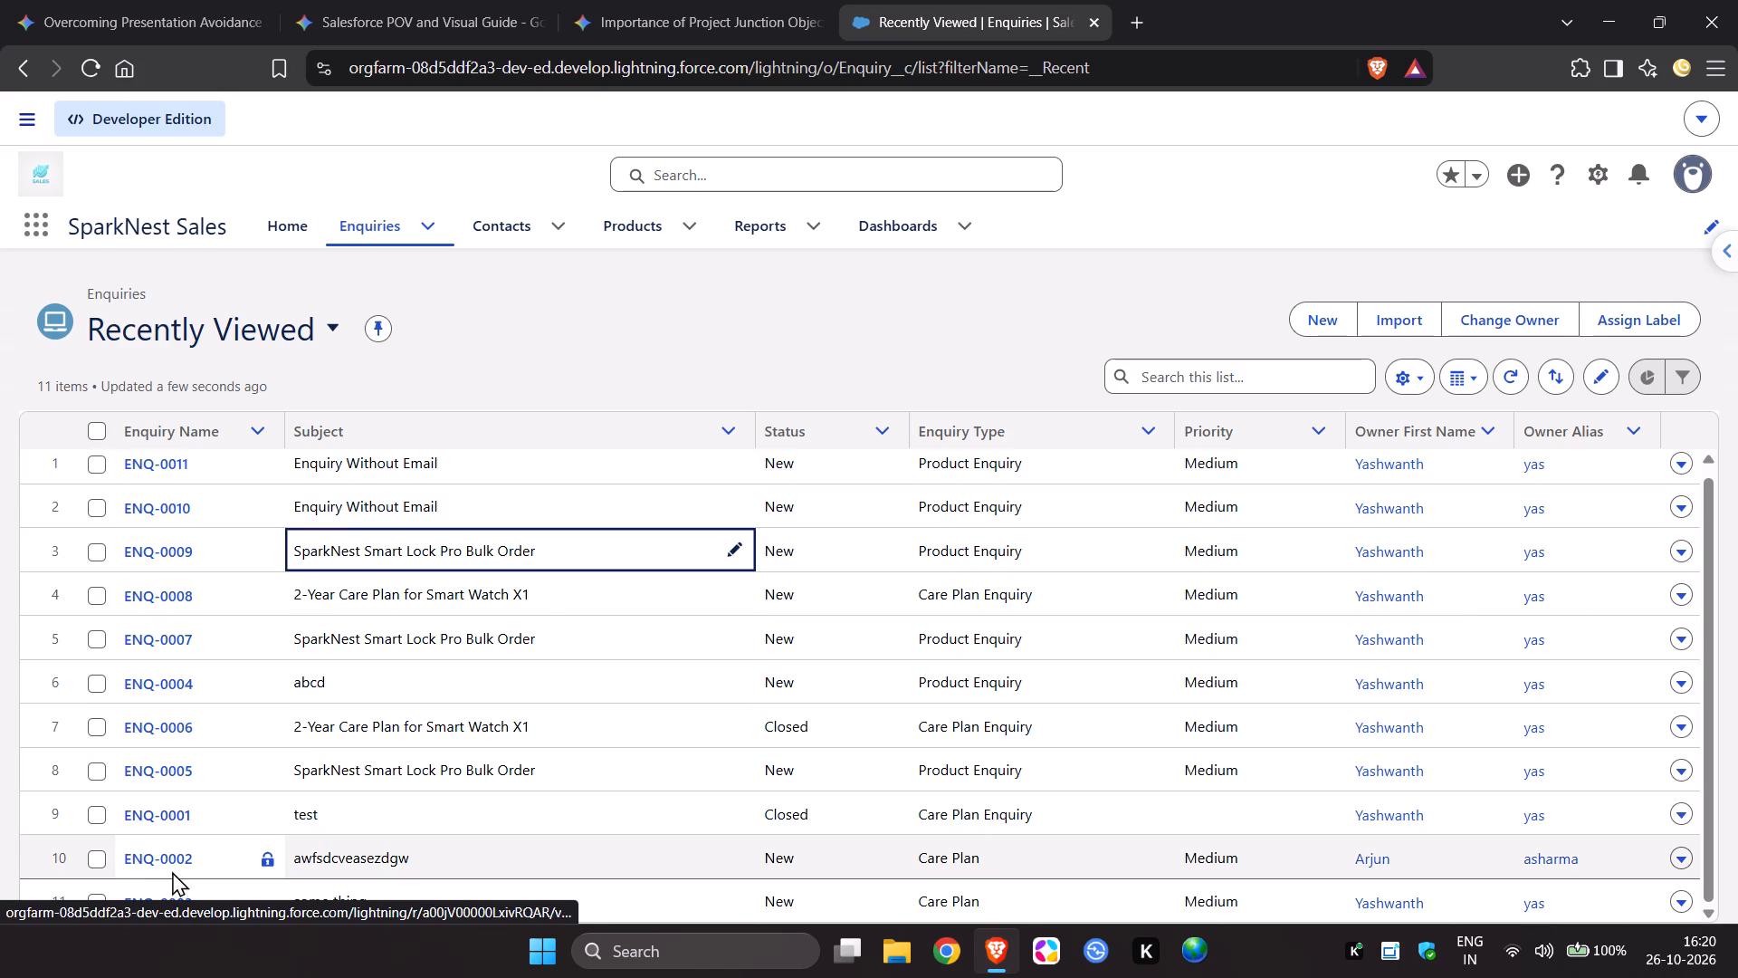
{"action": "left_click", "coordinate": [172, 862]}
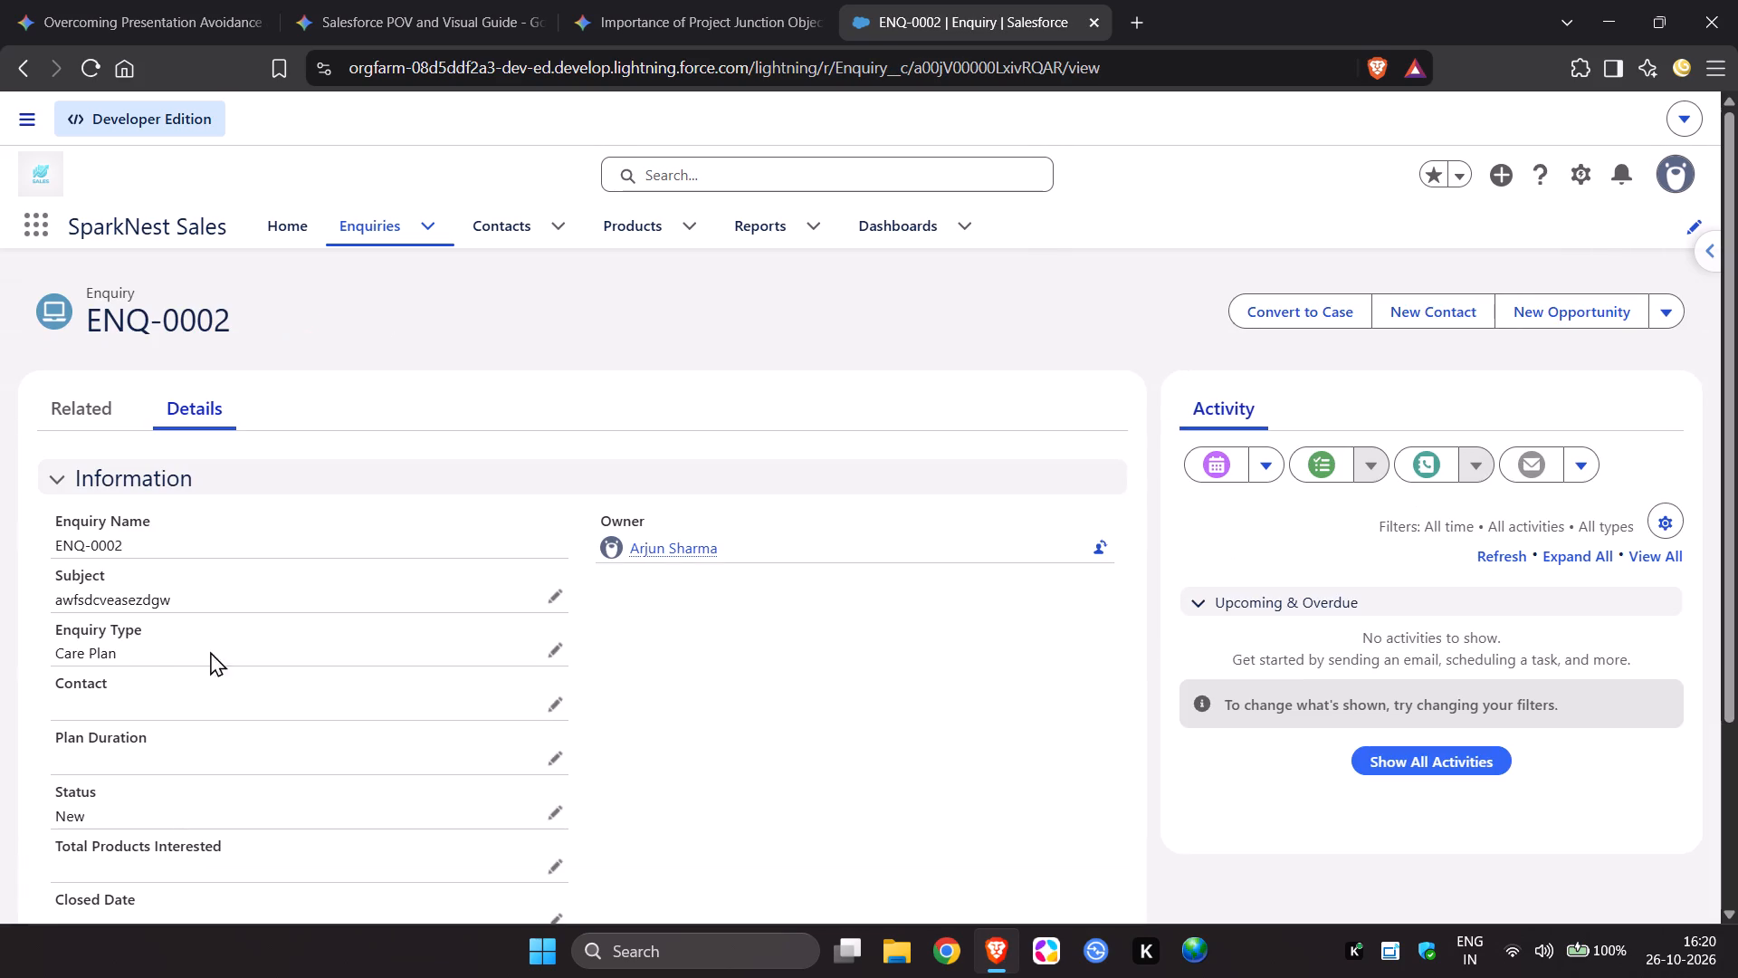
{"action": "scroll", "coordinate": [846, 555], "scroll_direction": "down", "scroll_amount": 2}
{"action": "scroll", "coordinate": [844, 561], "scroll_direction": "up", "scroll_amount": 2}
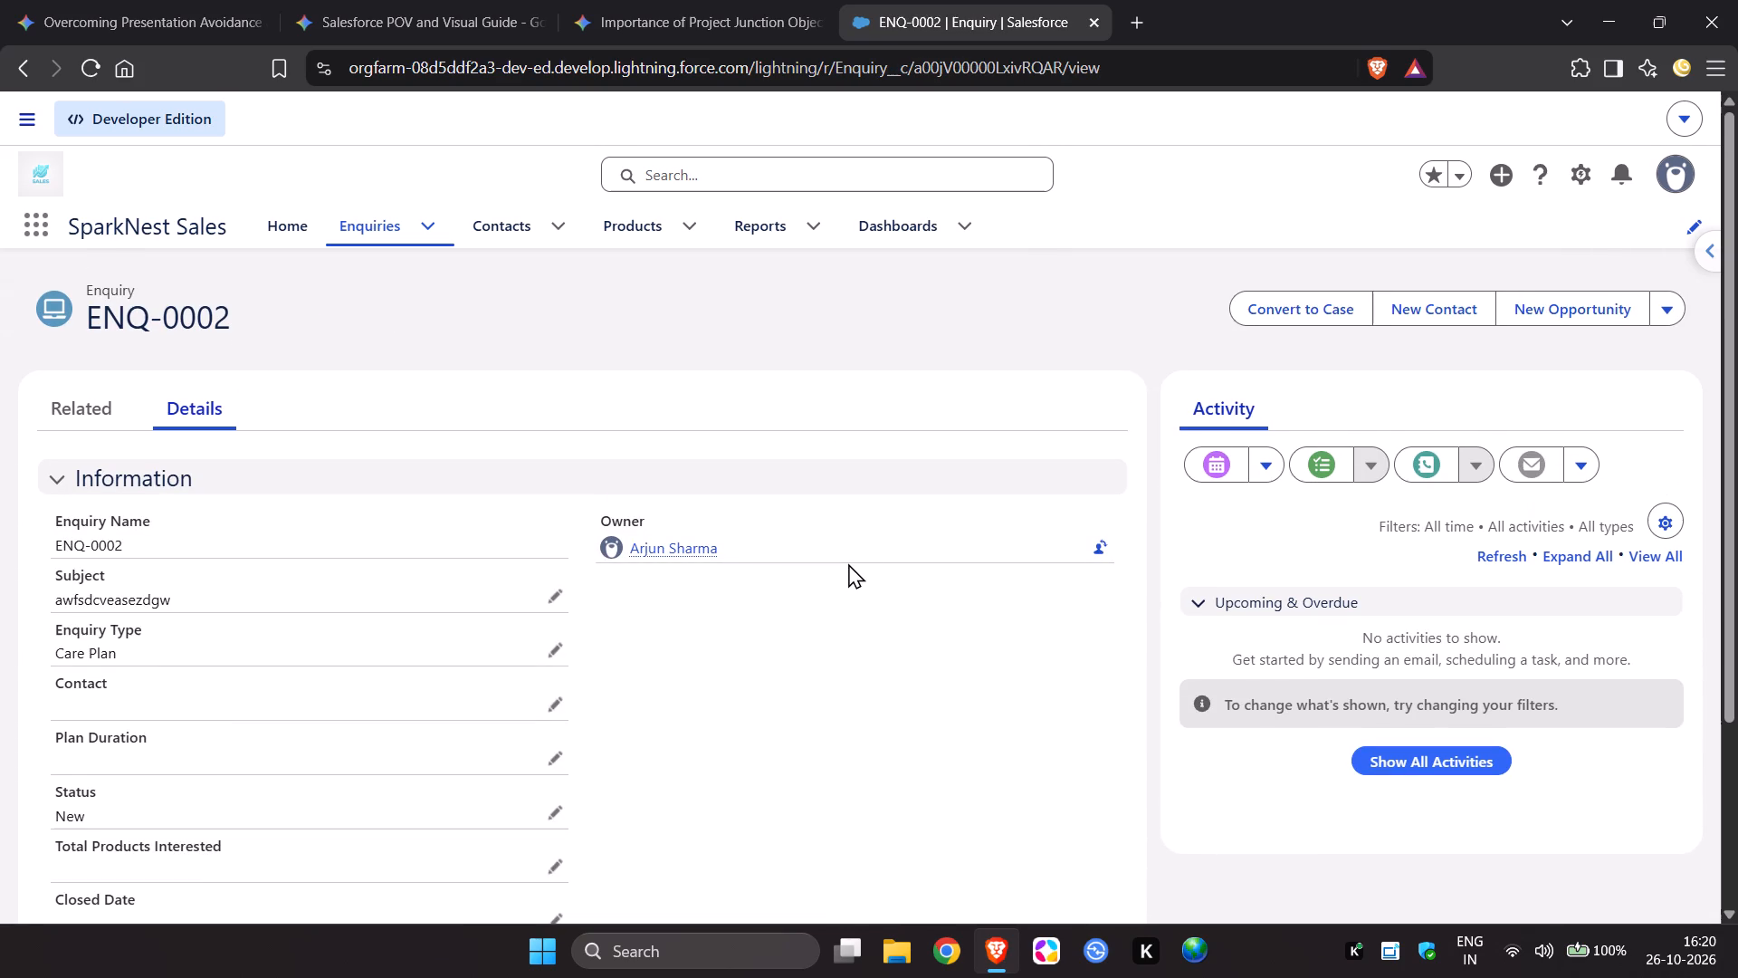
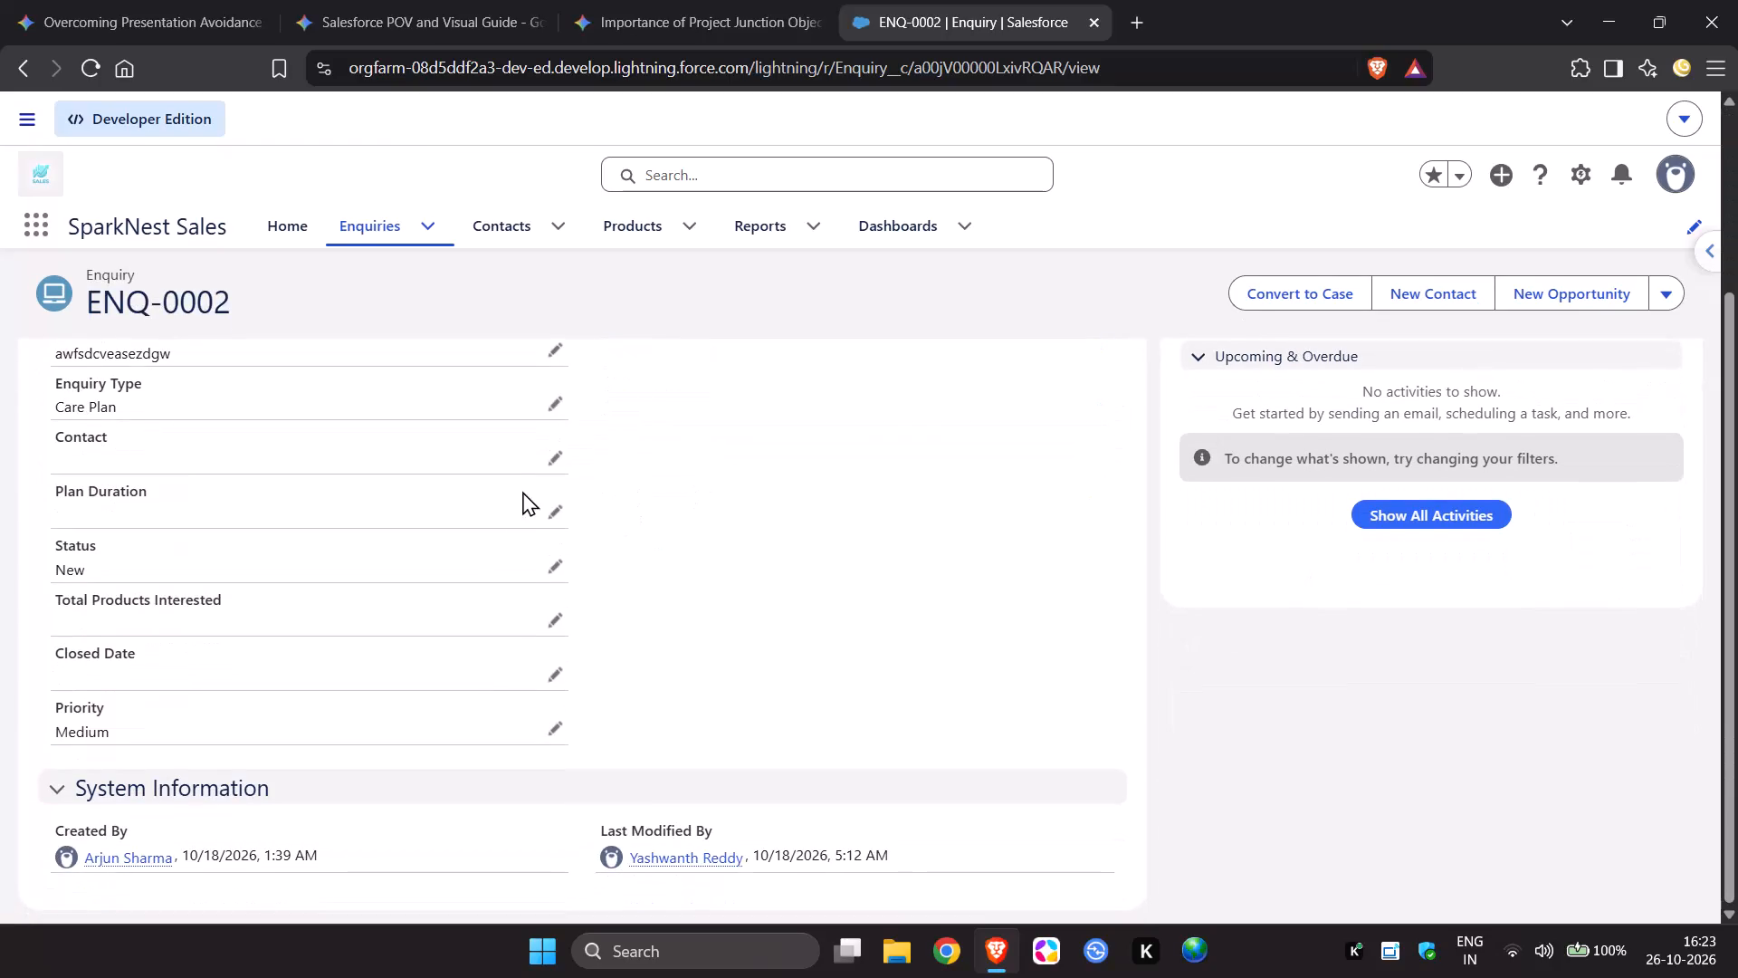
Change the Enquiry Type of ENQ-0002 to Product Enquiry and save the record.
{"action": "scroll", "coordinate": [637, 384], "scroll_direction": "up", "scroll_amount": 1}
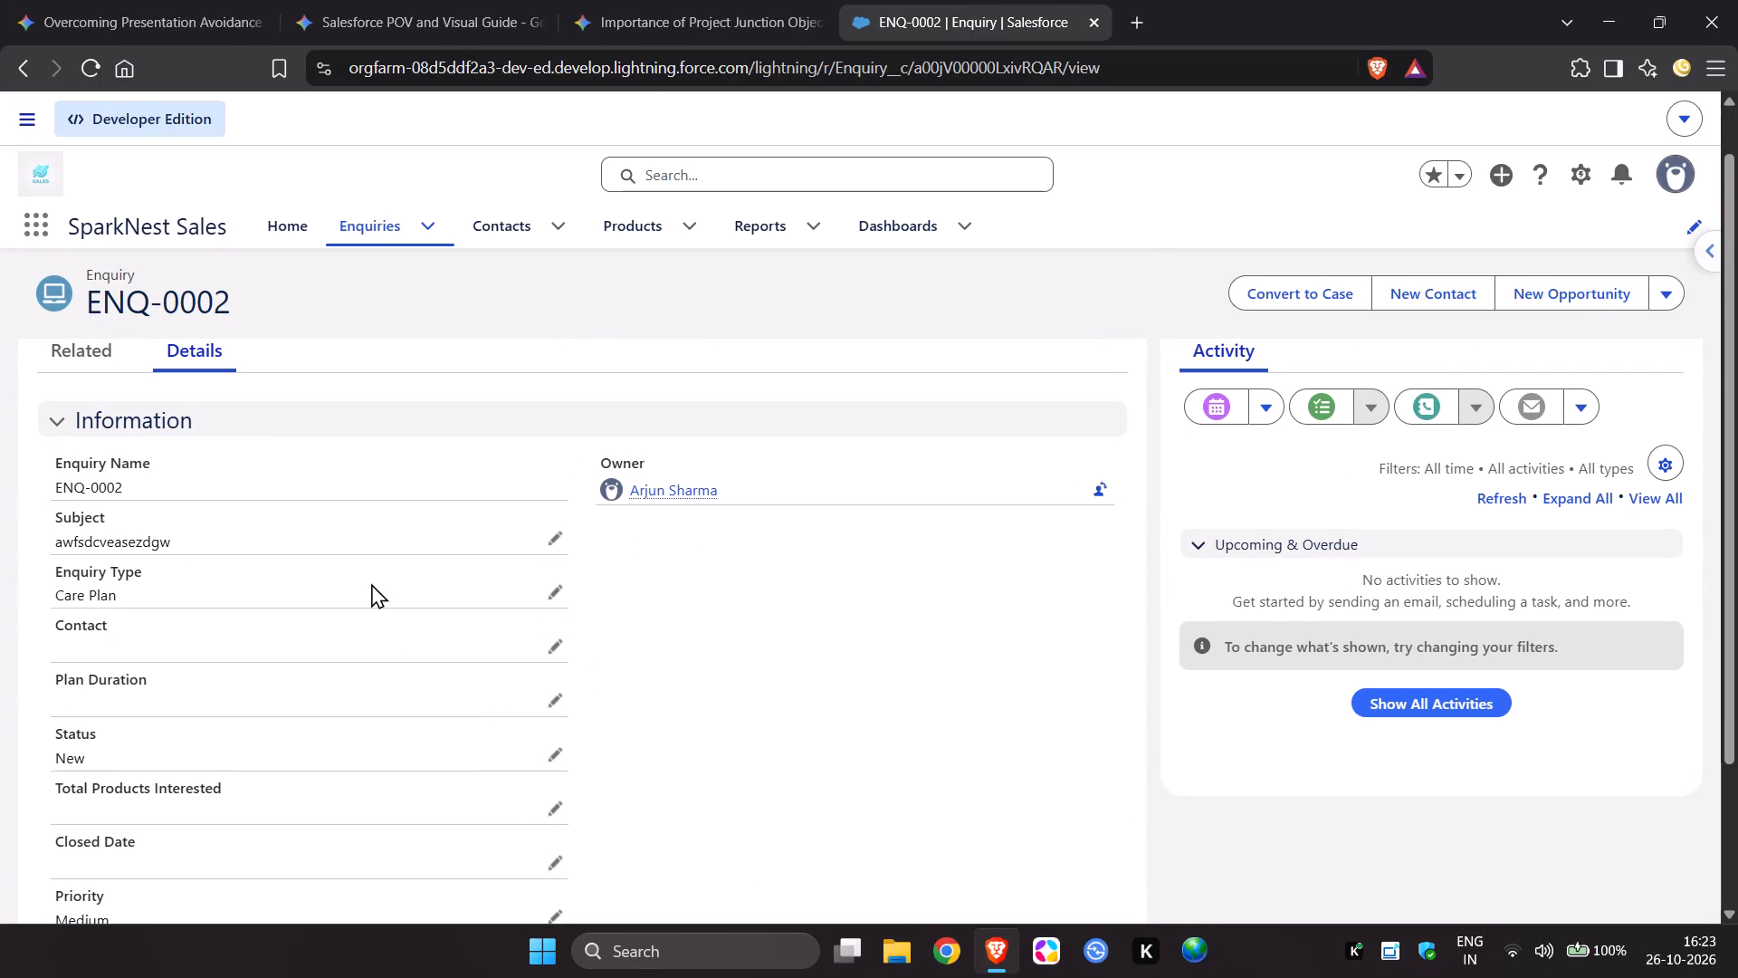
{"action": "left_click", "coordinate": [556, 590]}
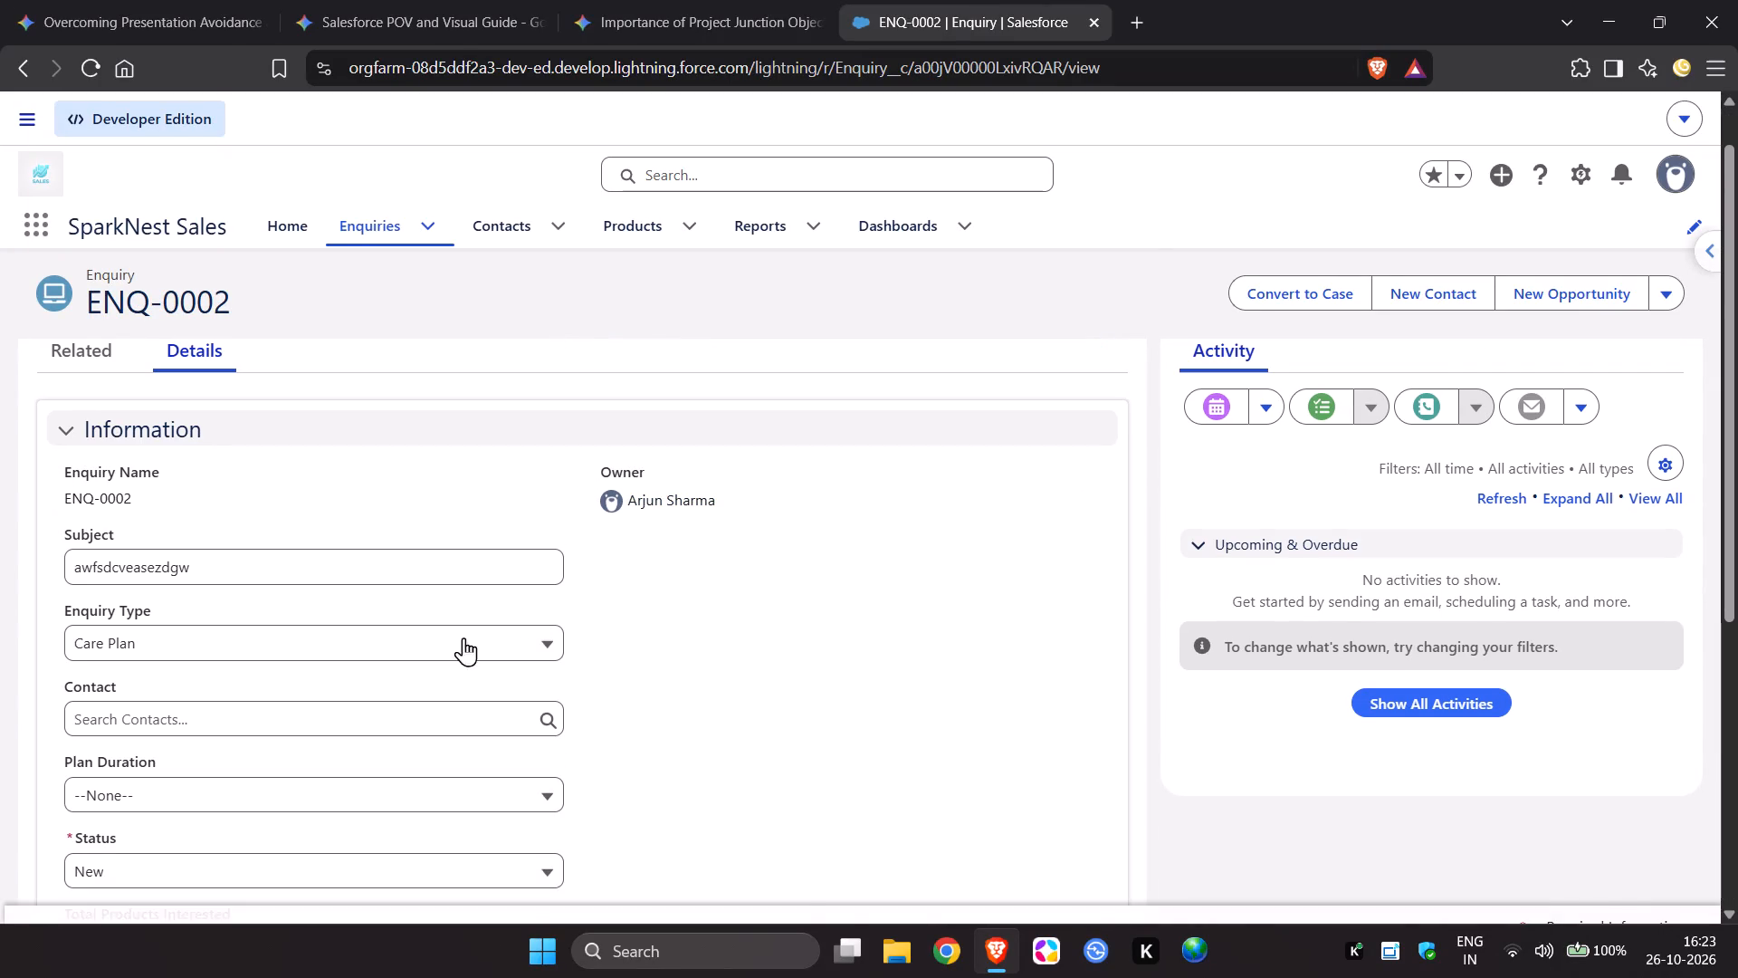
{"action": "left_click", "coordinate": [440, 654]}
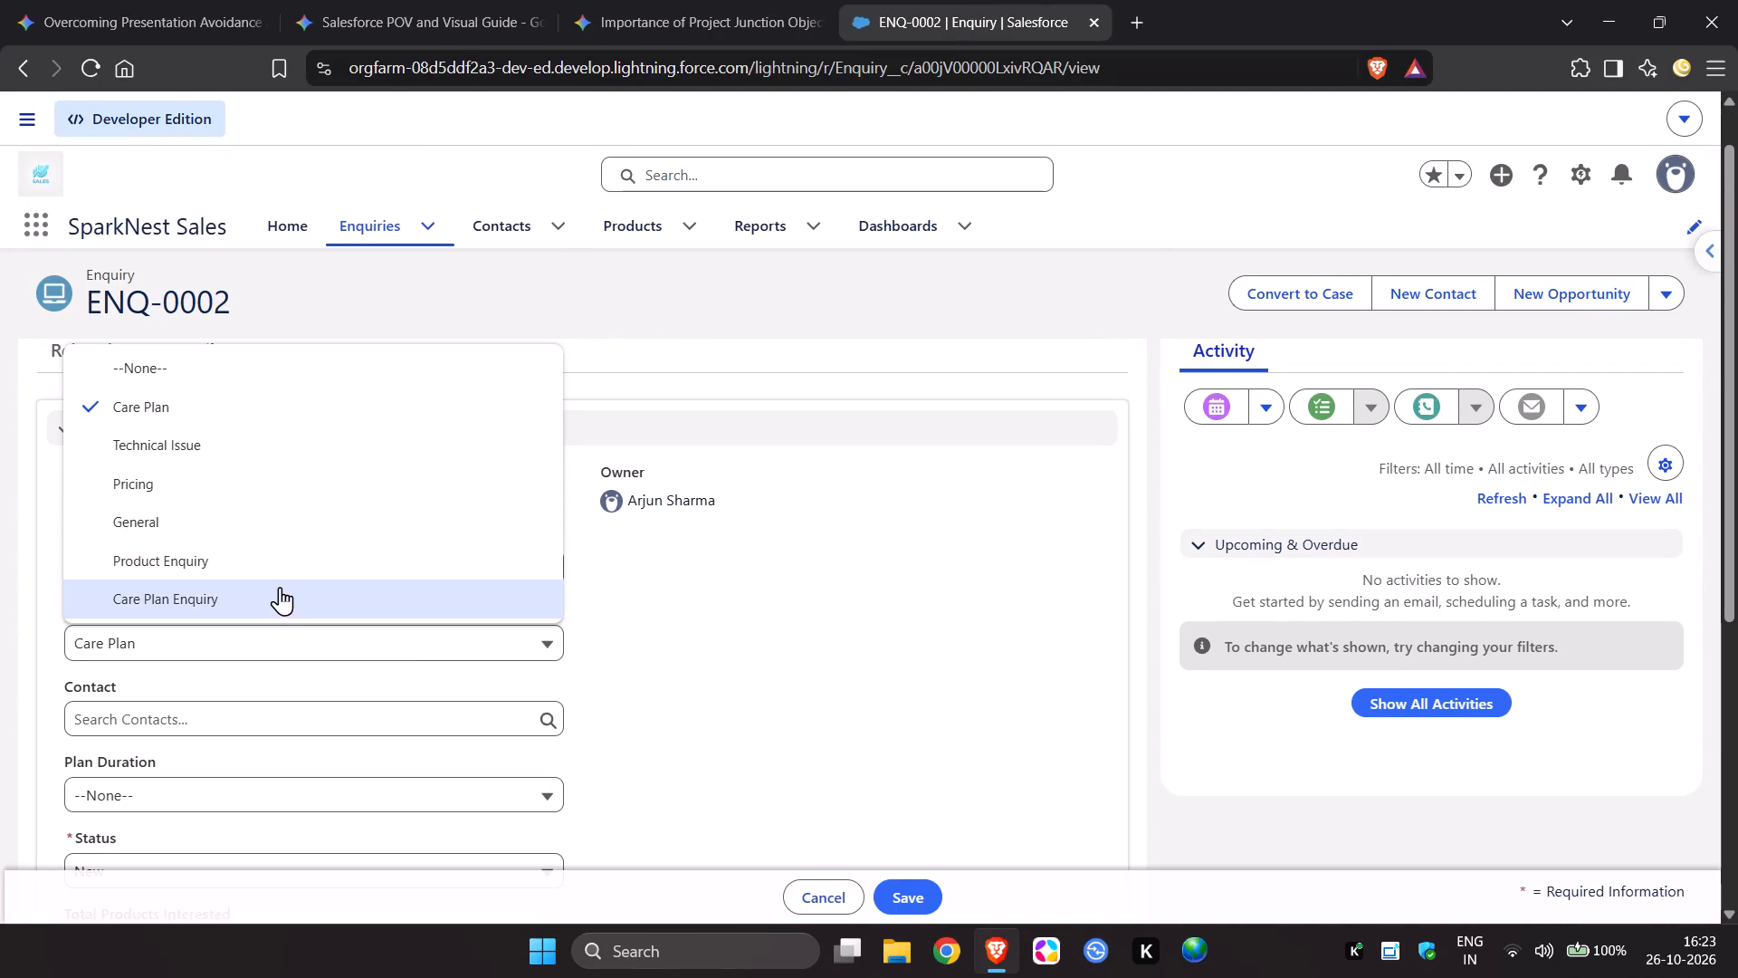
{"action": "left_click", "coordinate": [279, 560]}
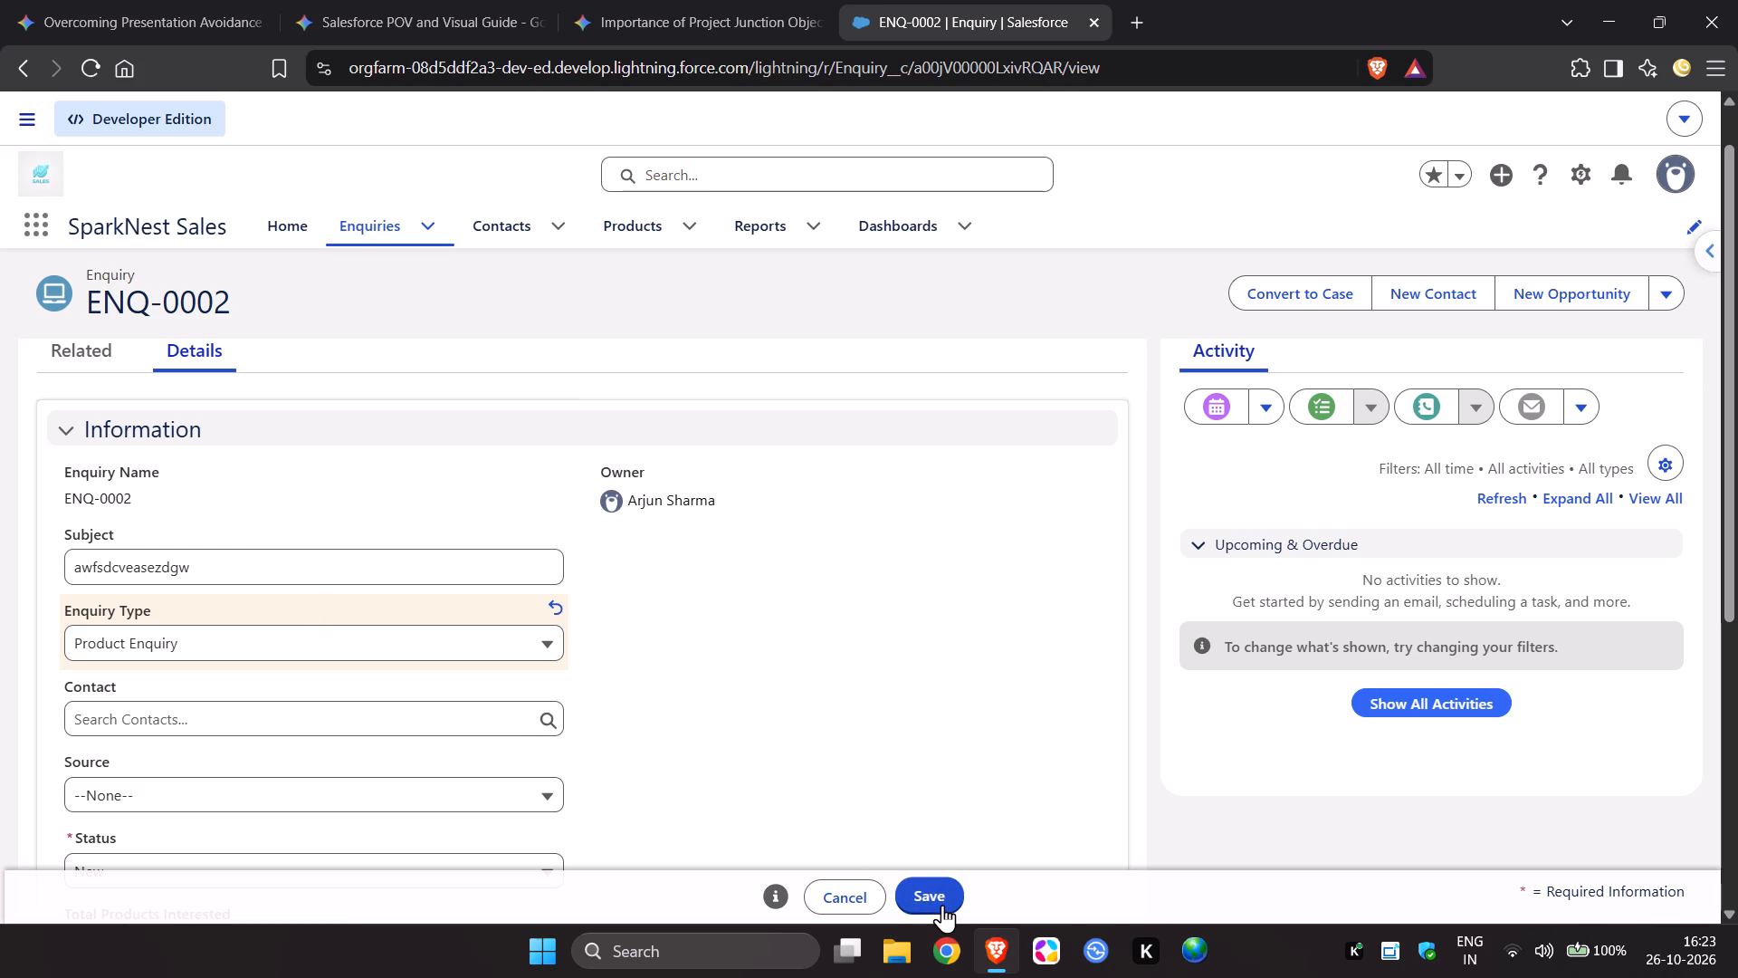
{"action": "left_click", "coordinate": [942, 904]}
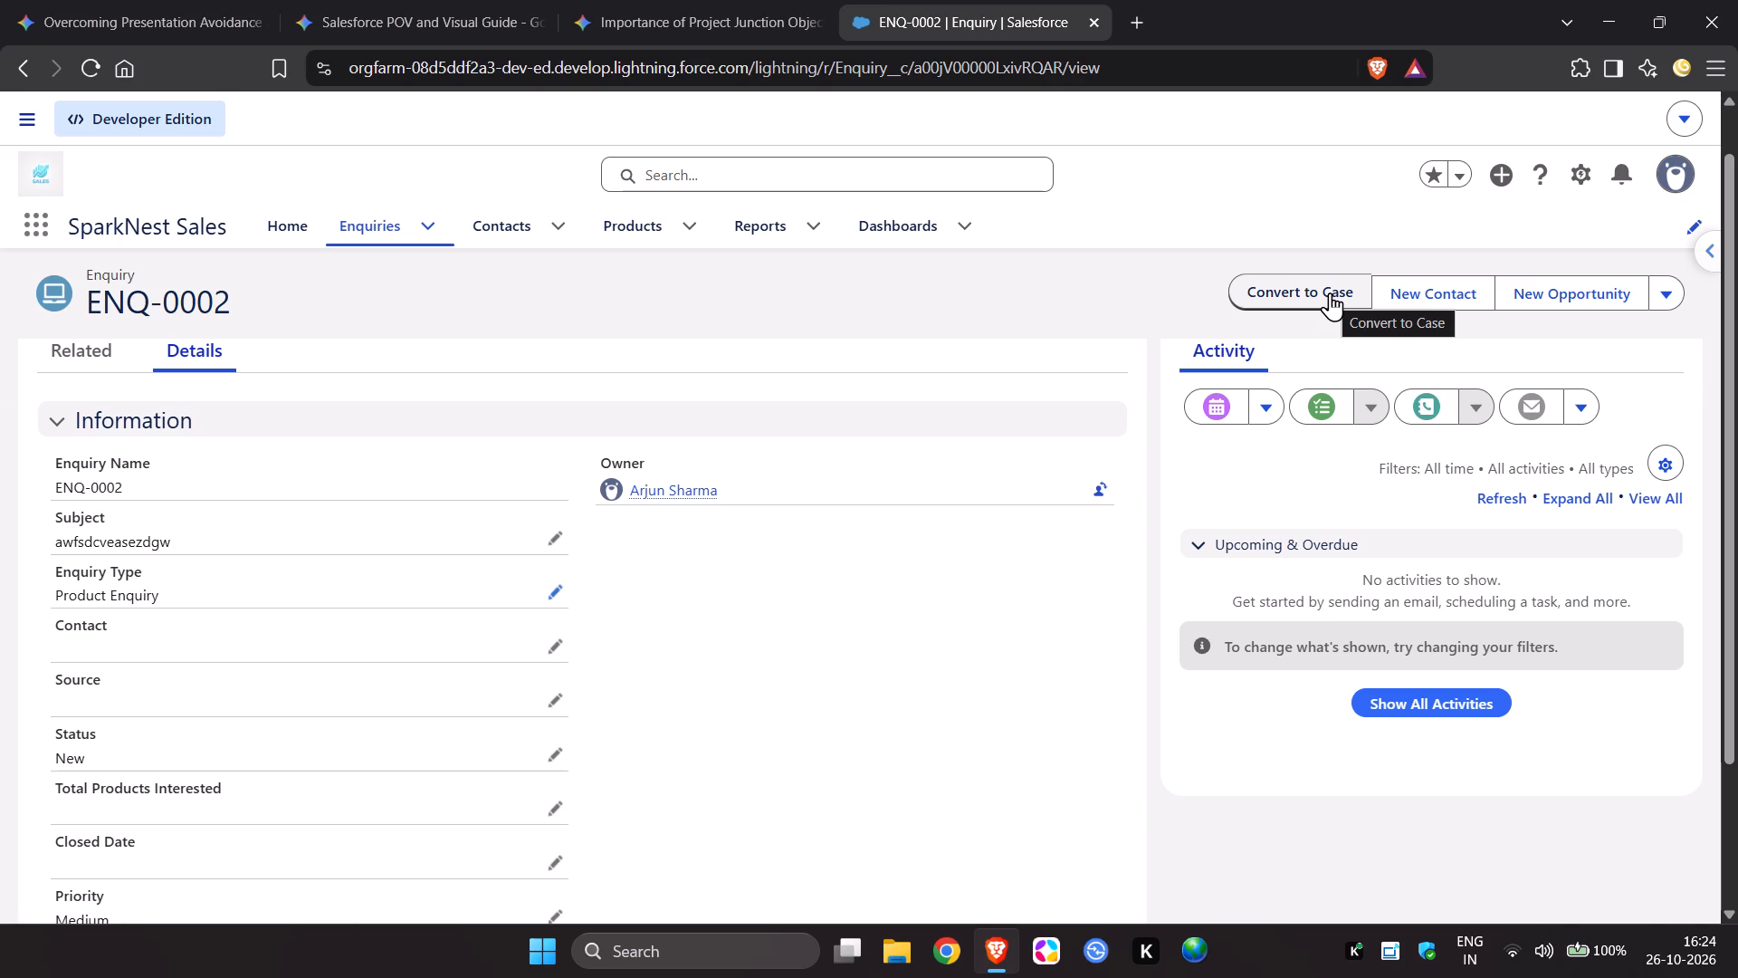
Show the related records of ENQ-0002 to check its Enquiry Products list.
{"action": "left_click", "coordinate": [105, 357]}
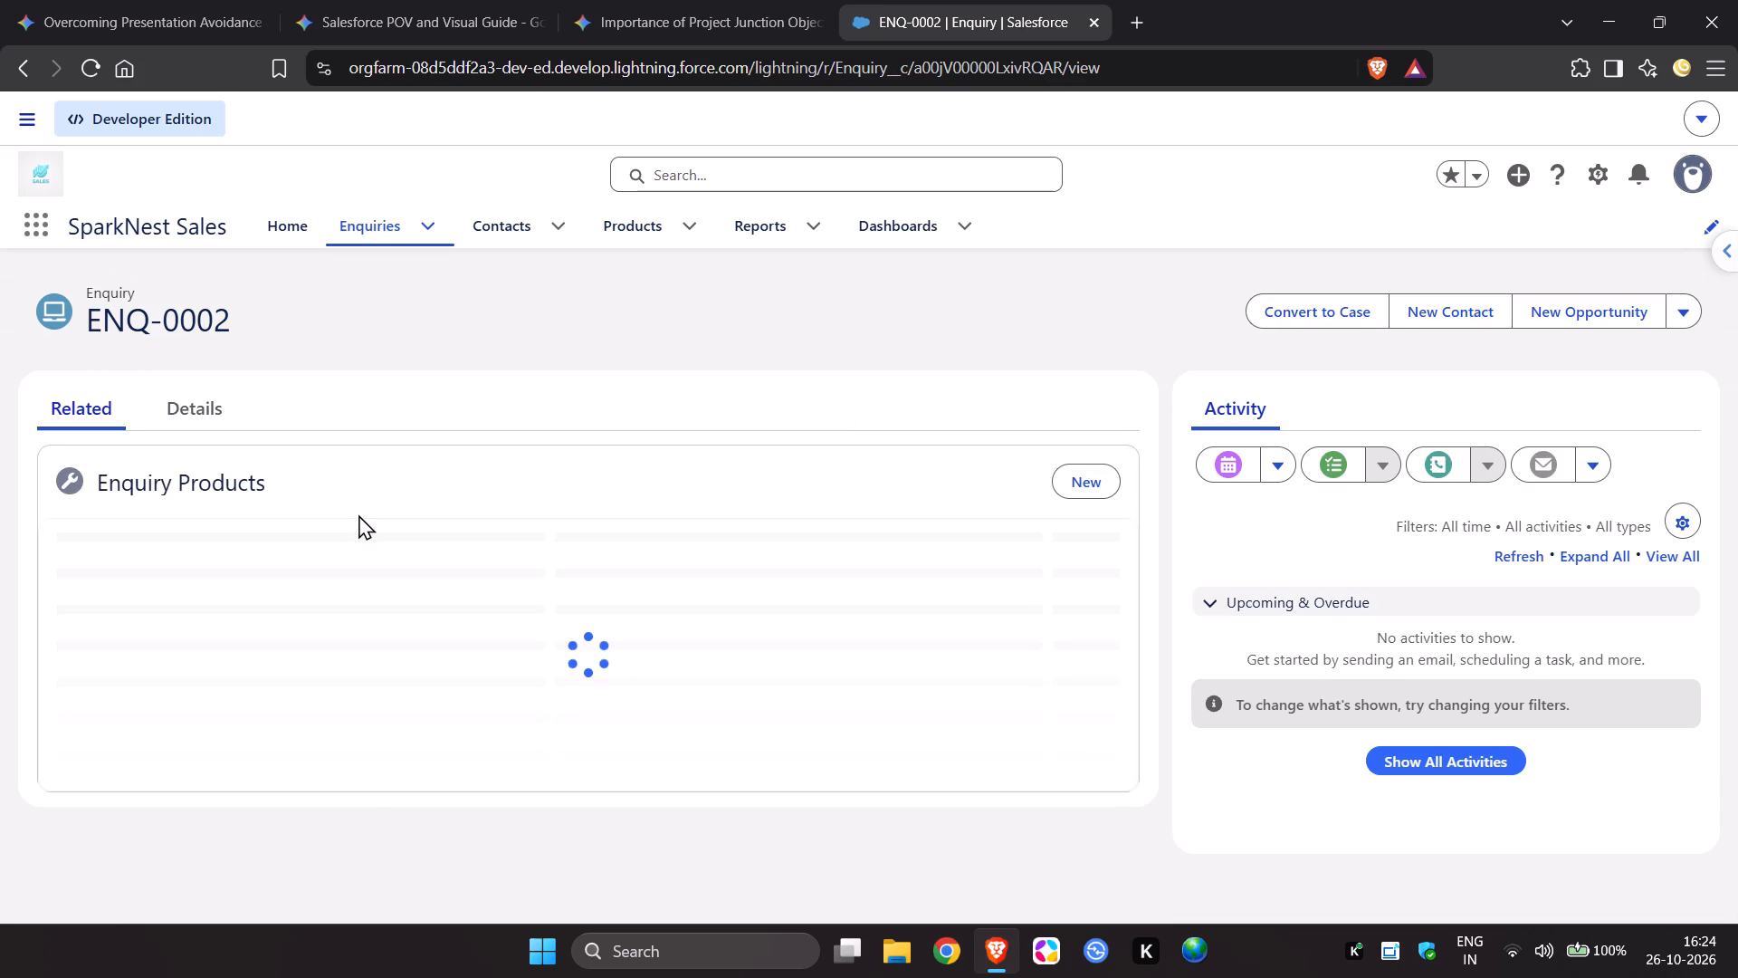
Switch the computer's Wi-Fi connection from the open network to the secured network whose name ends in _5g.
{"action": "left_click", "coordinate": [1510, 945]}
{"action": "left_click", "coordinate": [1403, 515]}
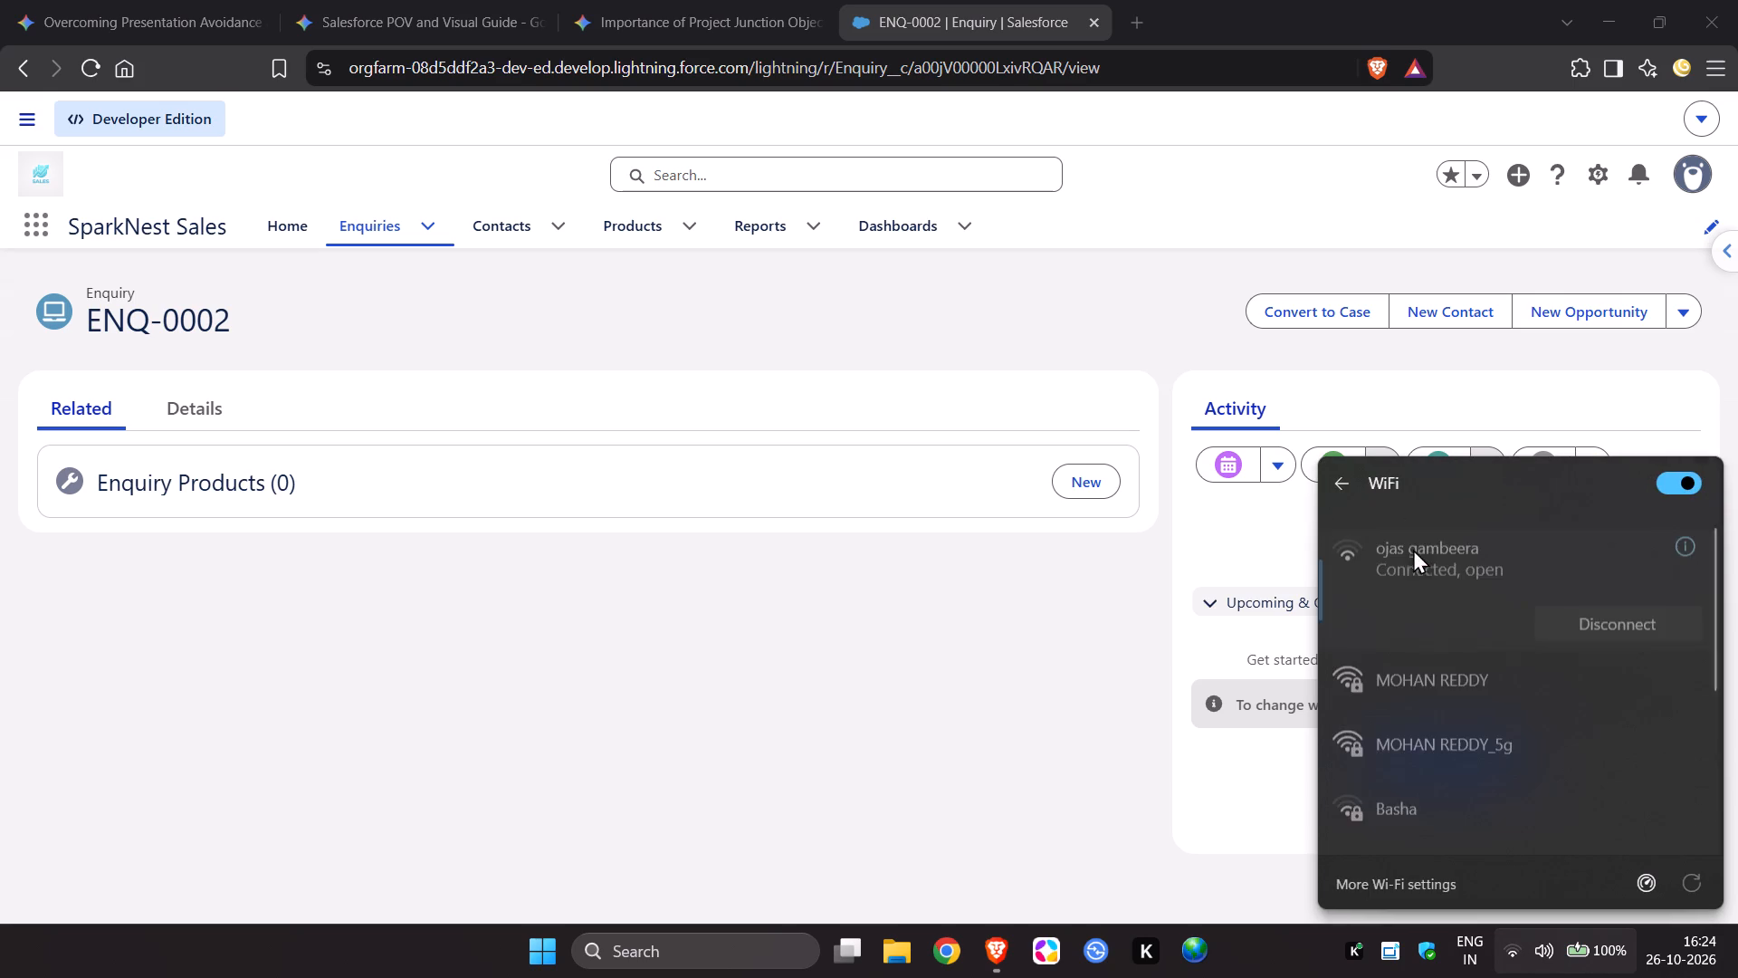
{"action": "left_click", "coordinate": [1497, 743]}
{"action": "left_click", "coordinate": [1633, 787]}
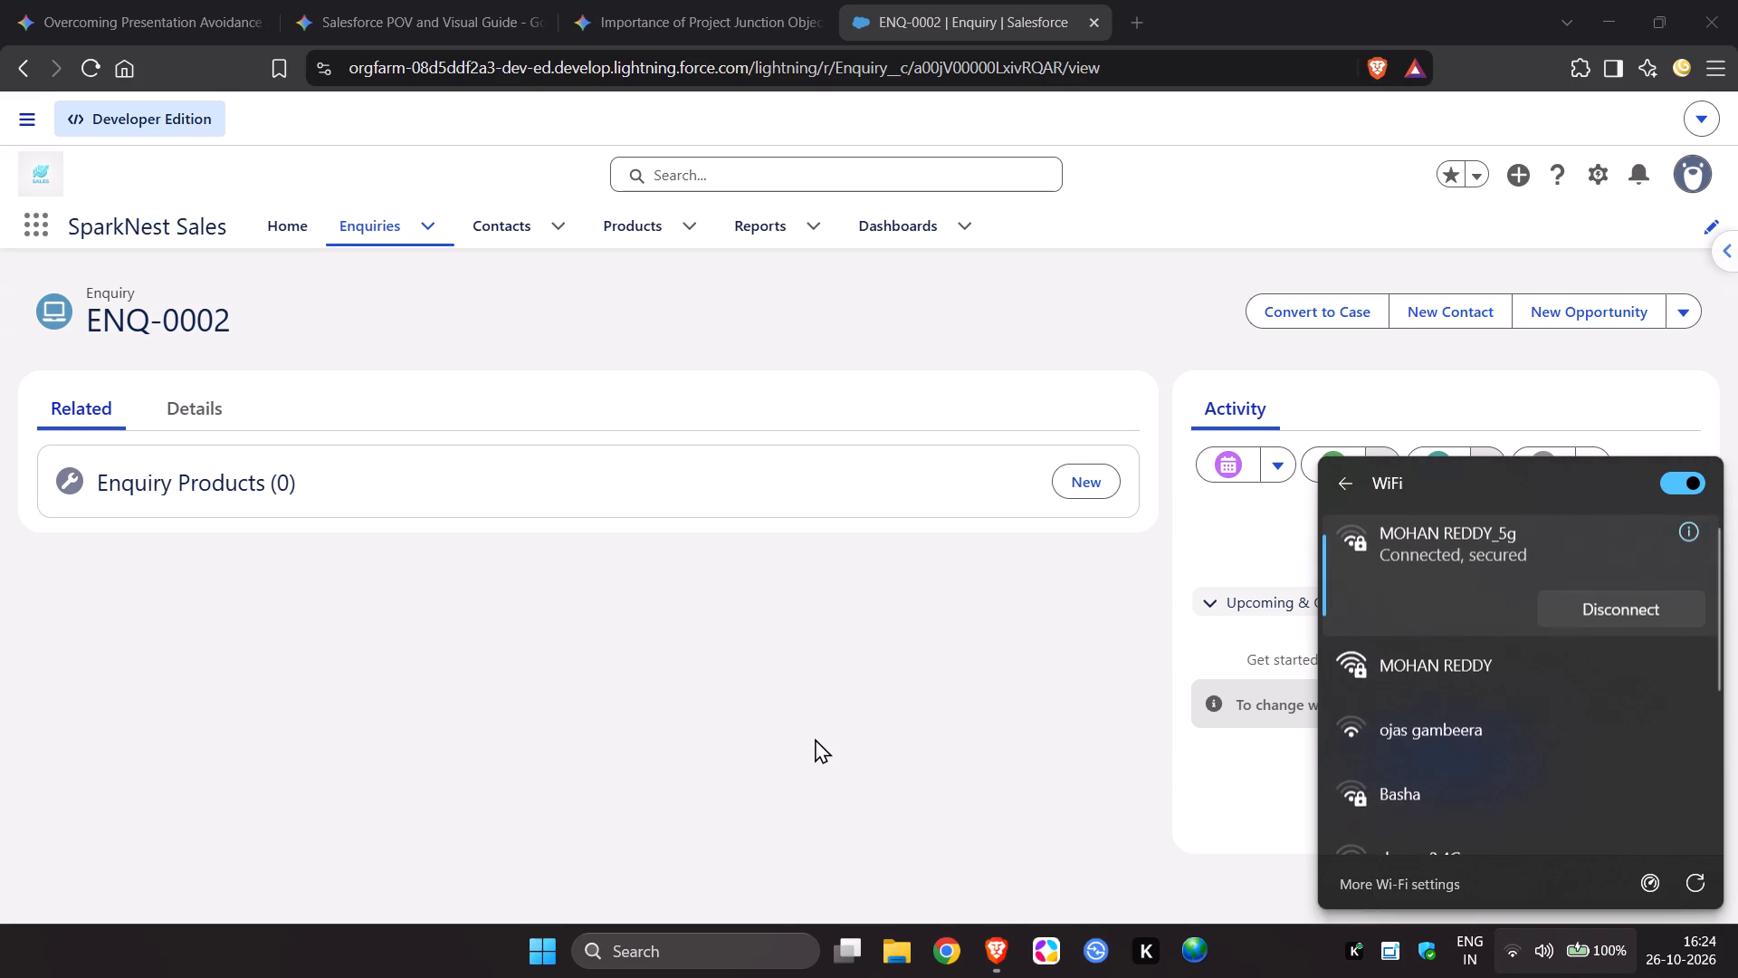
{"action": "left_click", "coordinate": [849, 685]}
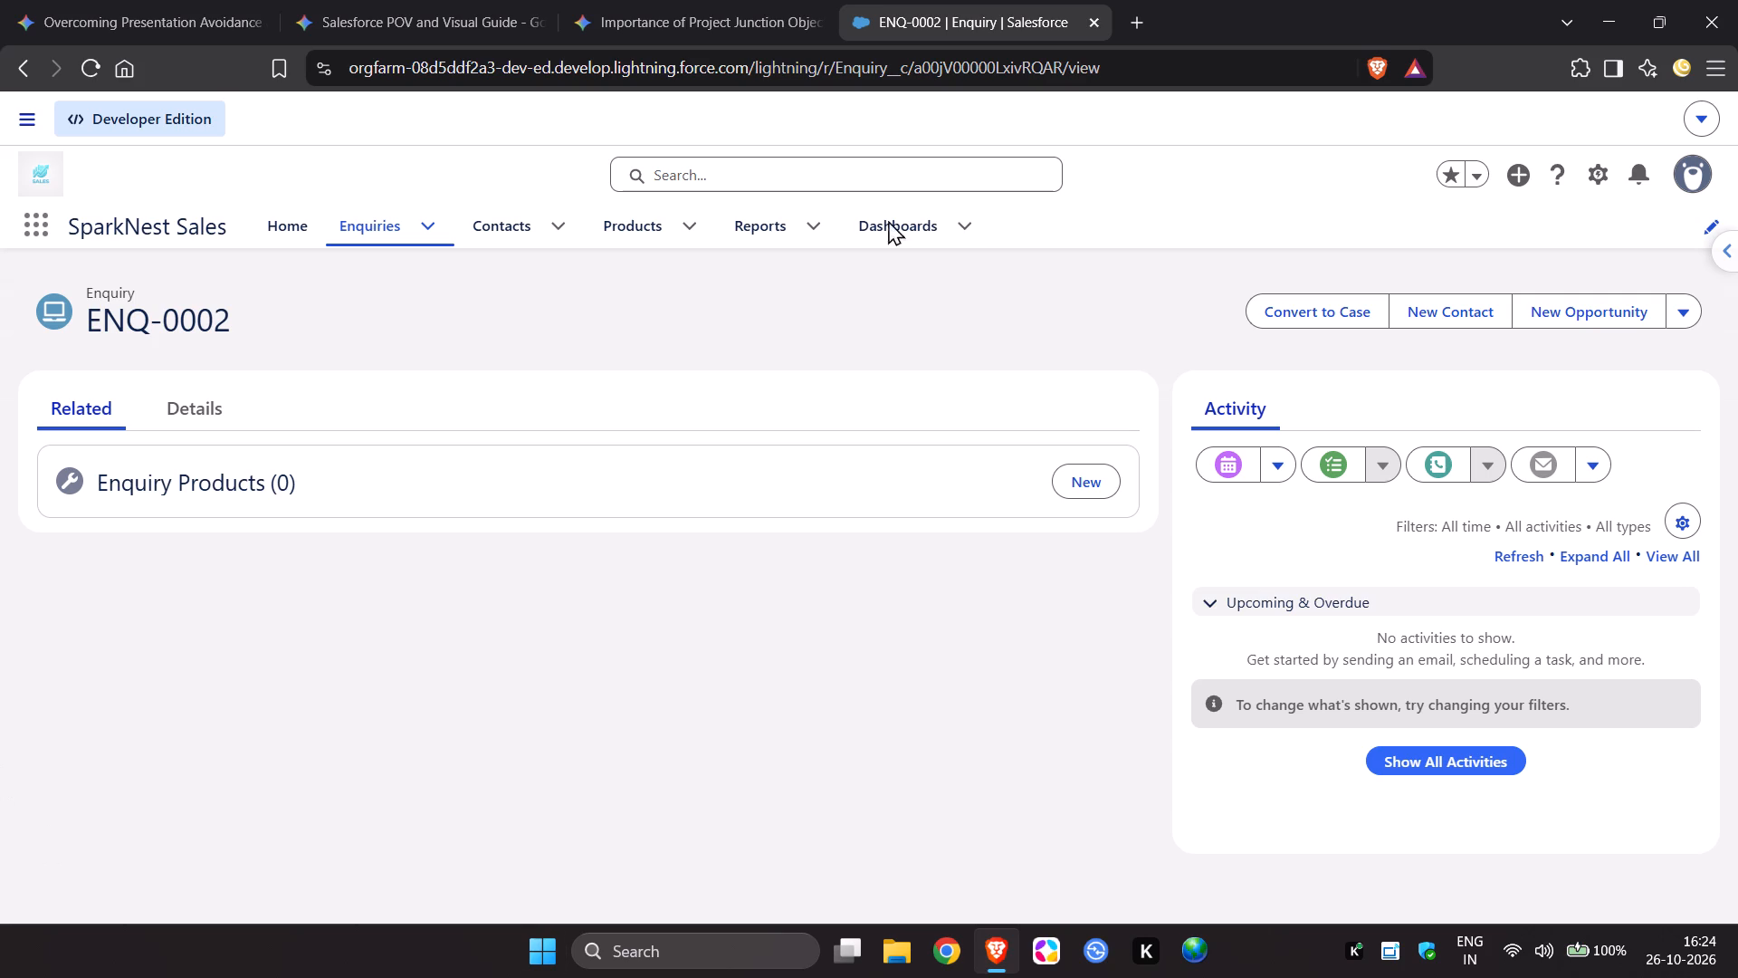
Add an enquiry product to ENQ-0002 for the SparkNest MagSafe Power Bank 10000mAh, searching products for "spark", and save it.
{"action": "left_click", "coordinate": [1093, 496]}
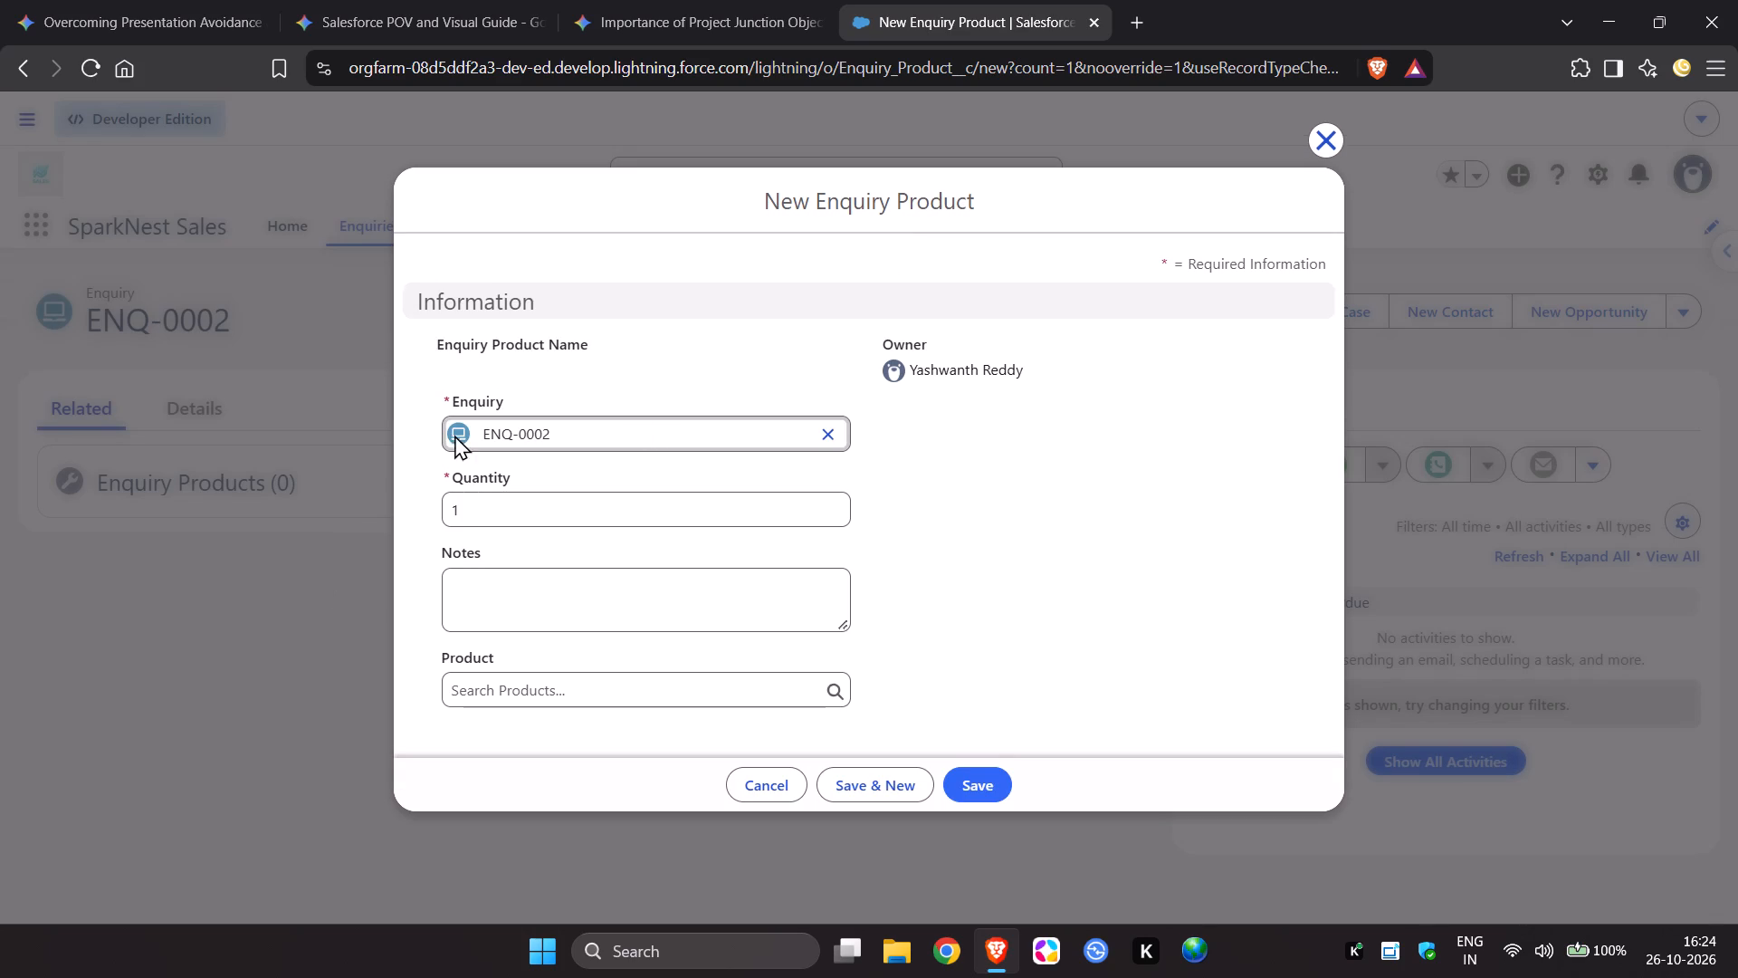
{"action": "scroll", "coordinate": [721, 550], "scroll_direction": "down", "scroll_amount": 1}
{"action": "left_click", "coordinate": [567, 695]}
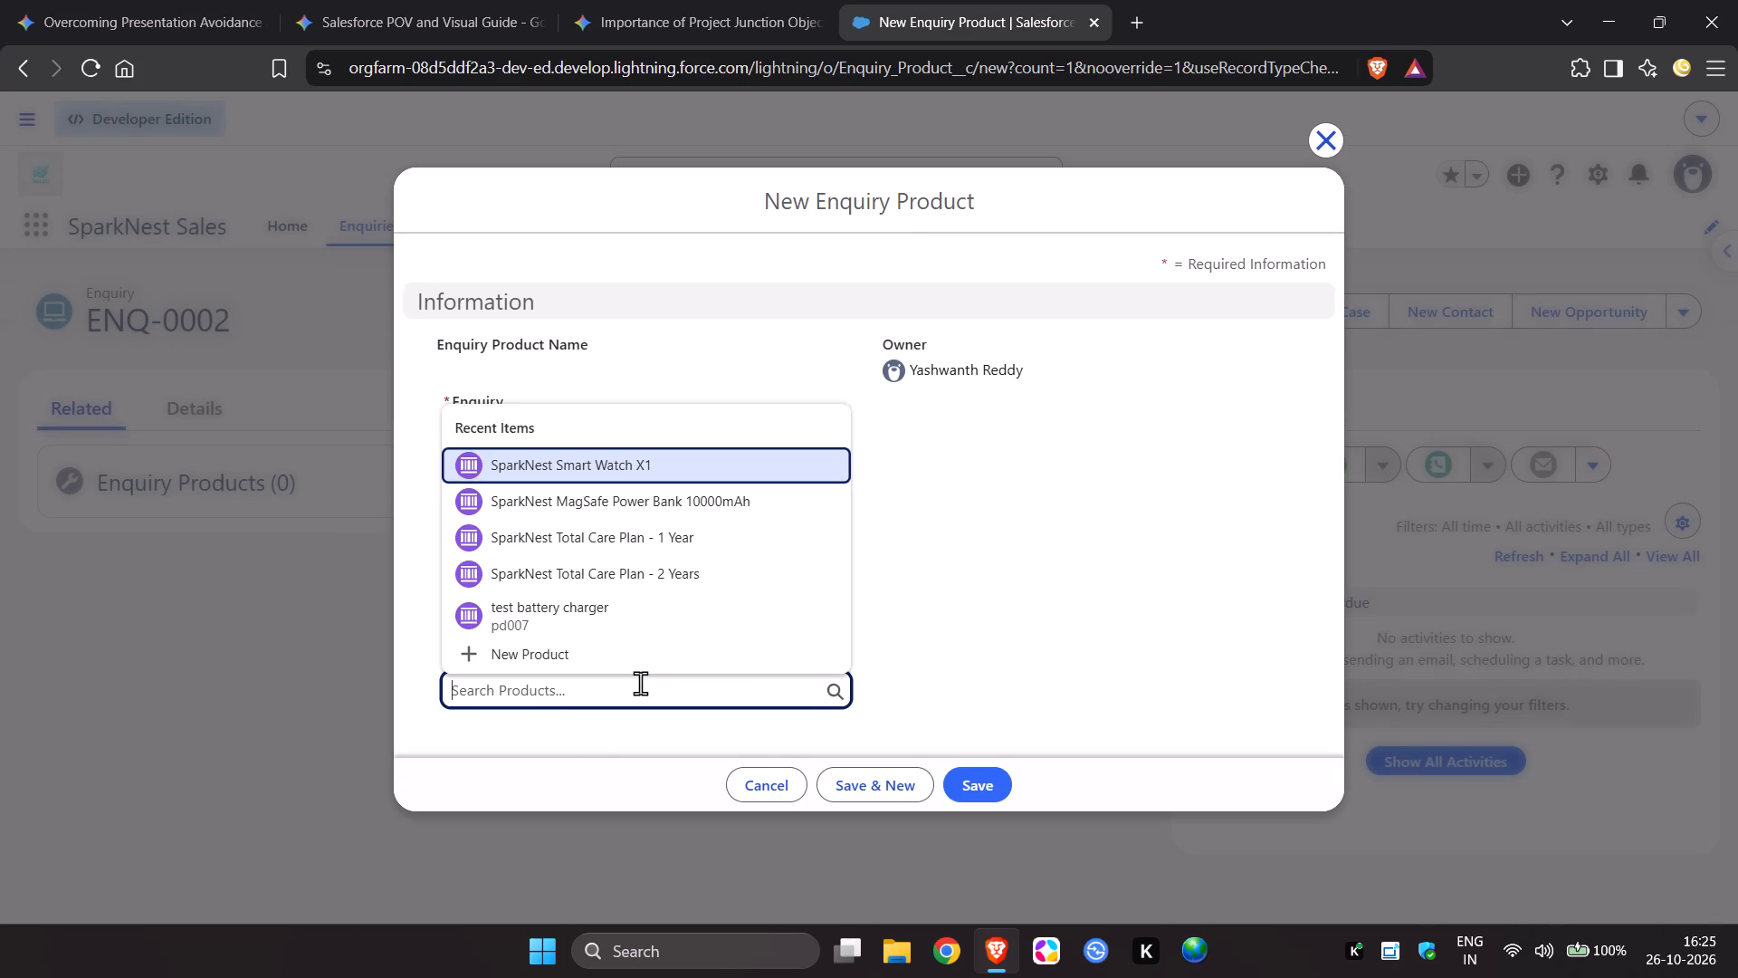
{"action": "type", "text": "spark"}
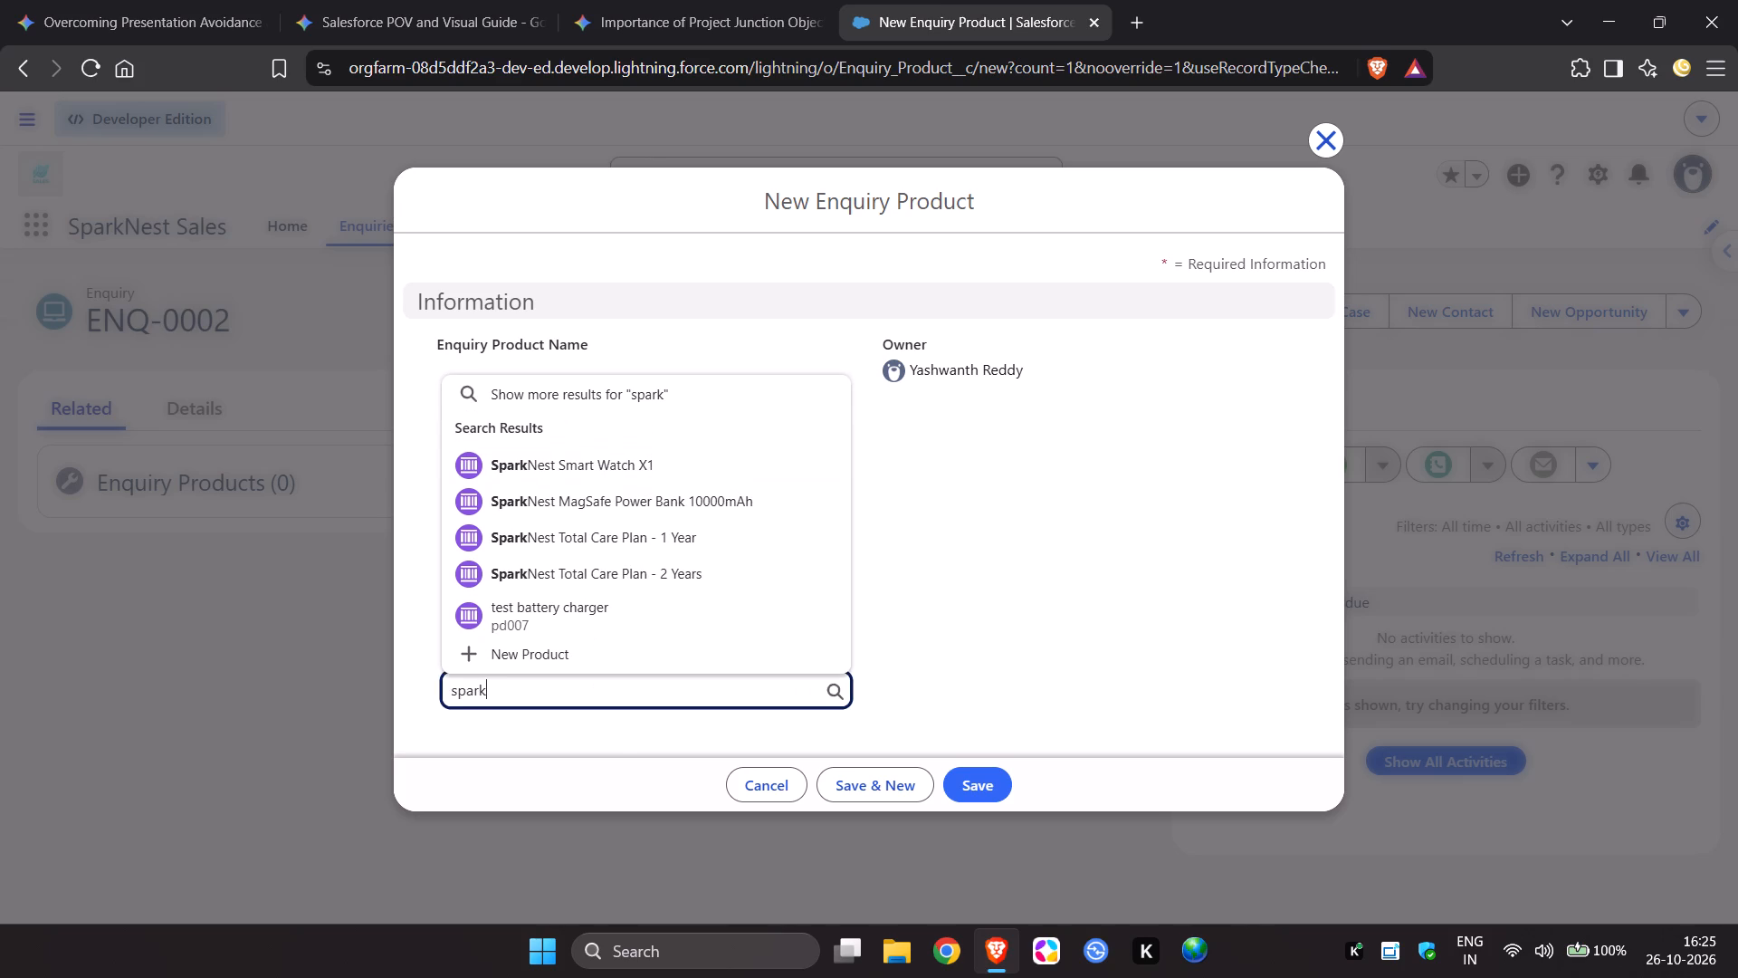
{"action": "scroll", "coordinate": [551, 548], "scroll_direction": "down", "scroll_amount": 4}
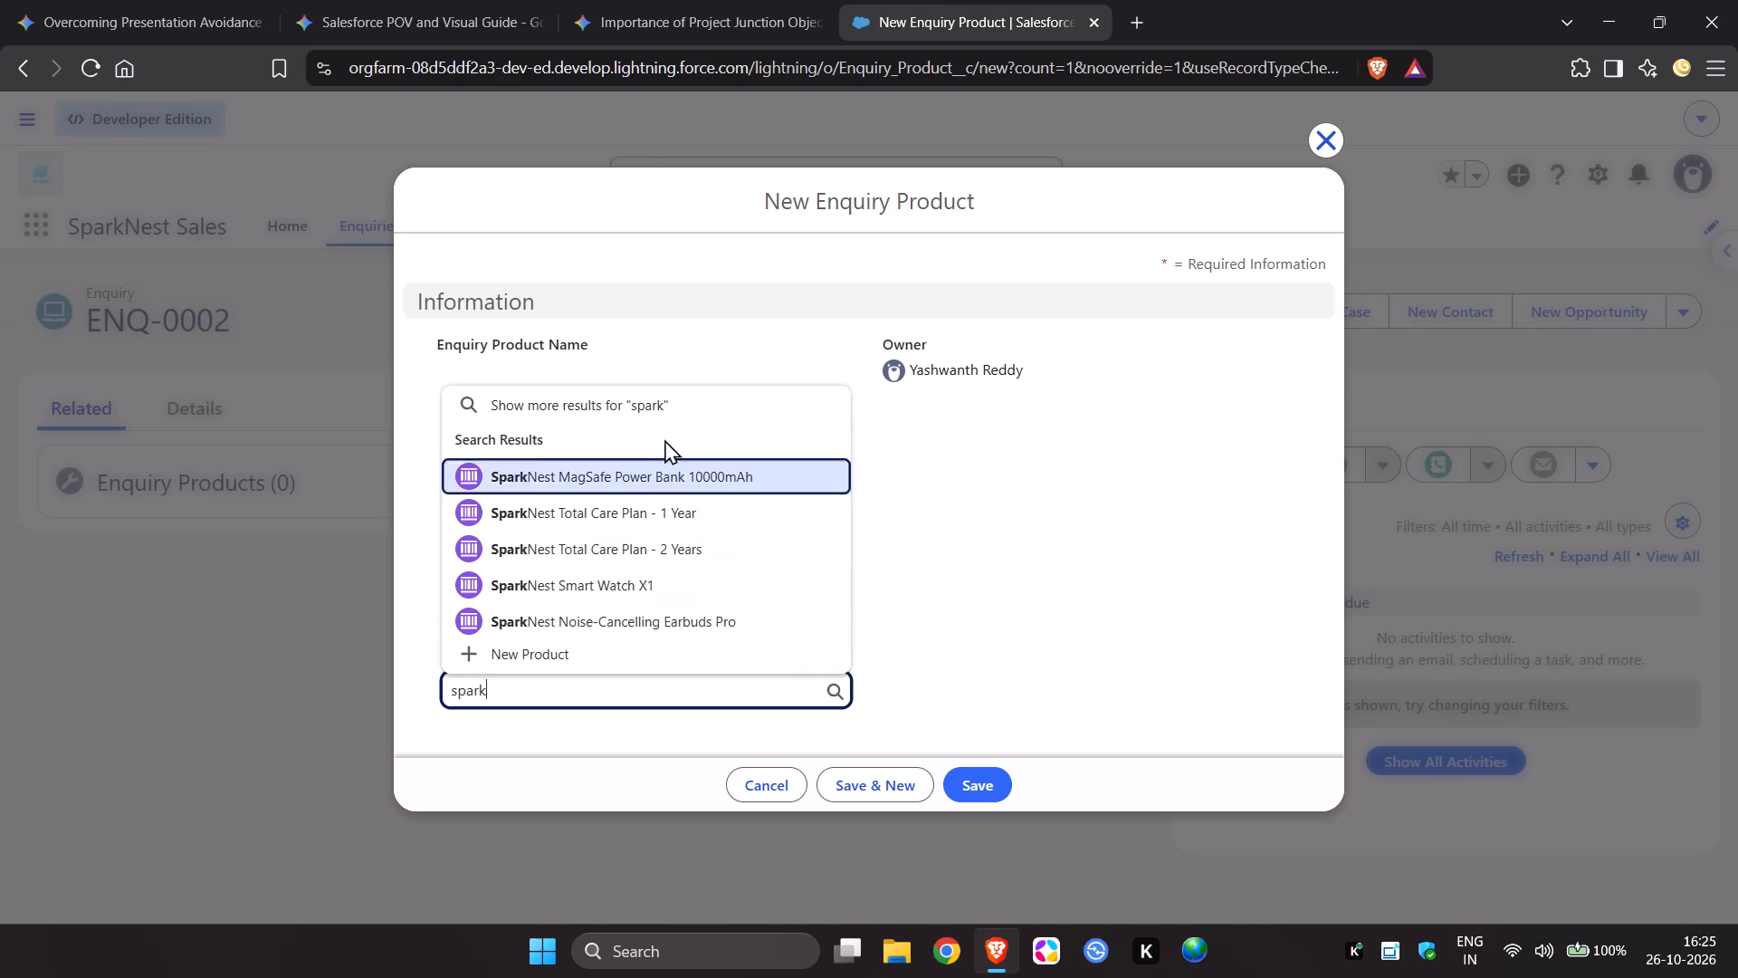
{"action": "left_click", "coordinate": [726, 487]}
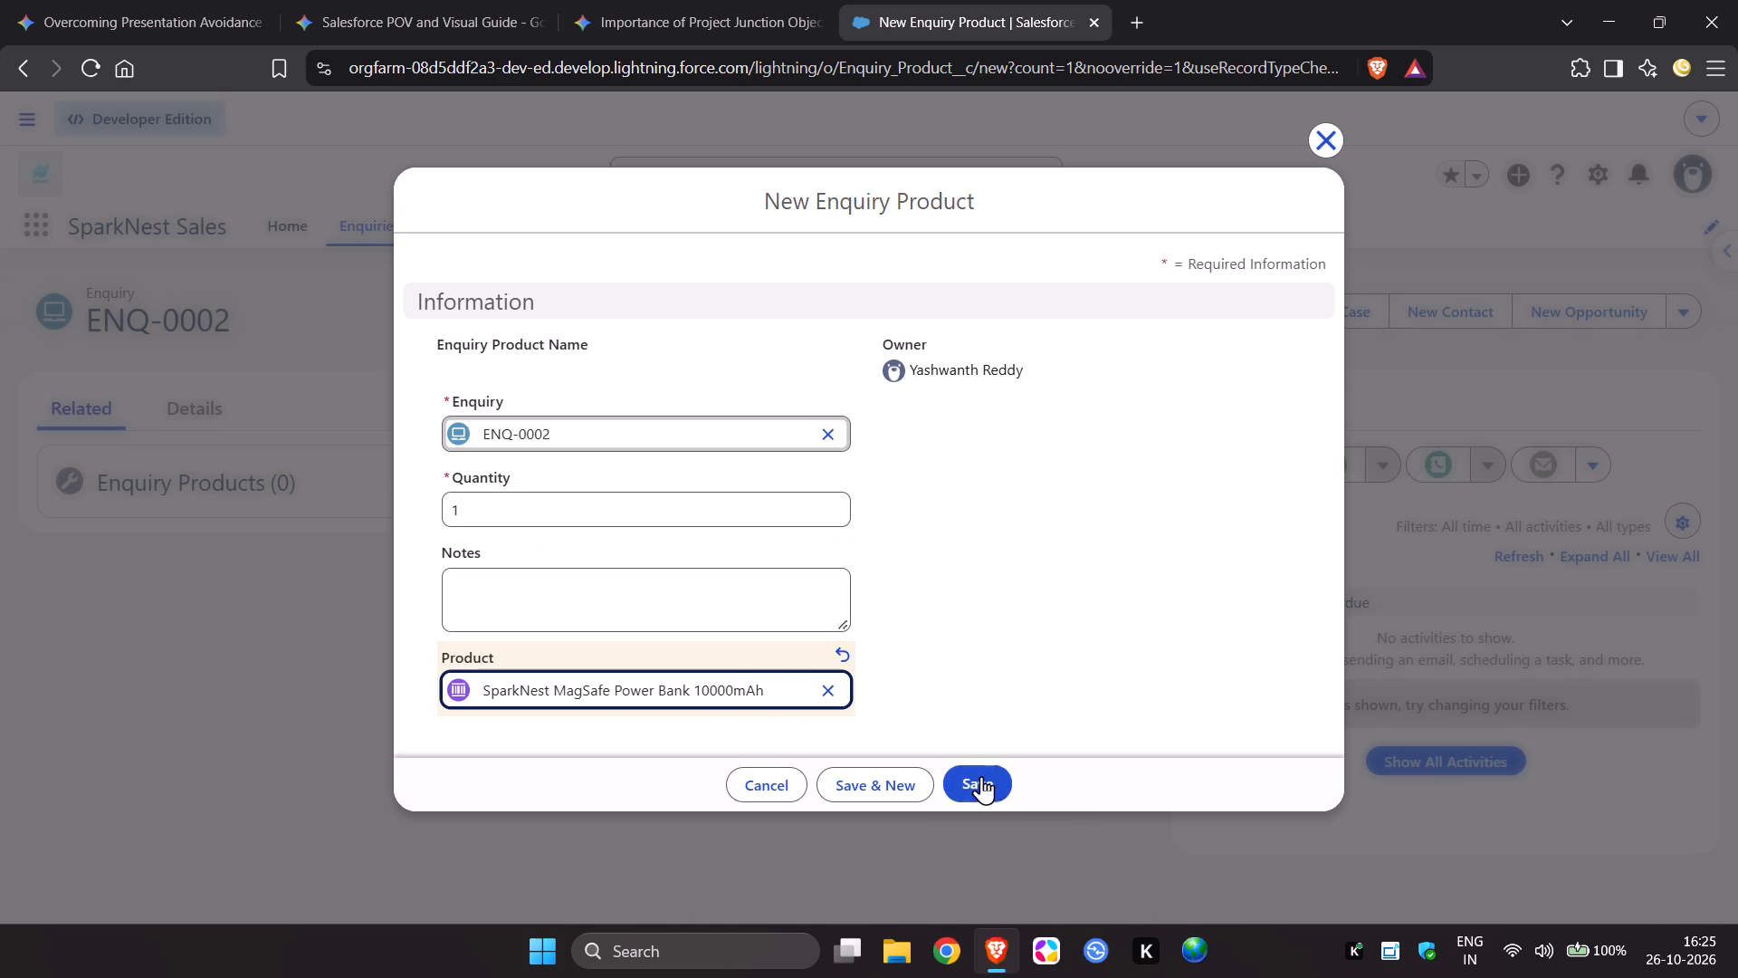
{"action": "left_click", "coordinate": [1000, 776]}
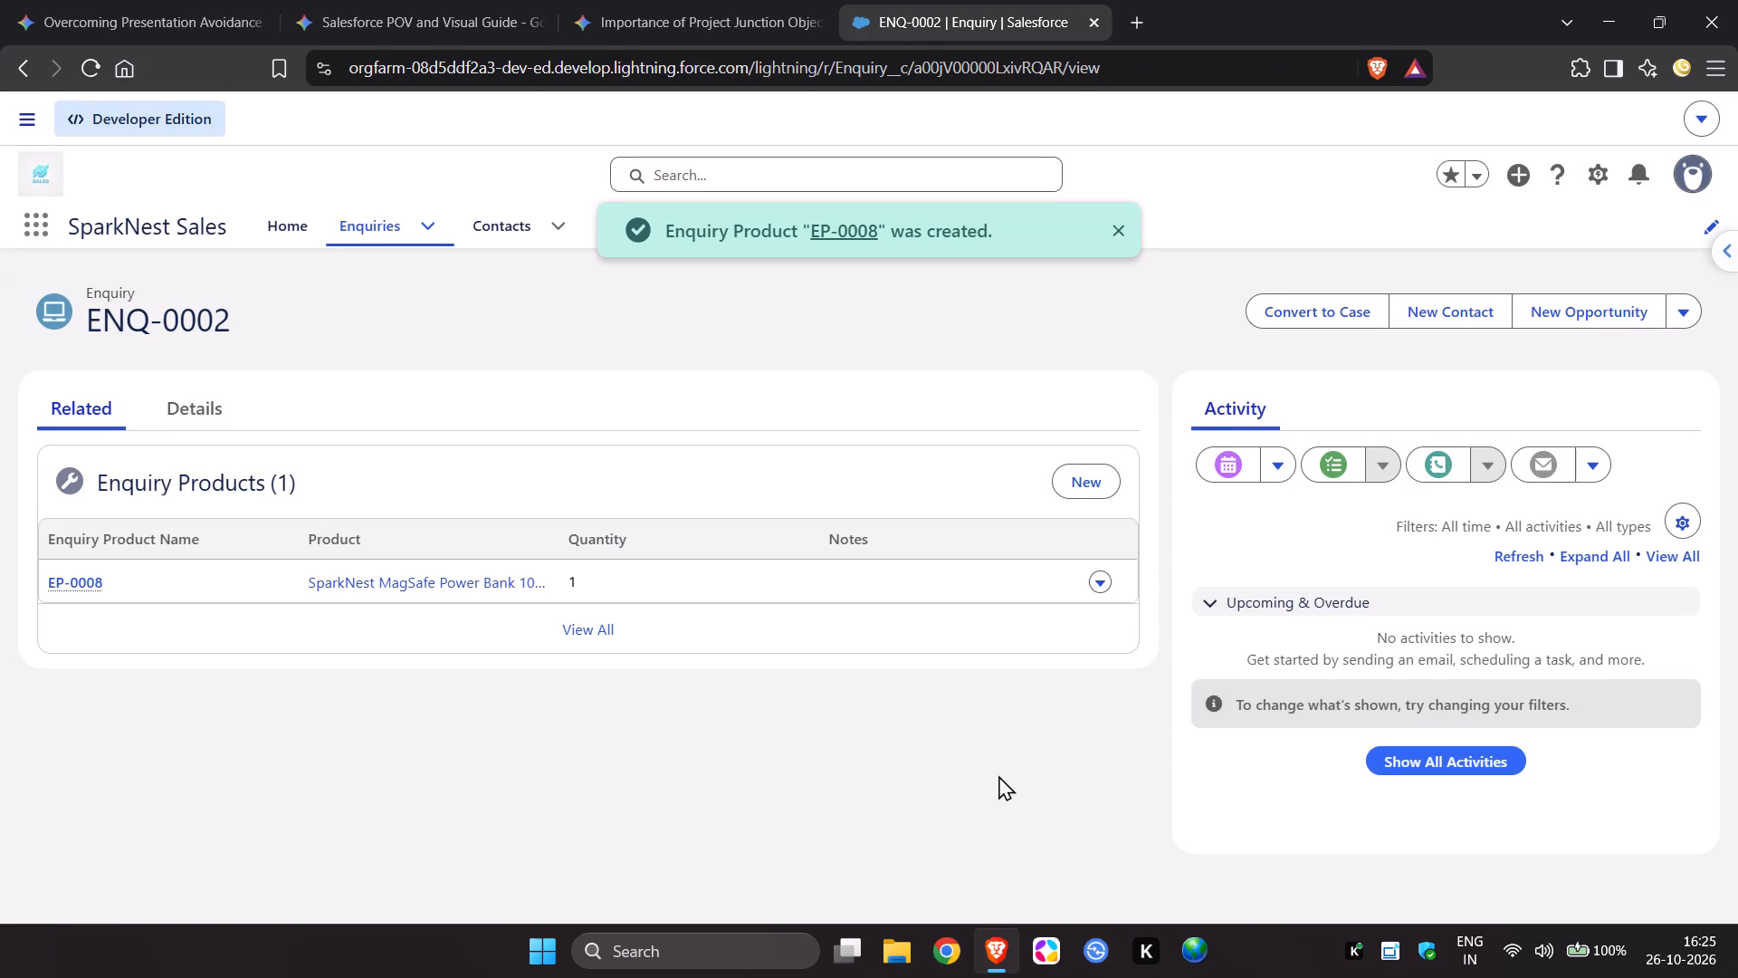
Add a second enquiry product to ENQ-0002 for test battery charger, saving it and starting another new entry.
{"action": "left_click", "coordinate": [1111, 483]}
{"action": "left_click", "coordinate": [597, 696]}
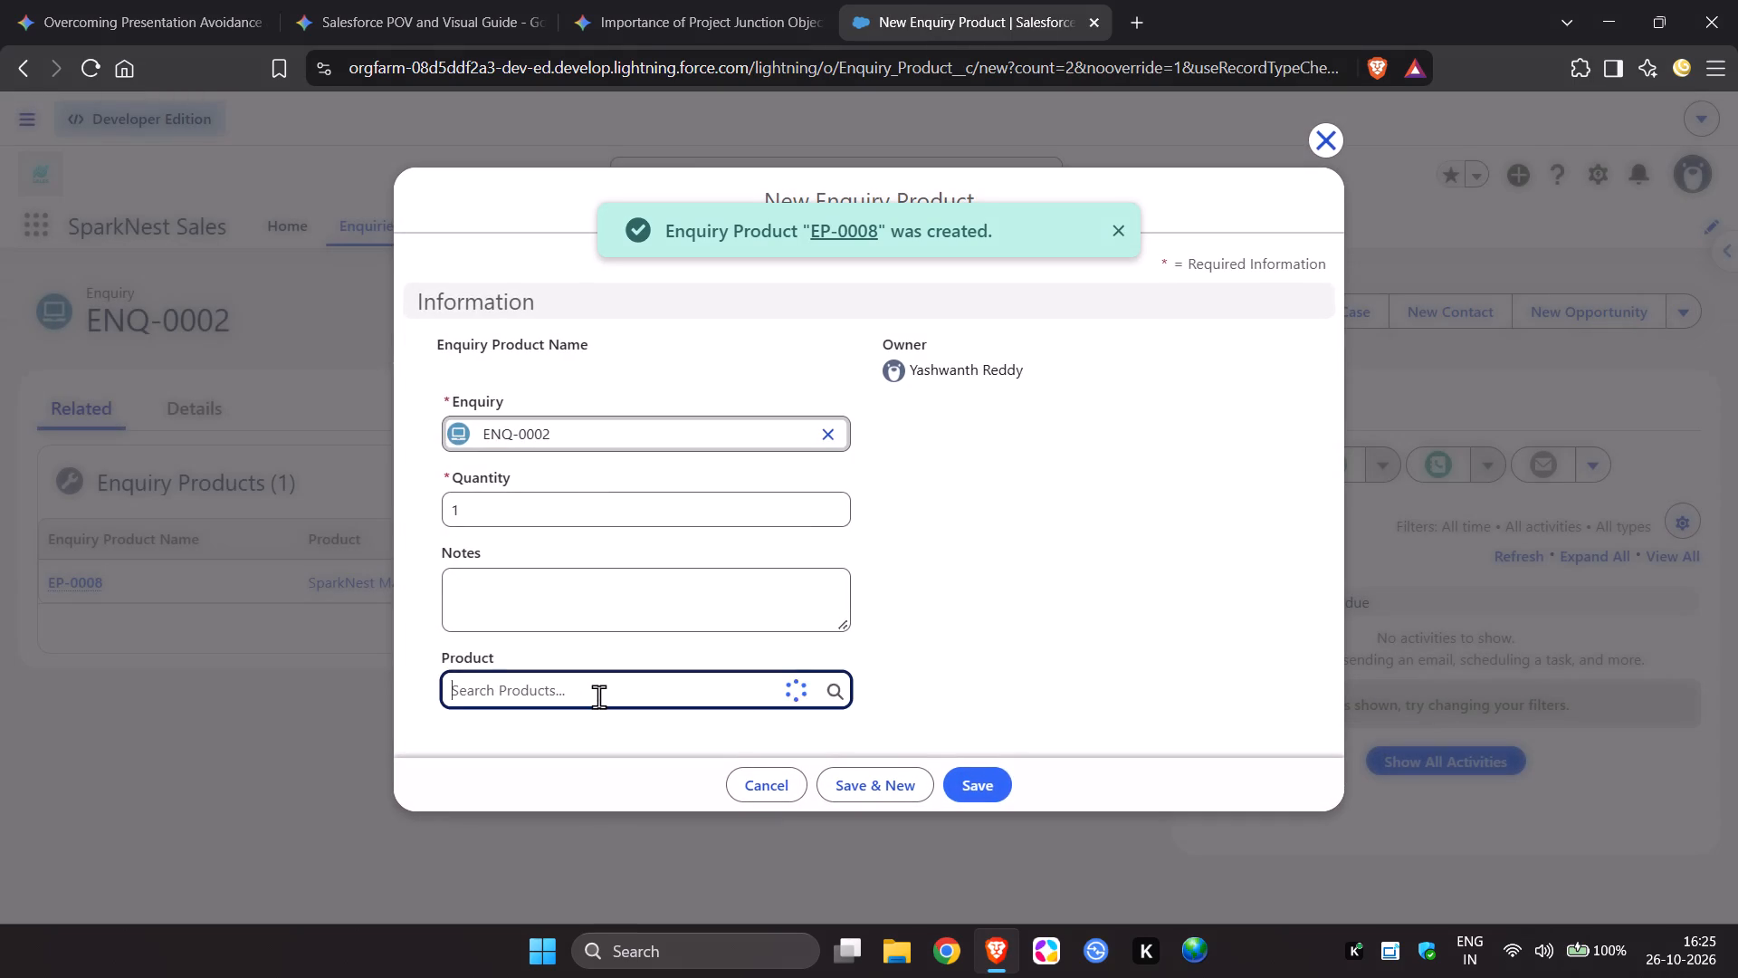
{"action": "left_click", "coordinate": [624, 629]}
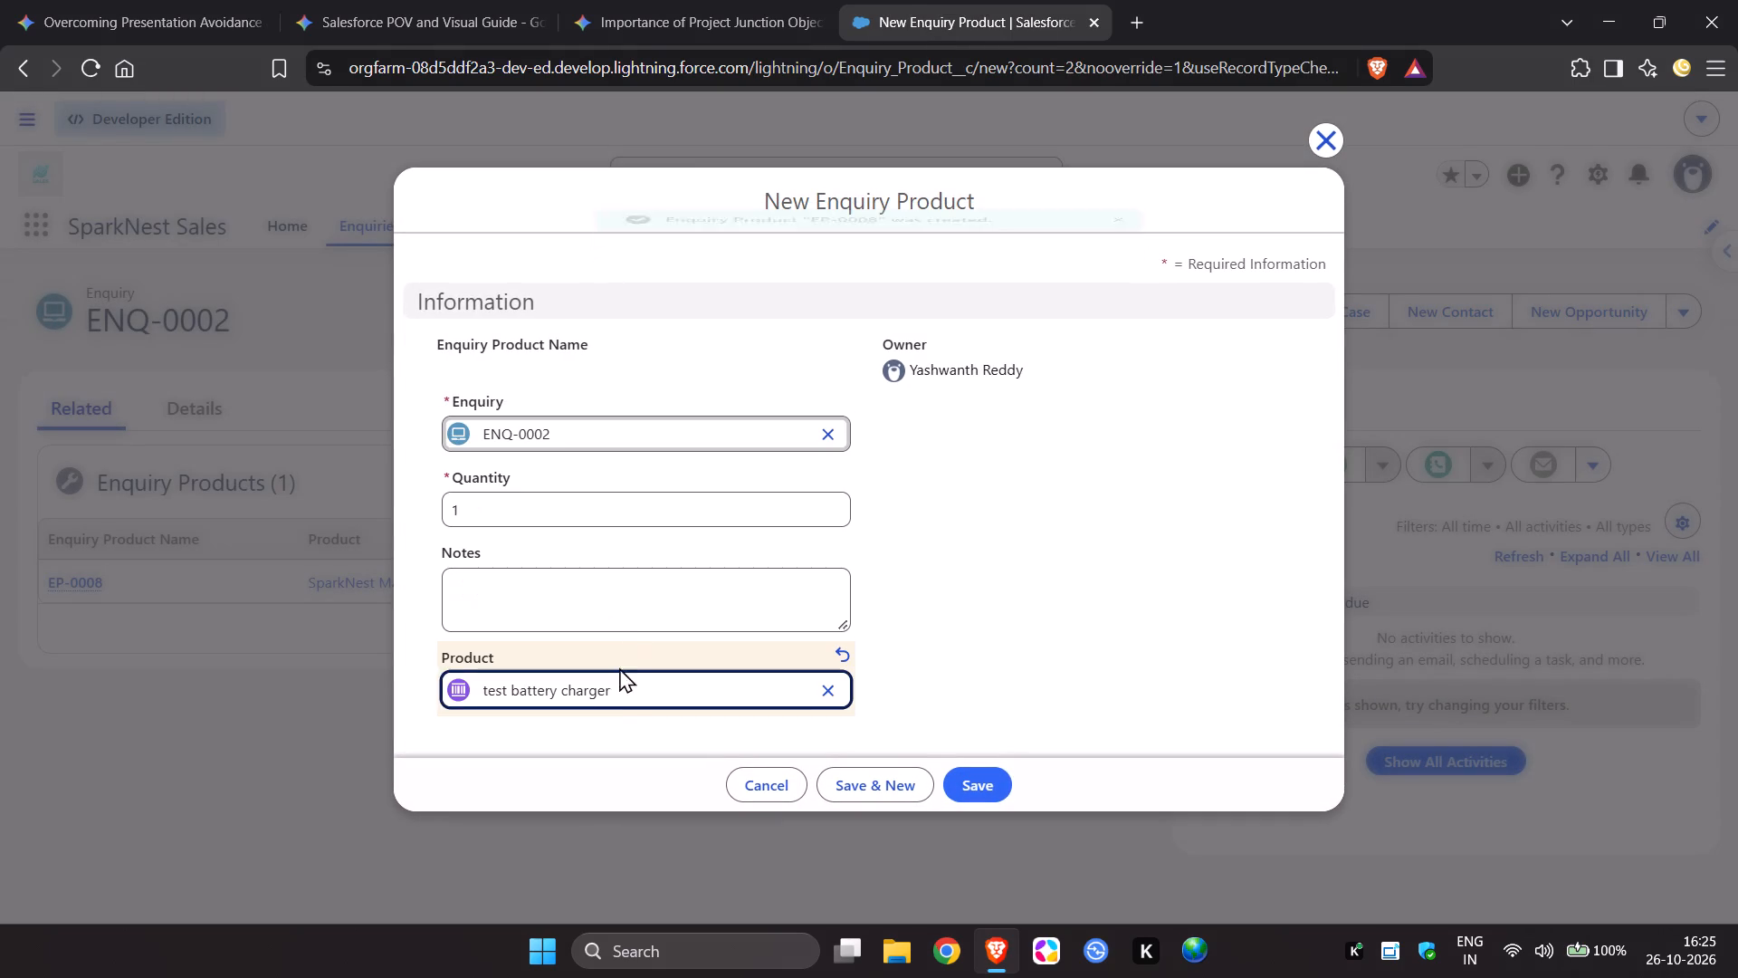
{"action": "left_click", "coordinate": [641, 694]}
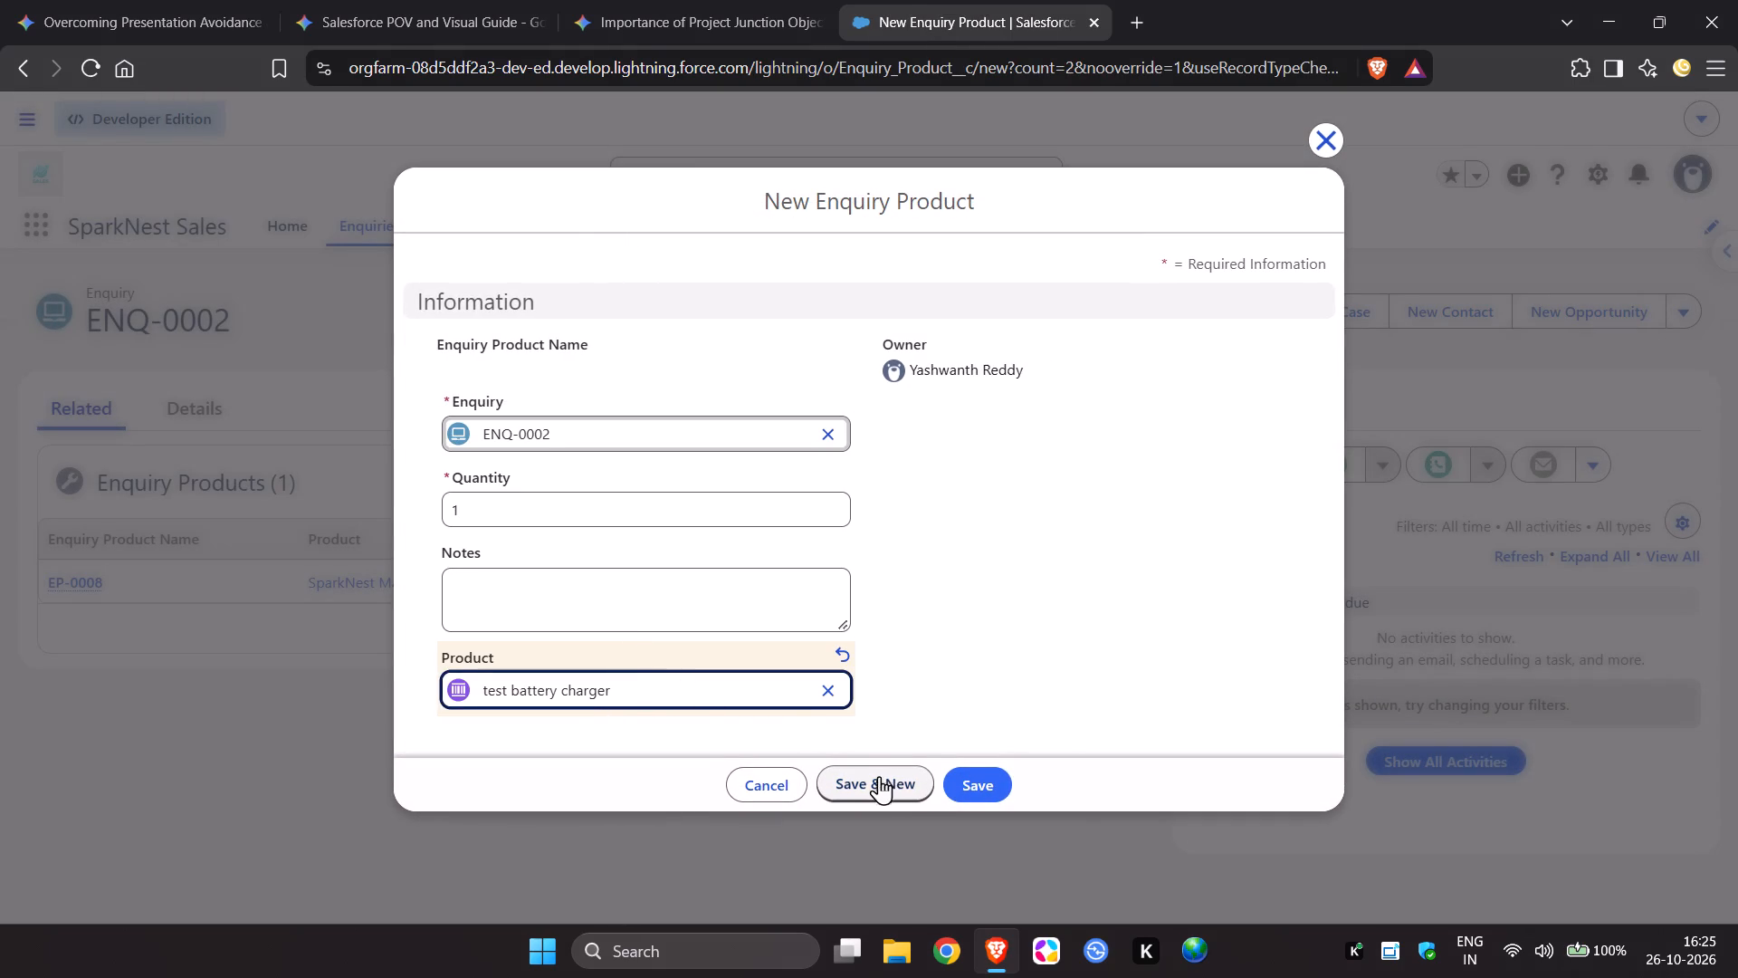
{"action": "left_click", "coordinate": [884, 781]}
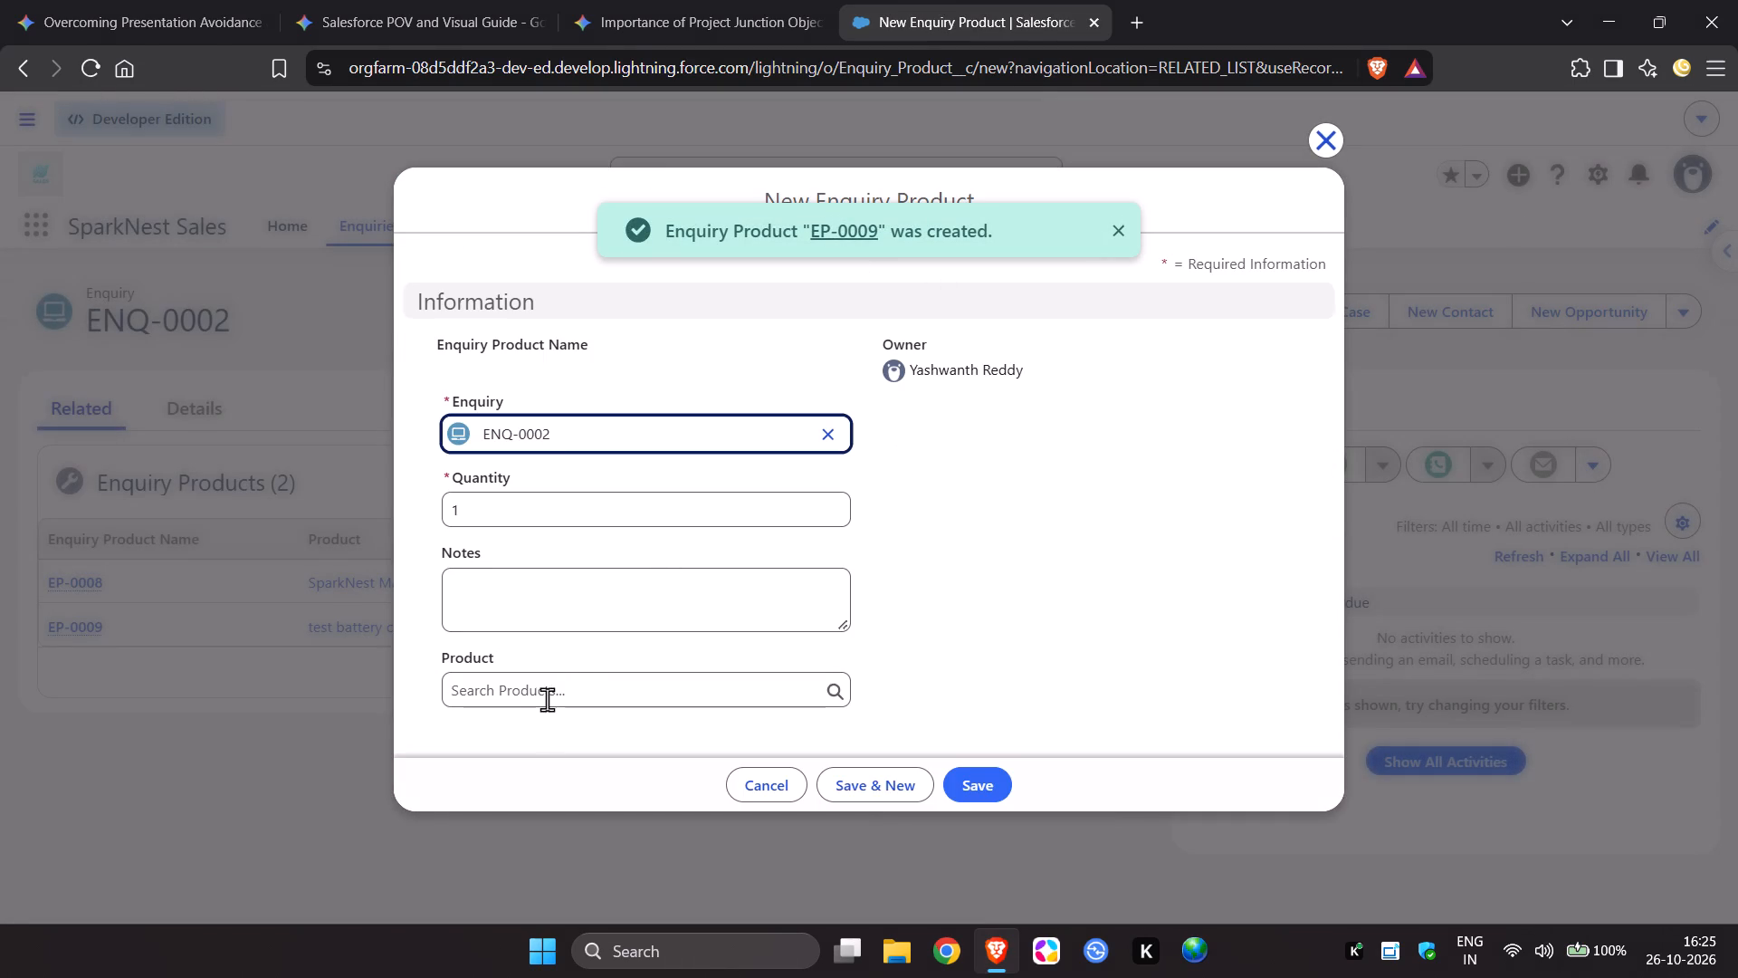
Add a third enquiry product for SparkNest Noise-Cancelling Earbuds Pro, searching products for "spark", and save it.
{"action": "left_click", "coordinate": [549, 697]}
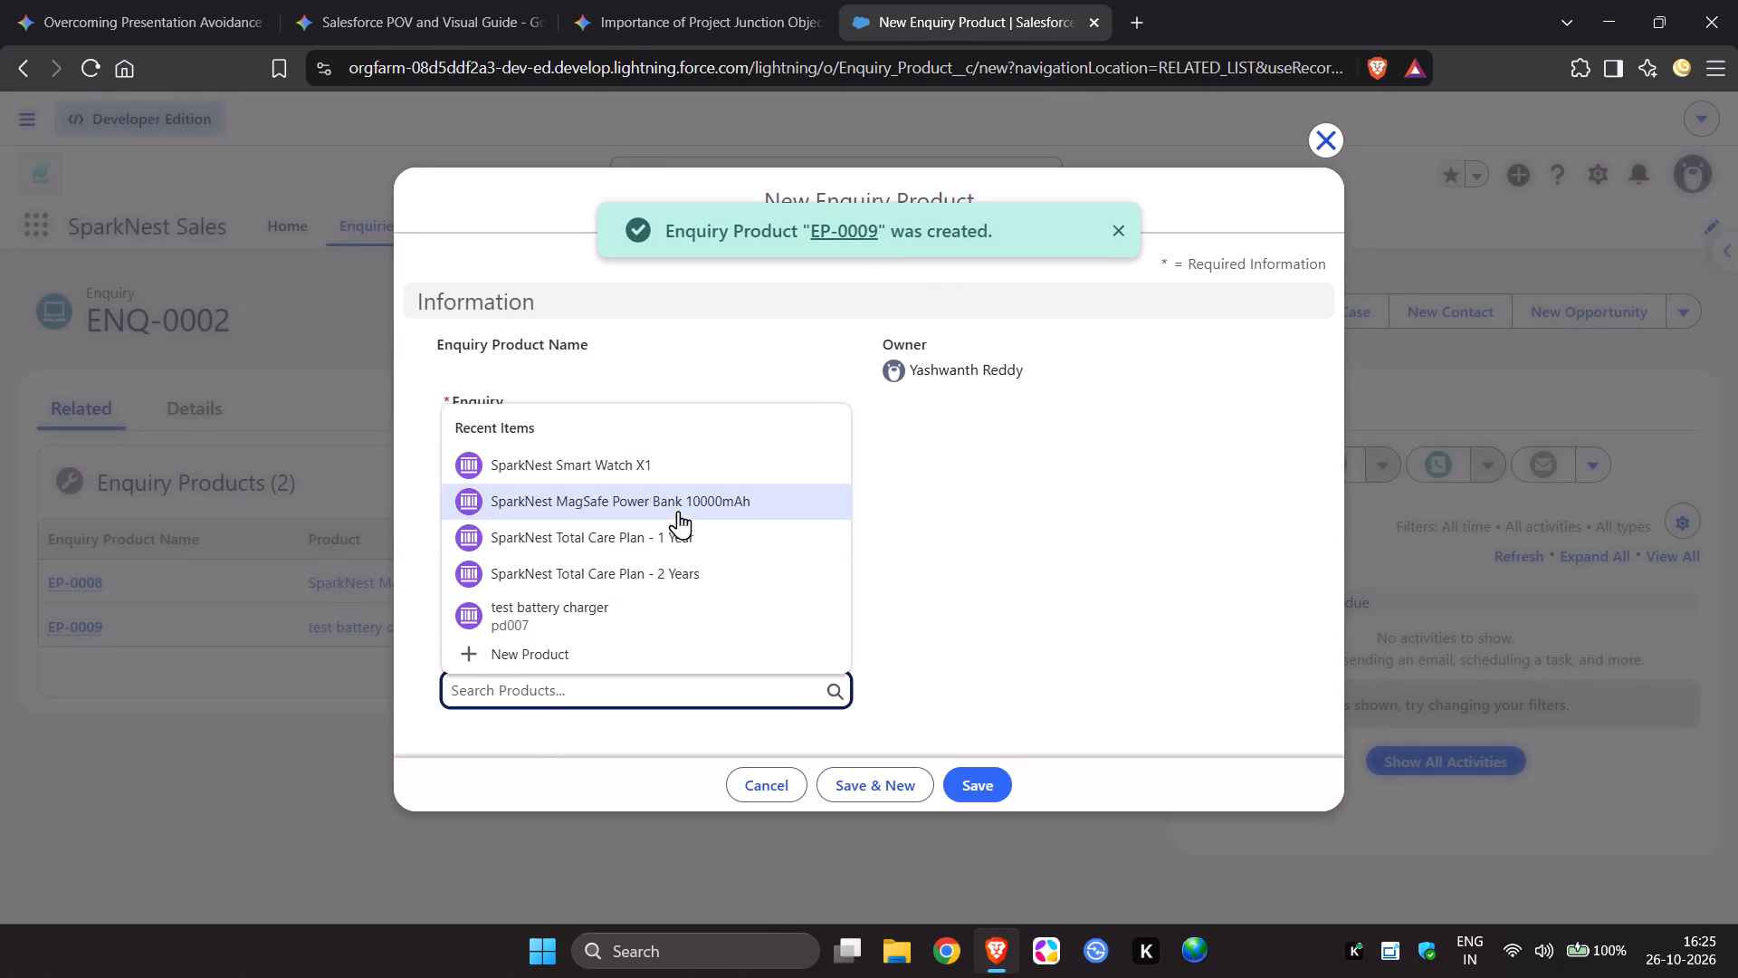
{"action": "scroll", "coordinate": [674, 536], "scroll_direction": "up", "scroll_amount": 3}
{"action": "type", "text": "spark"}
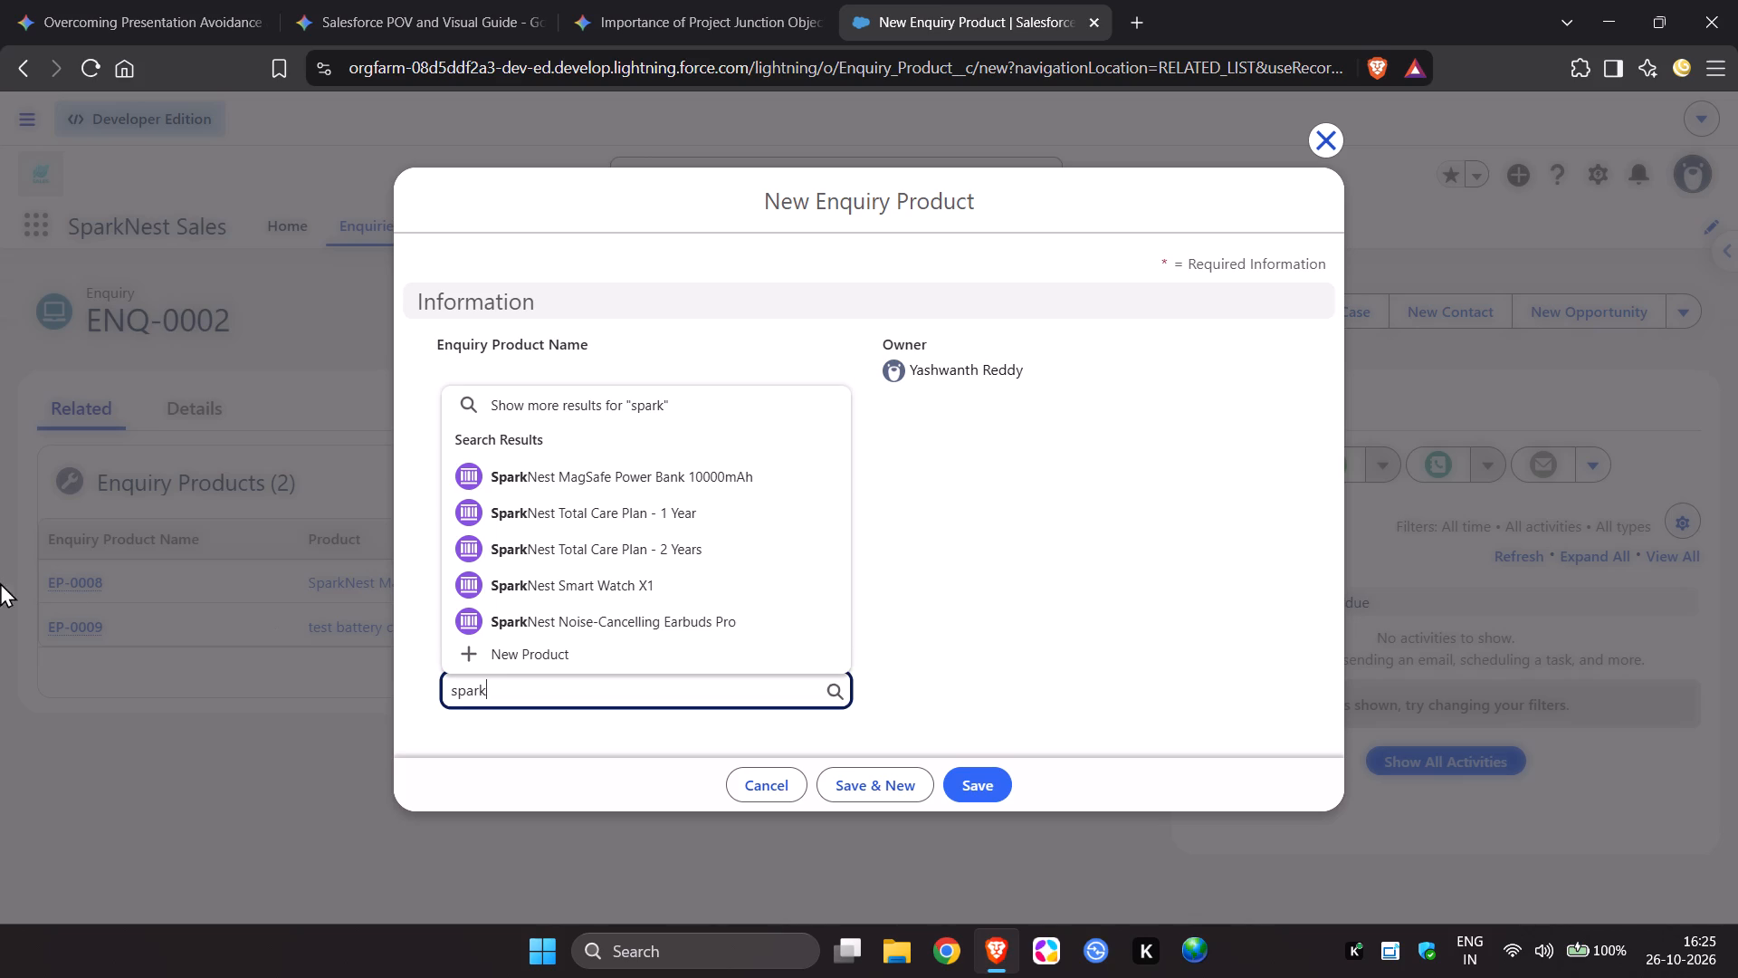
{"action": "left_click", "coordinate": [602, 616]}
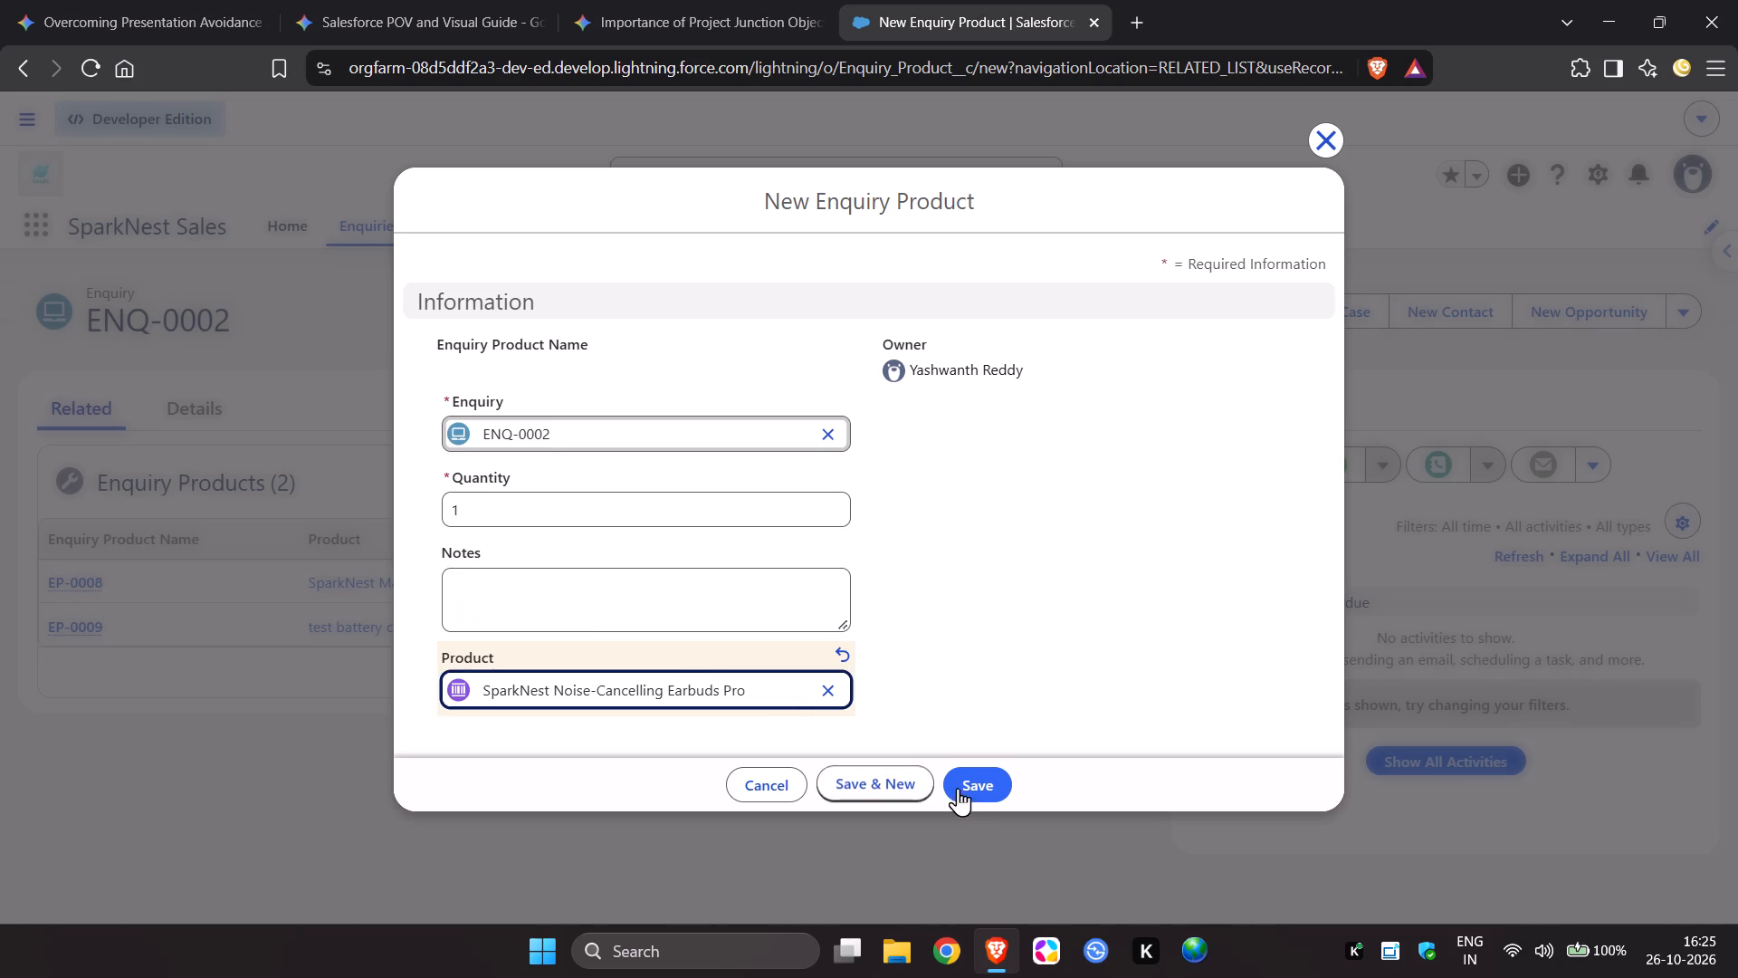
{"action": "left_click", "coordinate": [985, 790]}
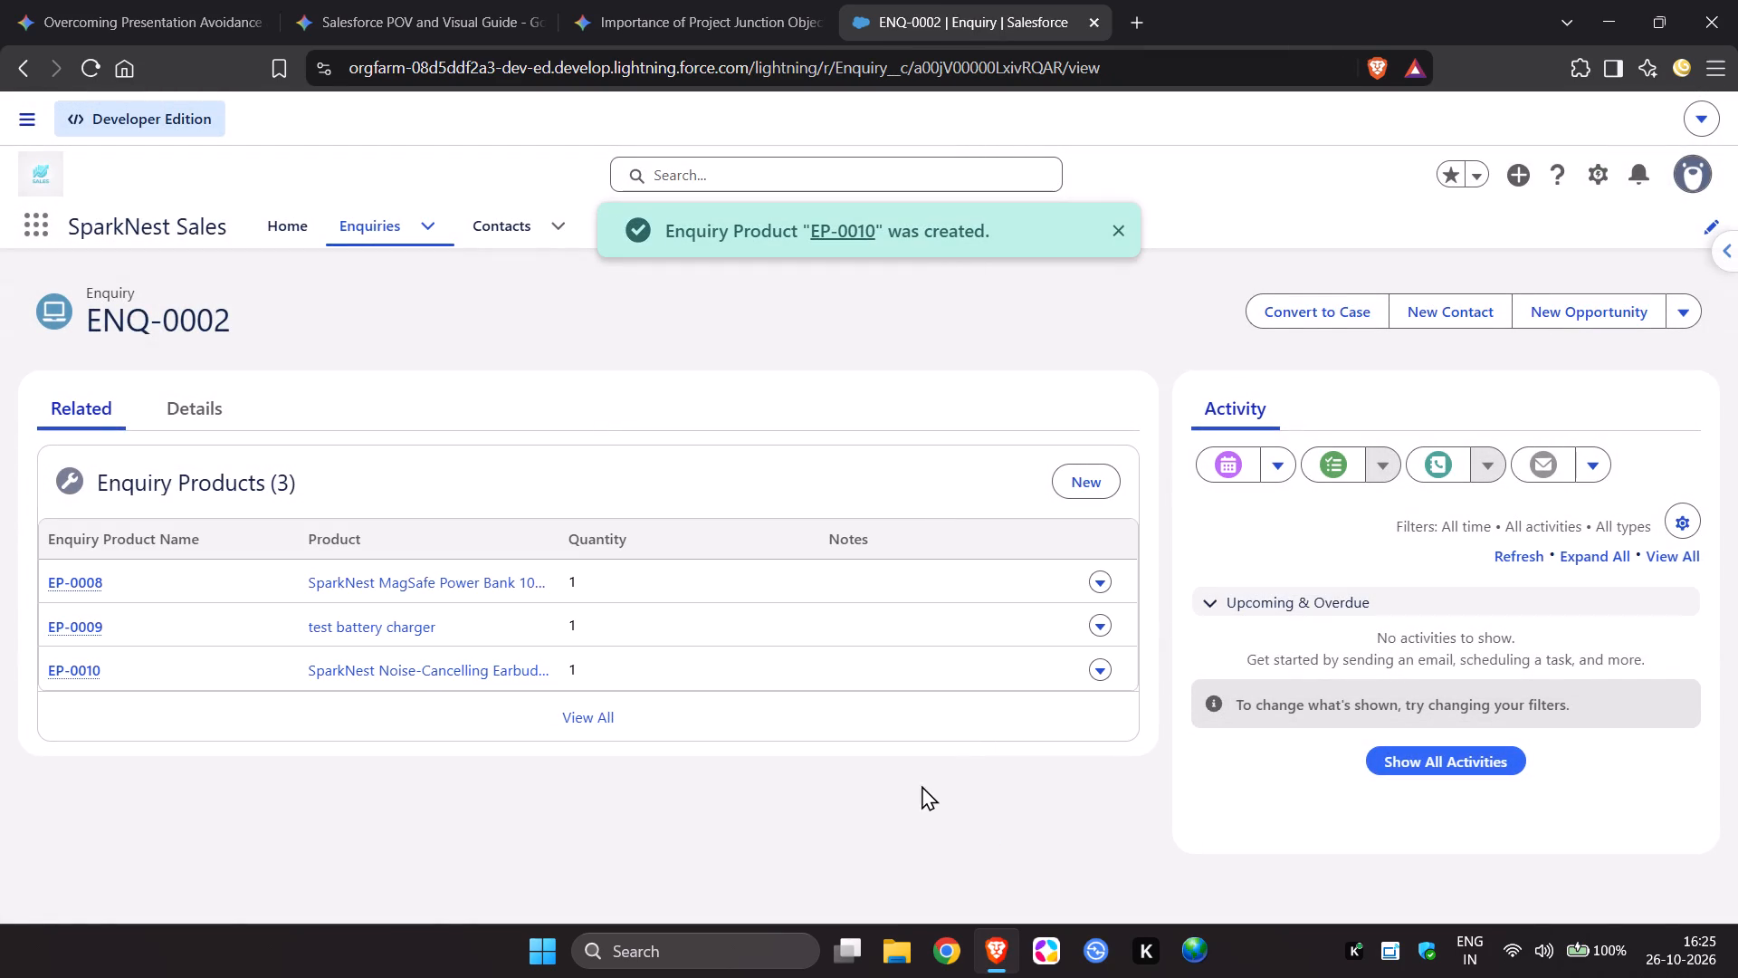
Check the Total Products Interested field in the ENQ-0002 details, then review its related Enquiry Products list.
{"action": "left_click", "coordinate": [198, 411]}
{"action": "scroll", "coordinate": [374, 445], "scroll_direction": "down", "scroll_amount": 2}
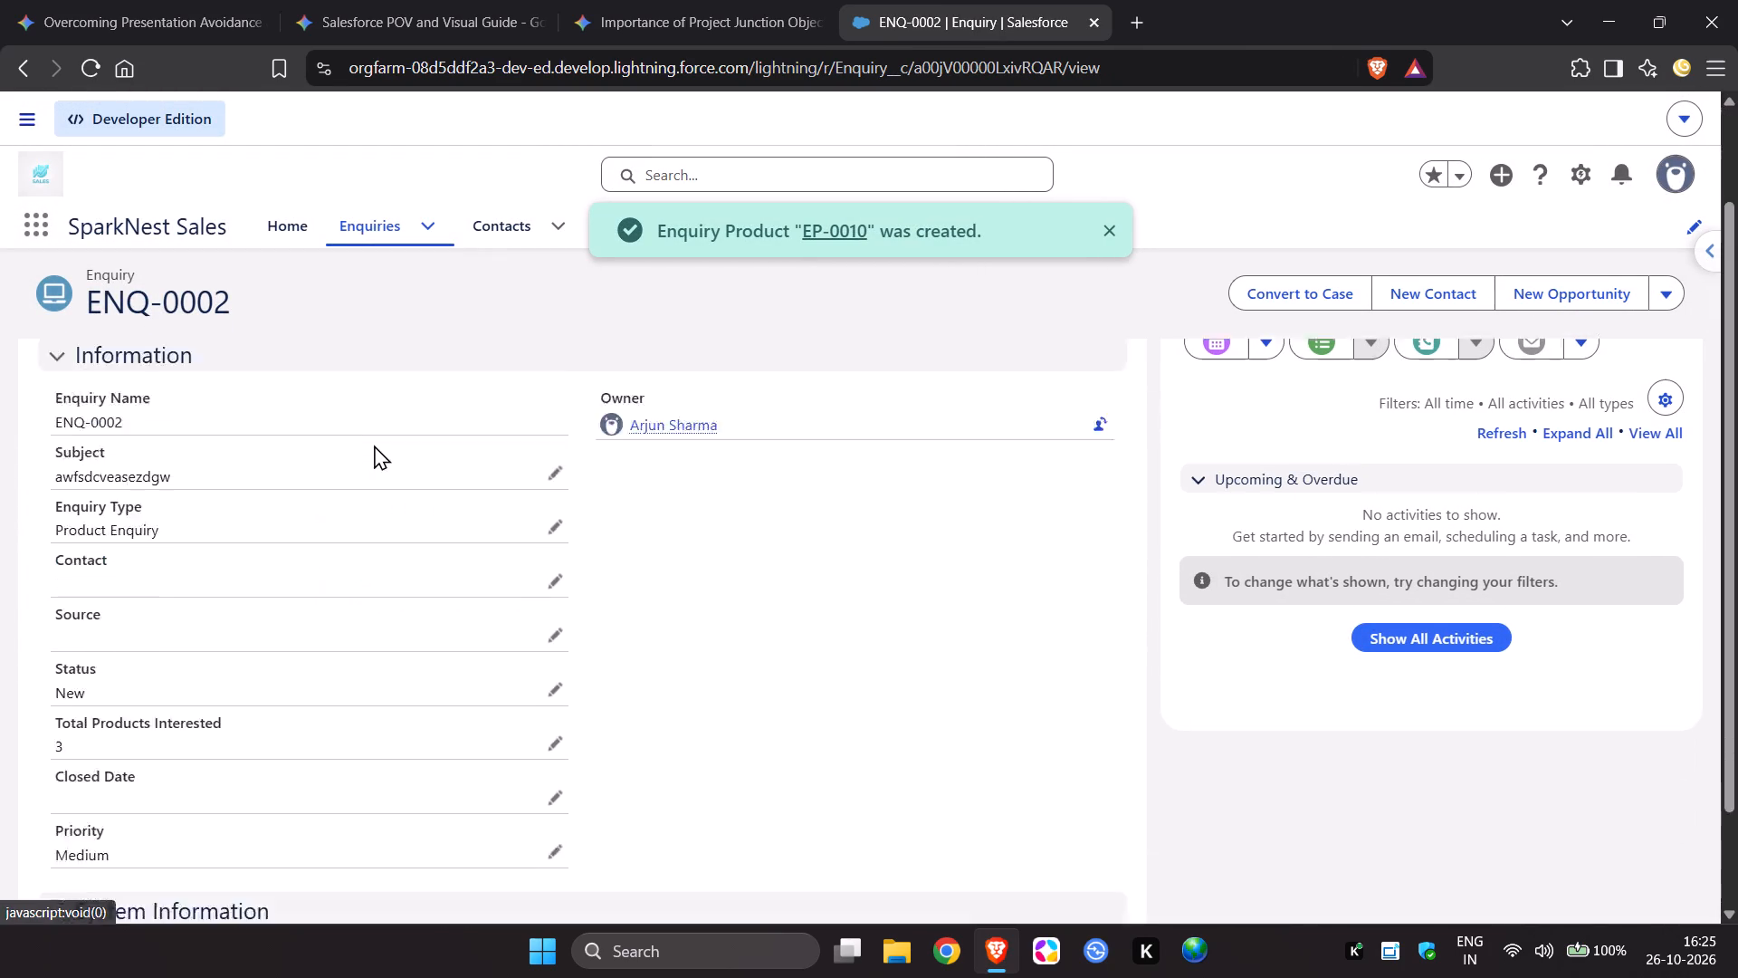
{"action": "scroll", "coordinate": [374, 445], "scroll_direction": "down", "scroll_amount": 1}
{"action": "left_click_drag", "start_coordinate": [60, 601], "coordinate": [223, 617]}
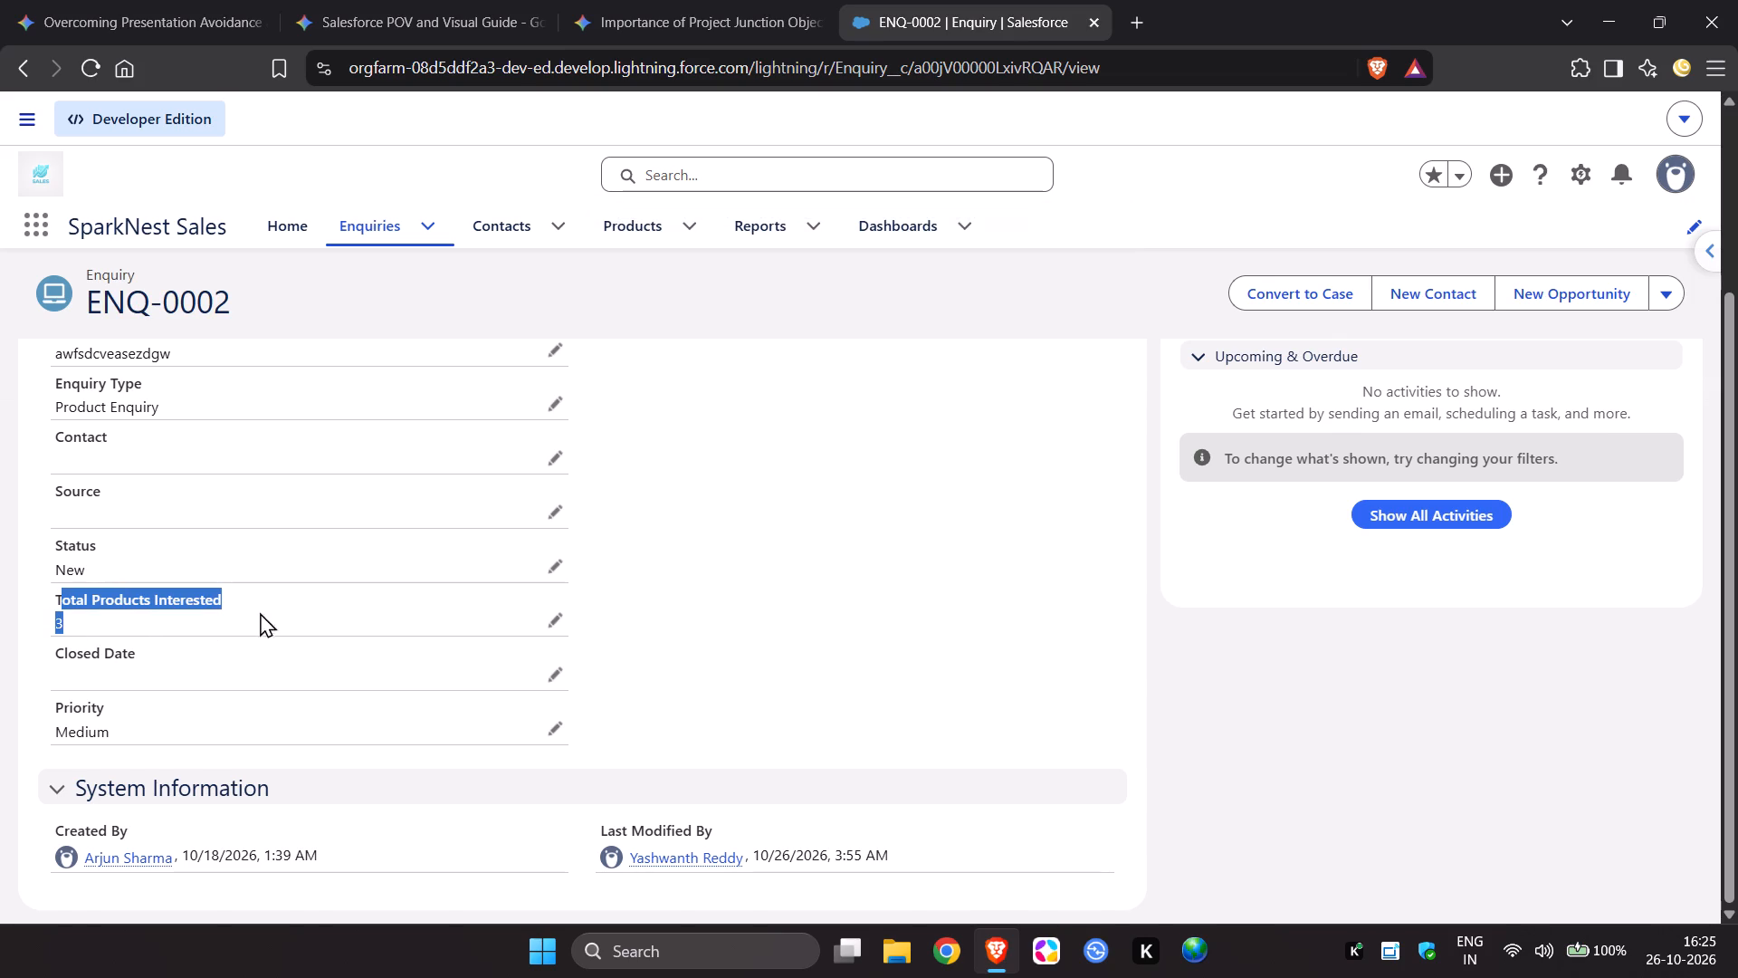
{"action": "left_click", "coordinate": [339, 610]}
{"action": "left_click", "coordinate": [778, 619]}
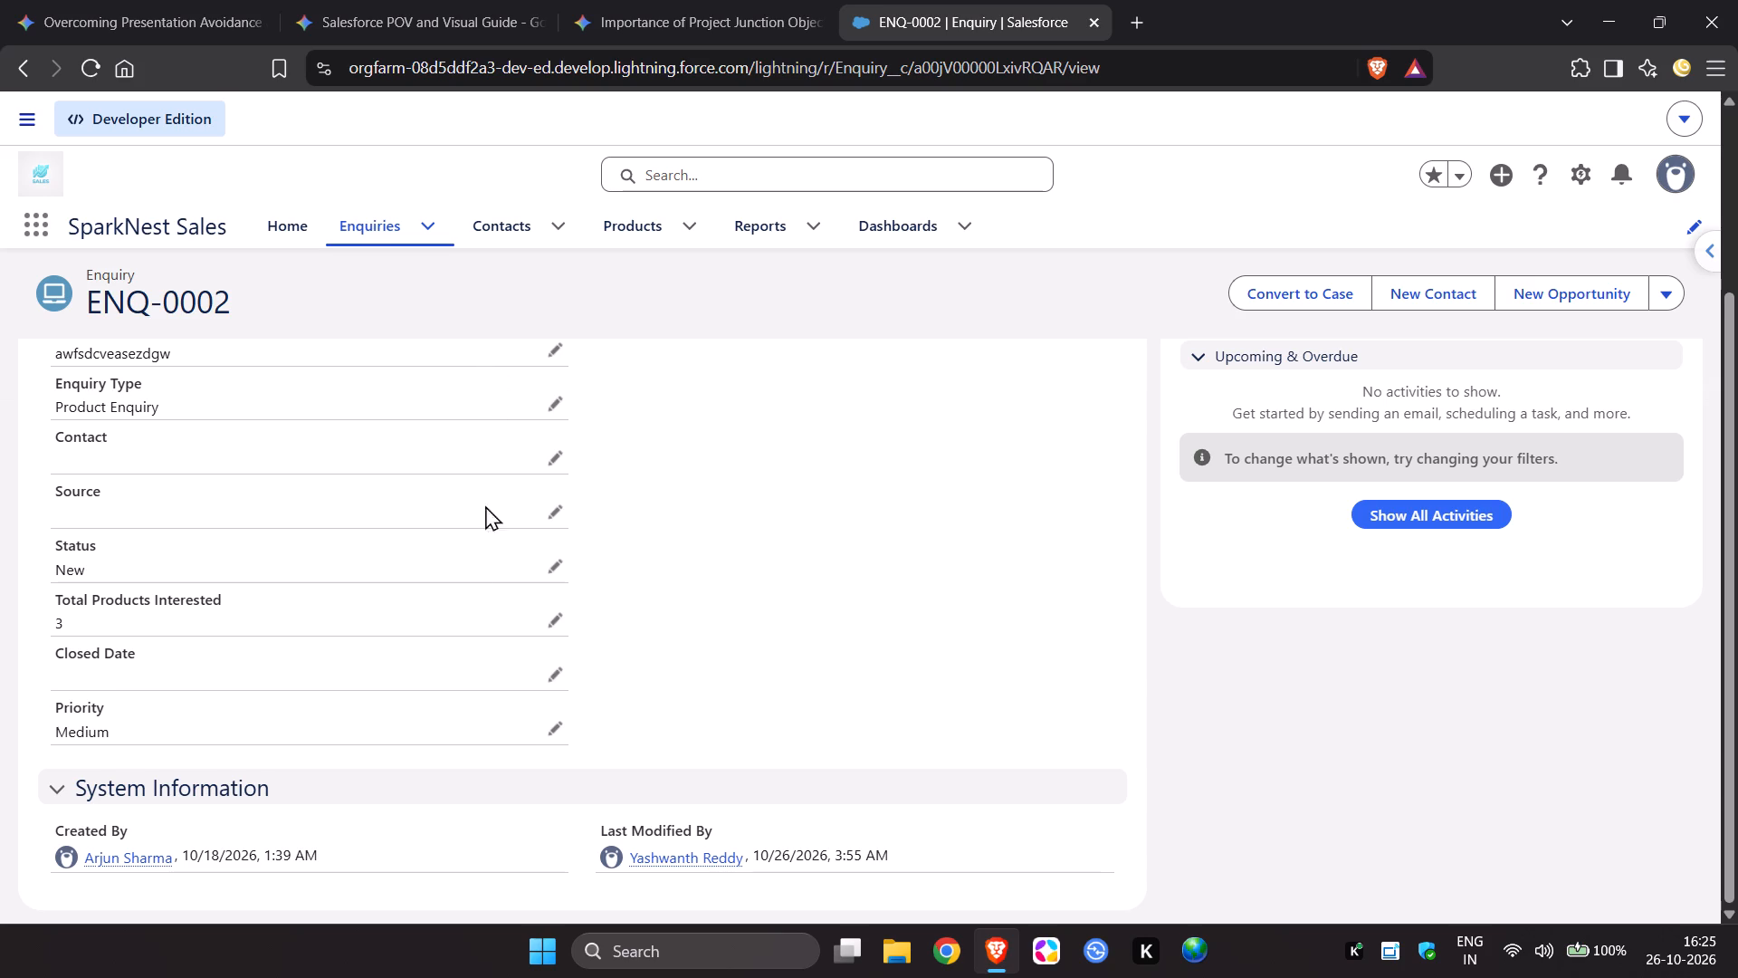
{"action": "scroll", "coordinate": [477, 590], "scroll_direction": "up", "scroll_amount": 4}
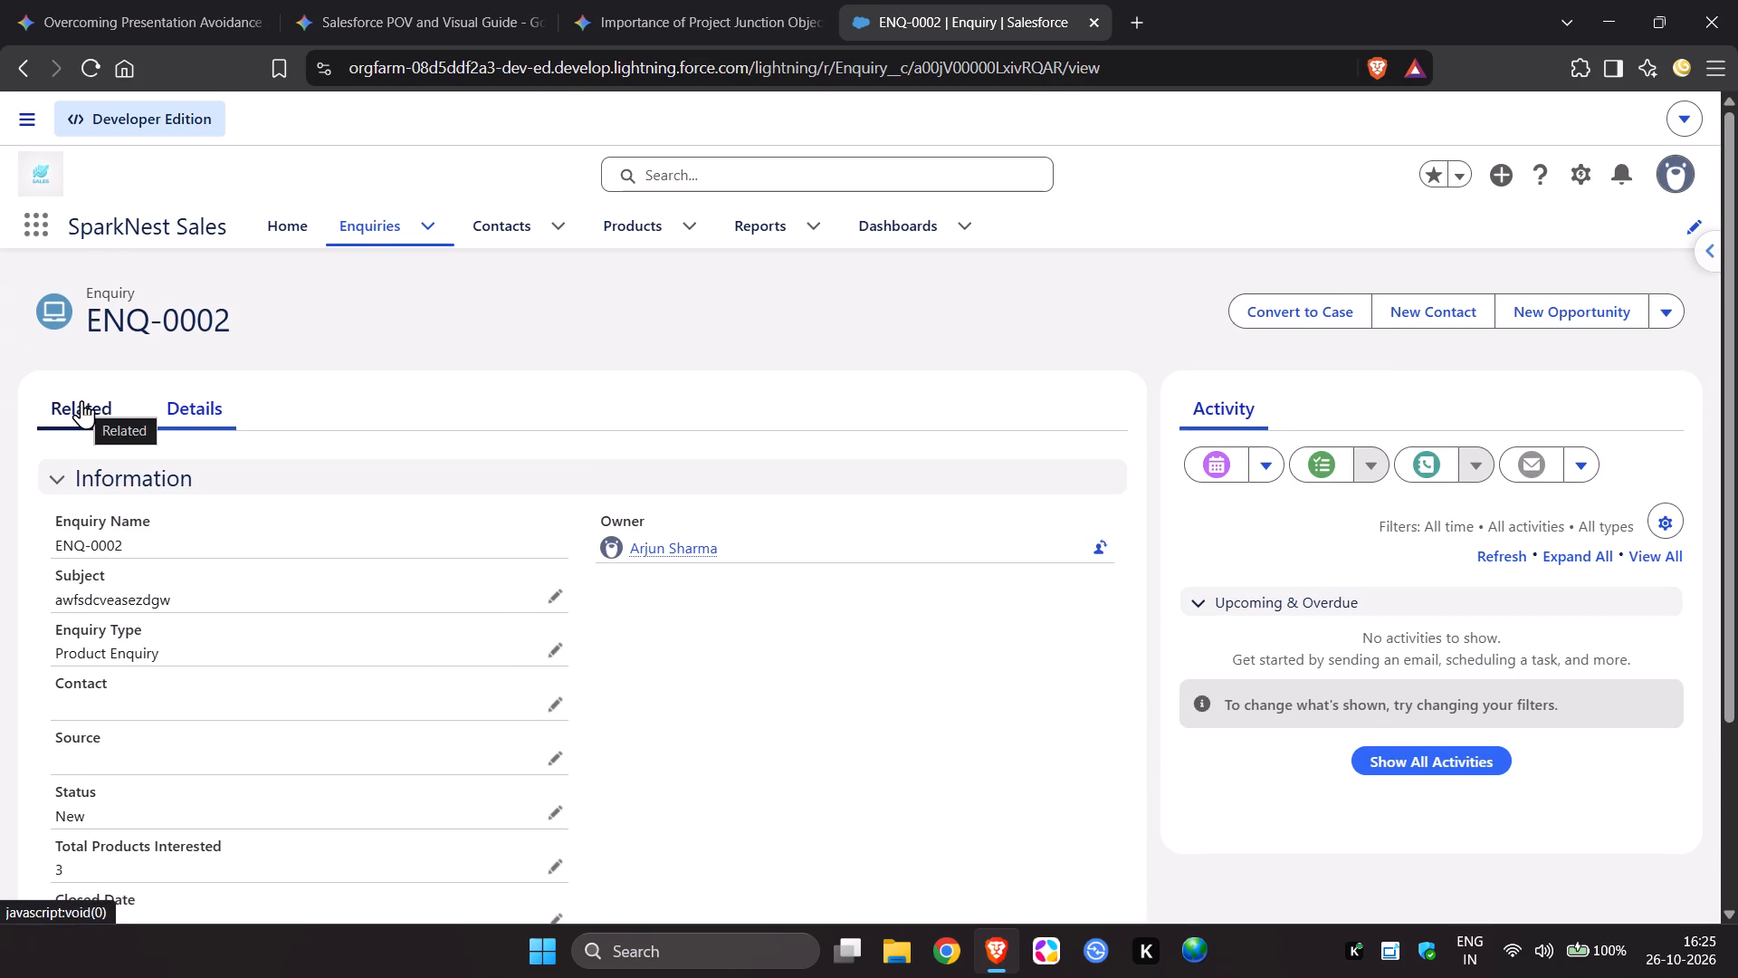
{"action": "left_click", "coordinate": [81, 400]}
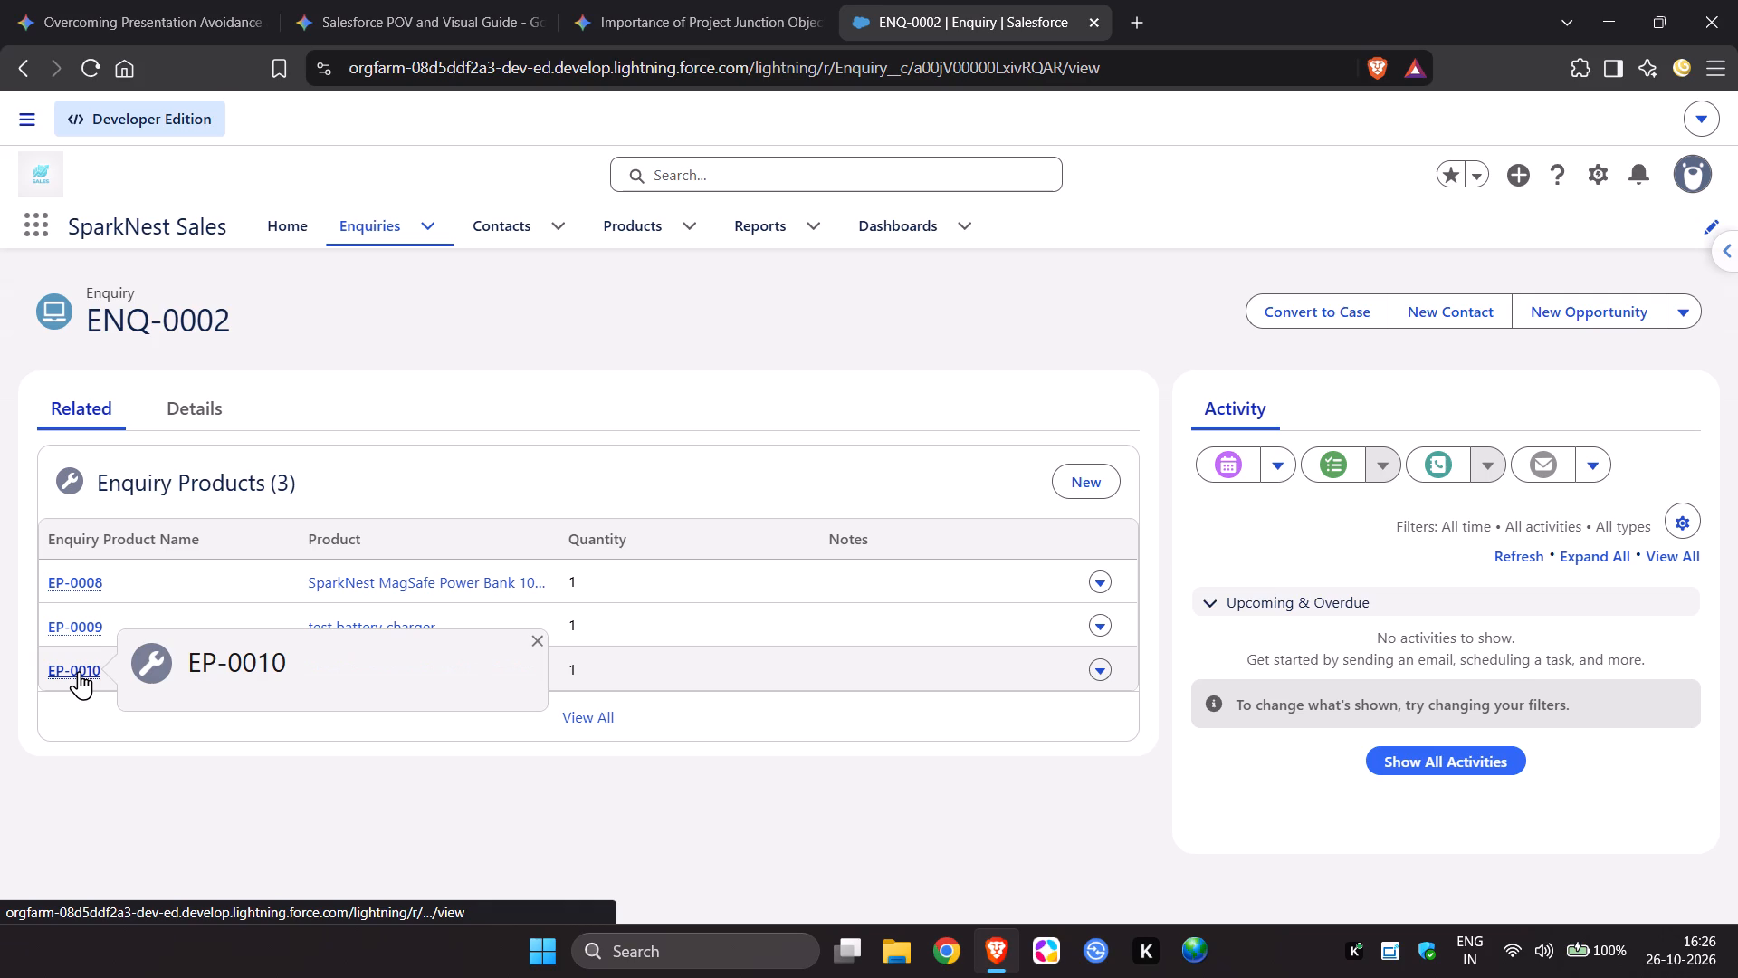
{"action": "double_click", "coordinate": [238, 815]}
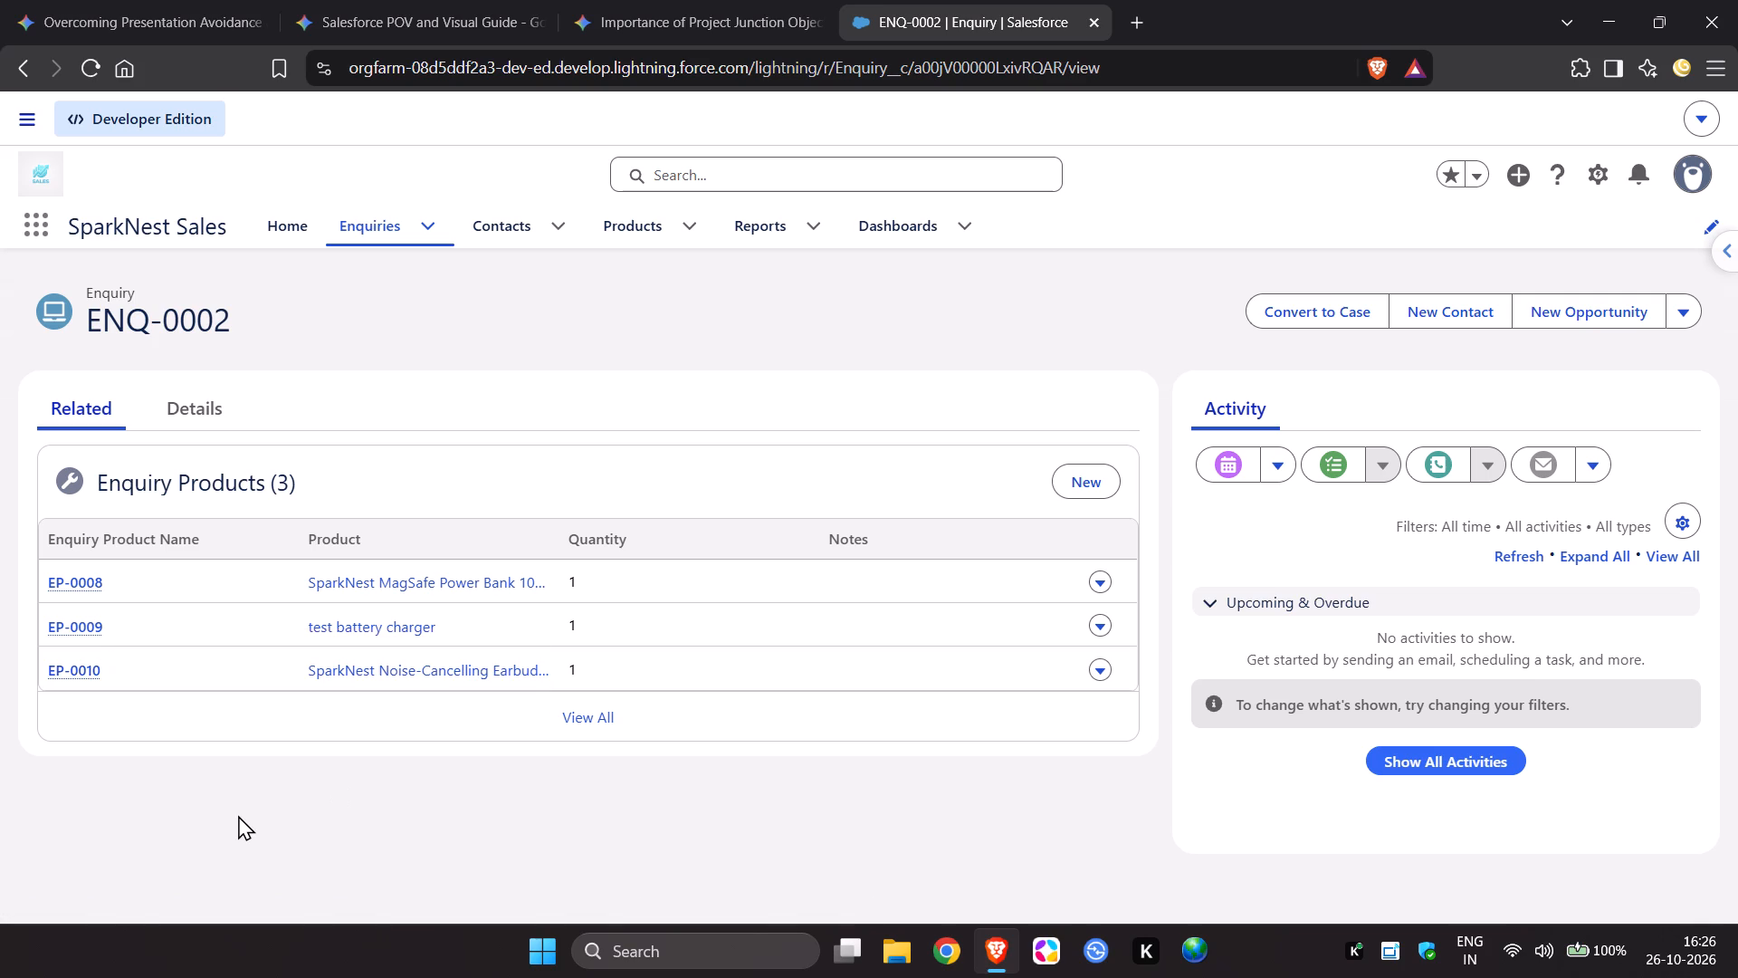
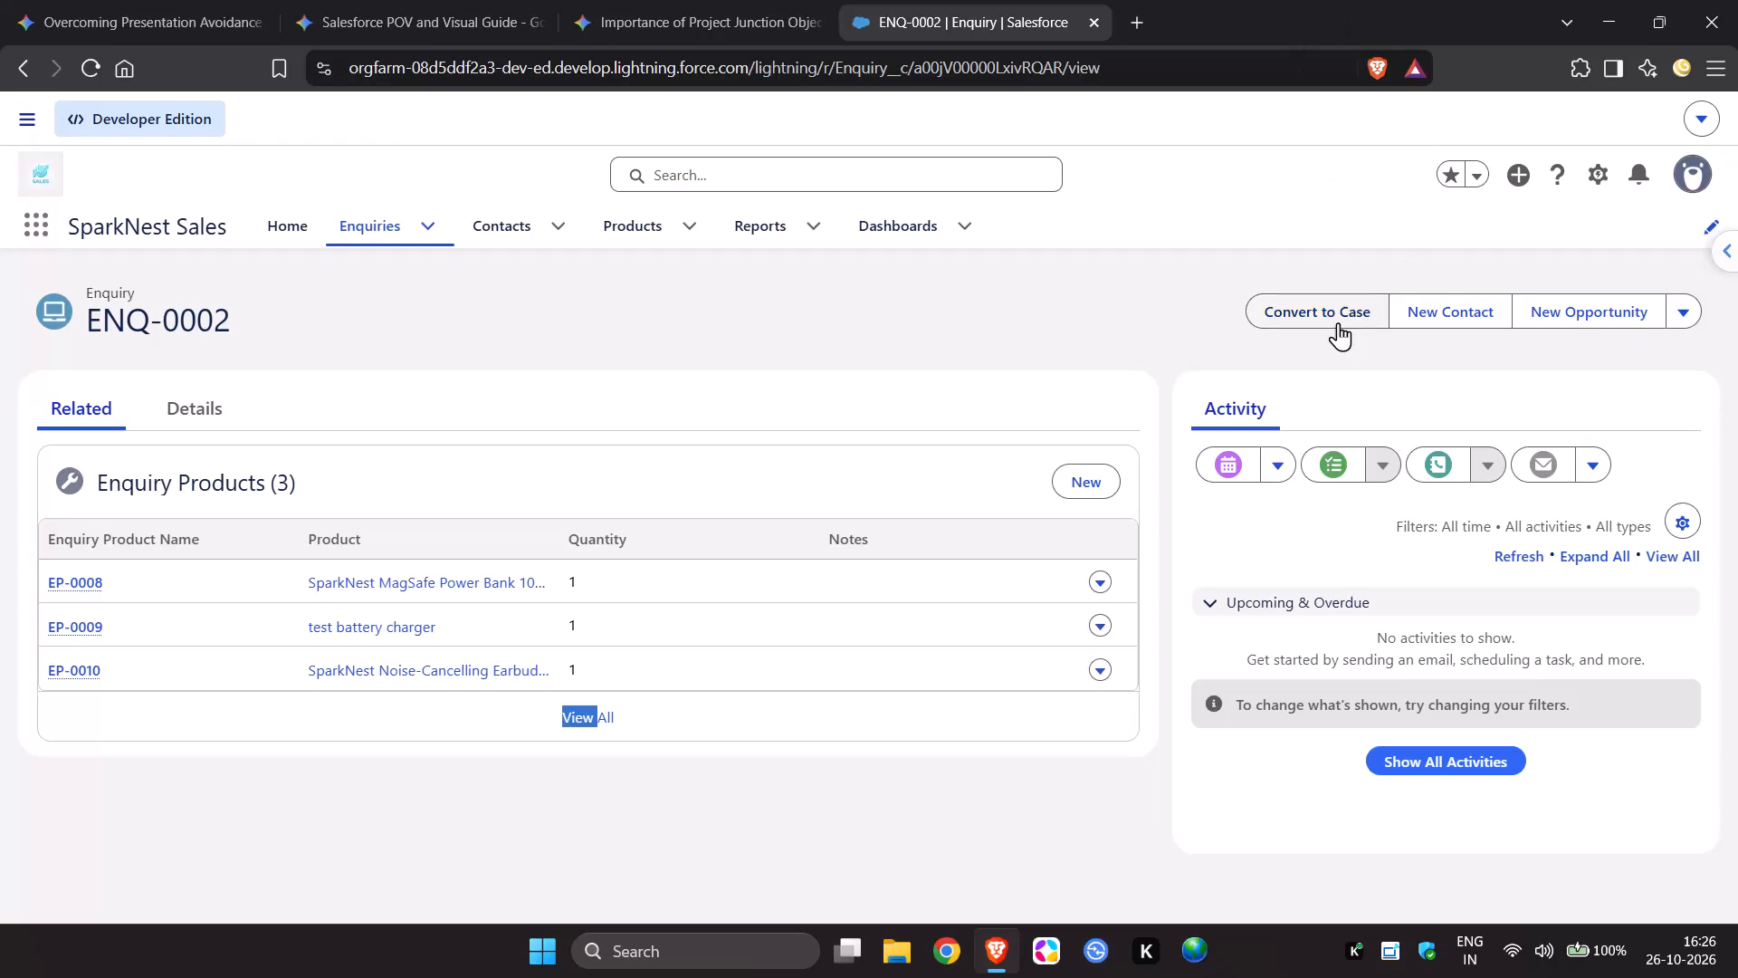
Convert enquiry ENQ-0002 to a case with Medium priority and the description "dfg", and finish the conversion.
{"action": "left_click", "coordinate": [1336, 323]}
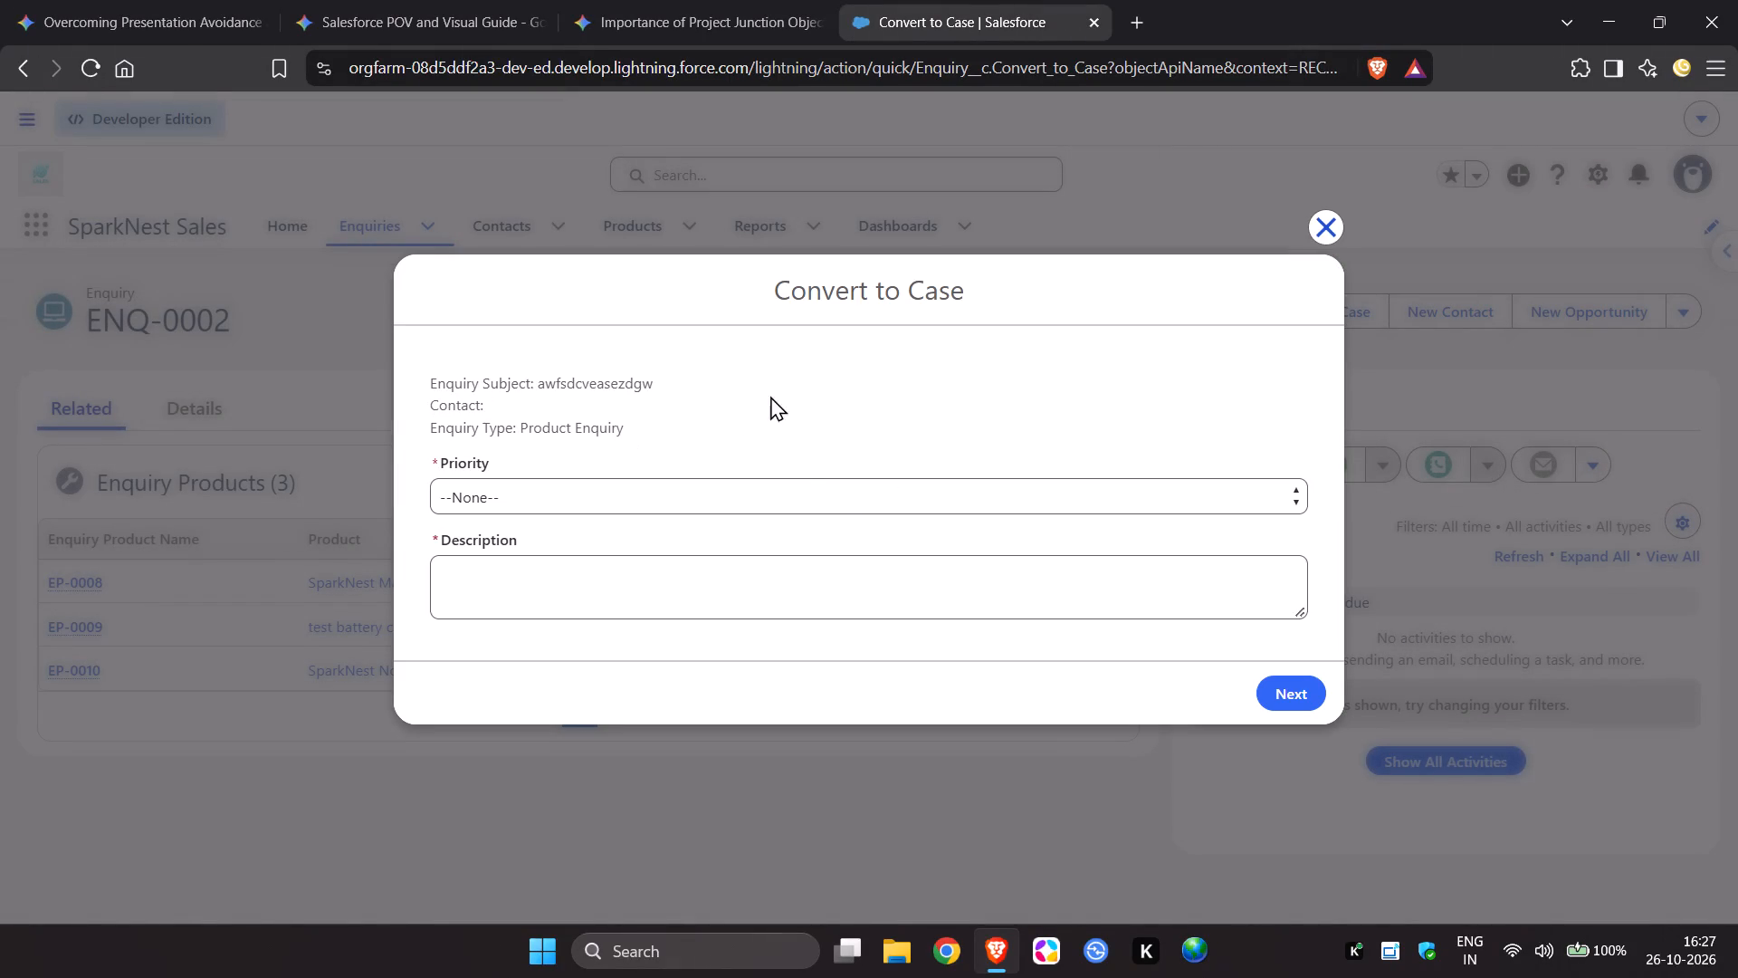
{"action": "left_click", "coordinate": [683, 494]}
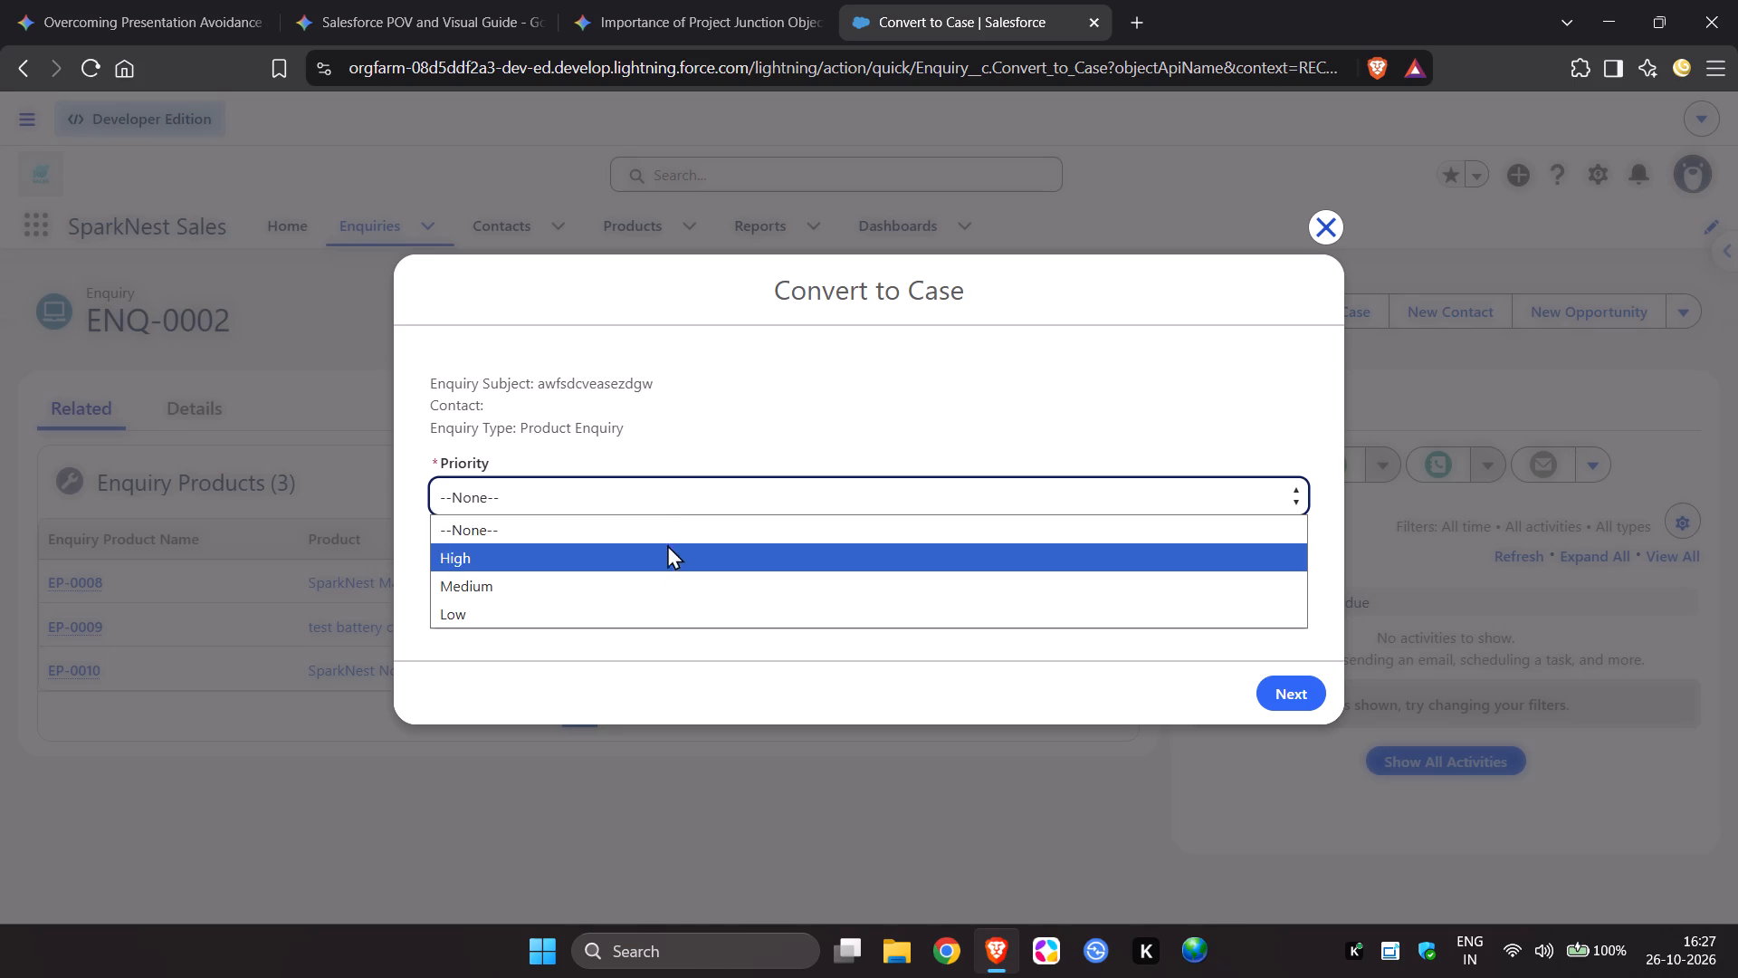
{"action": "left_click", "coordinate": [699, 429]}
{"action": "left_click", "coordinate": [625, 574]}
{"action": "type", "text": "dfg"}
{"action": "left_click", "coordinate": [1303, 705]}
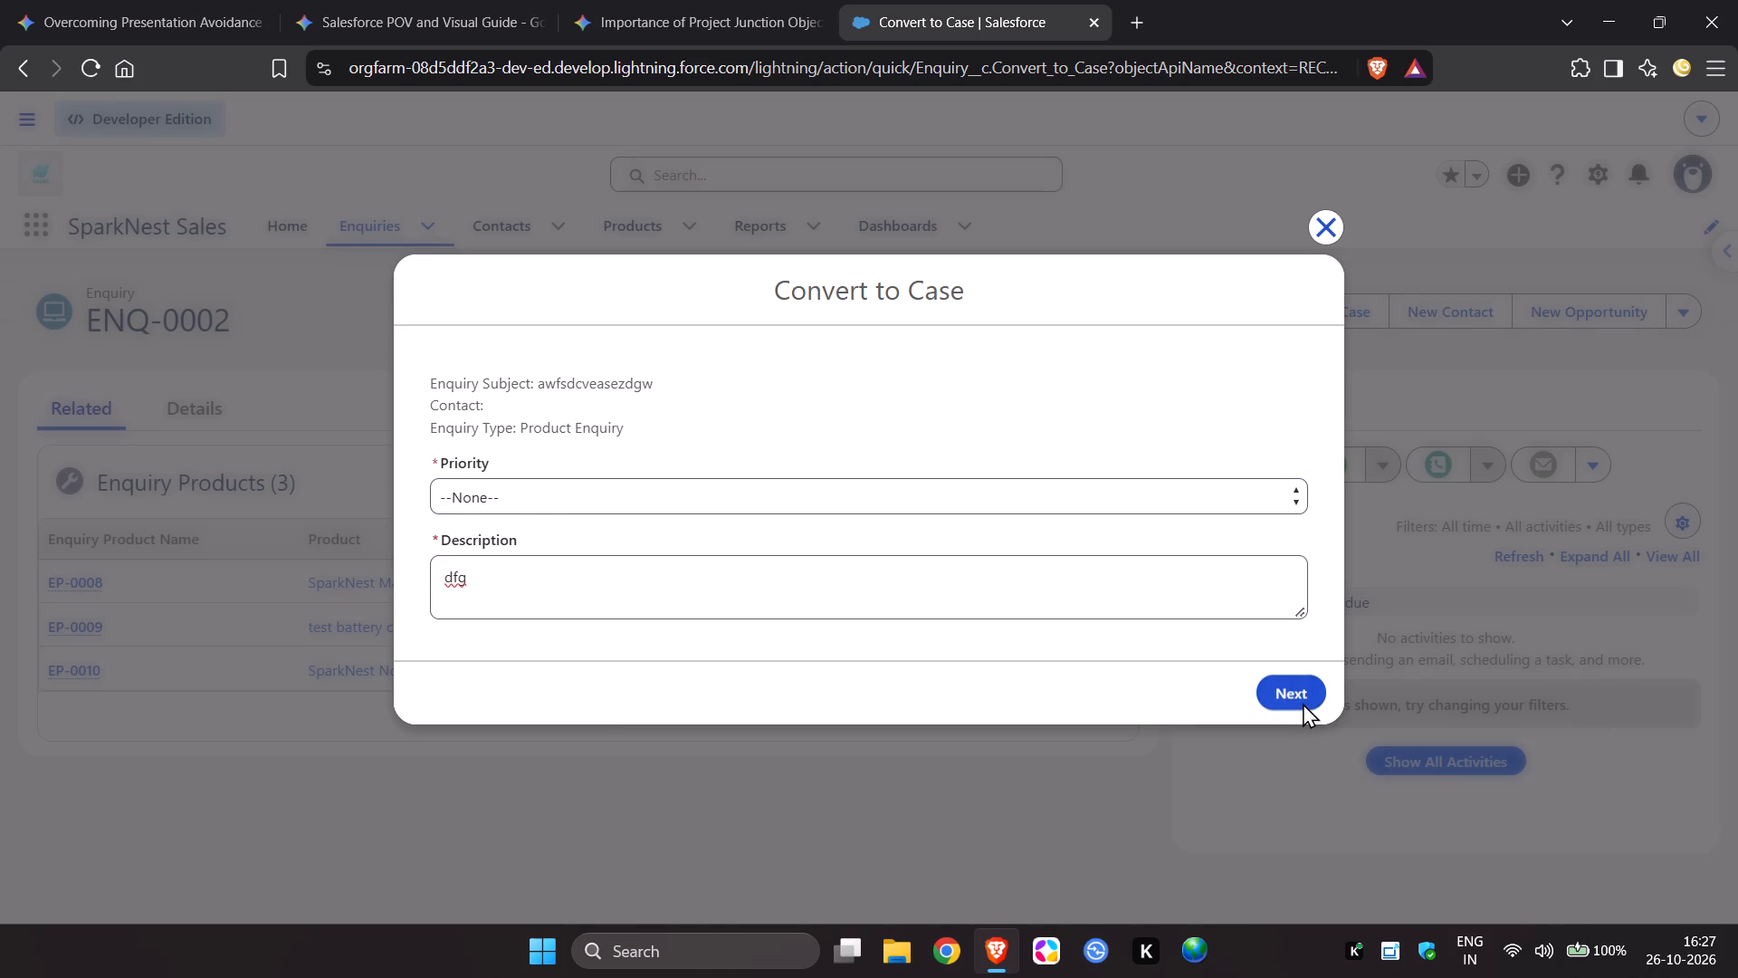
{"action": "left_click", "coordinate": [573, 469]}
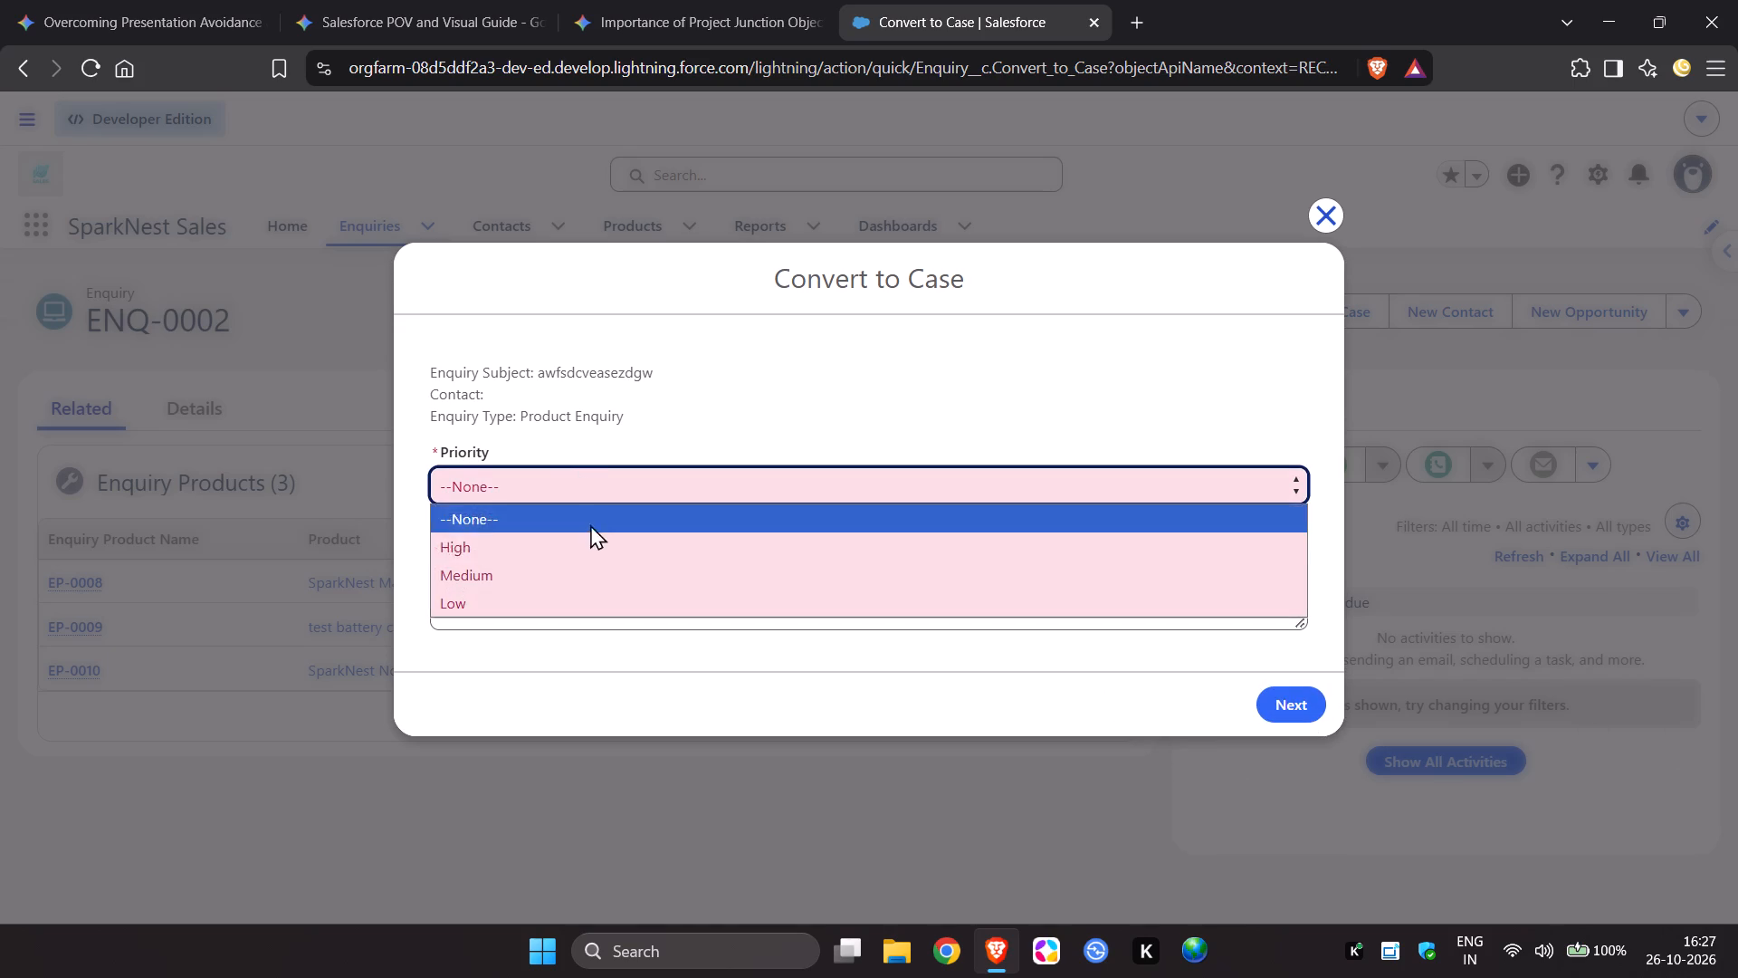
{"action": "left_click", "coordinate": [590, 574]}
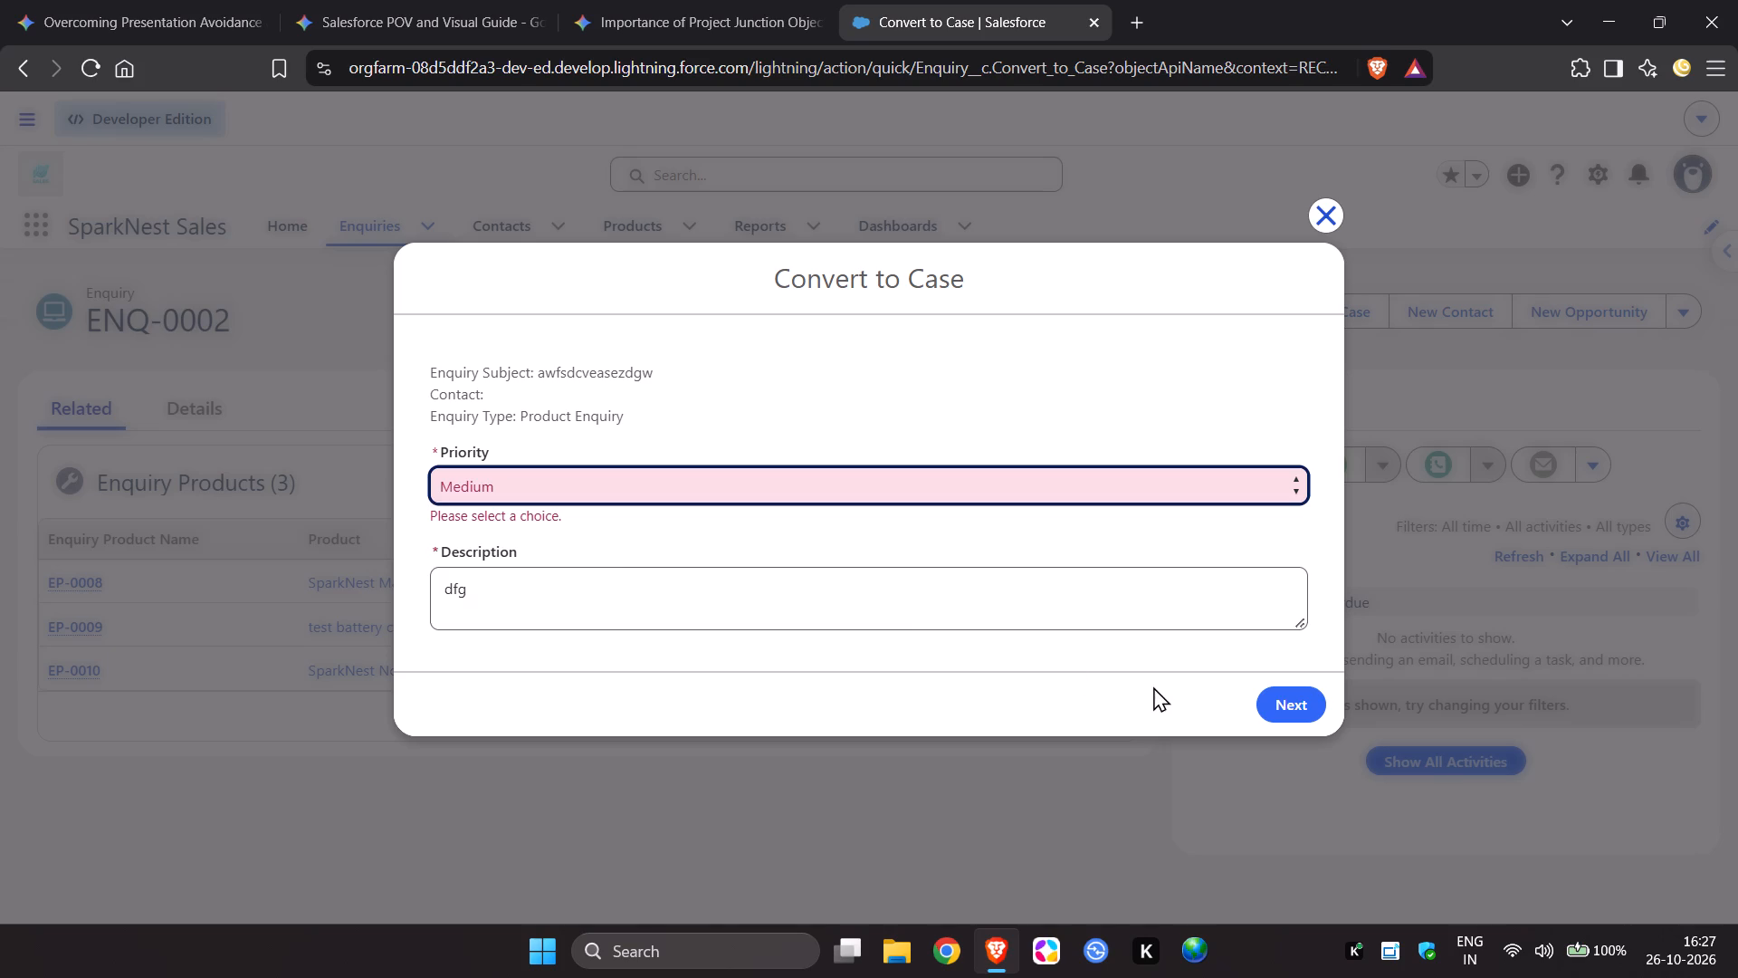
{"action": "left_click", "coordinate": [1286, 700]}
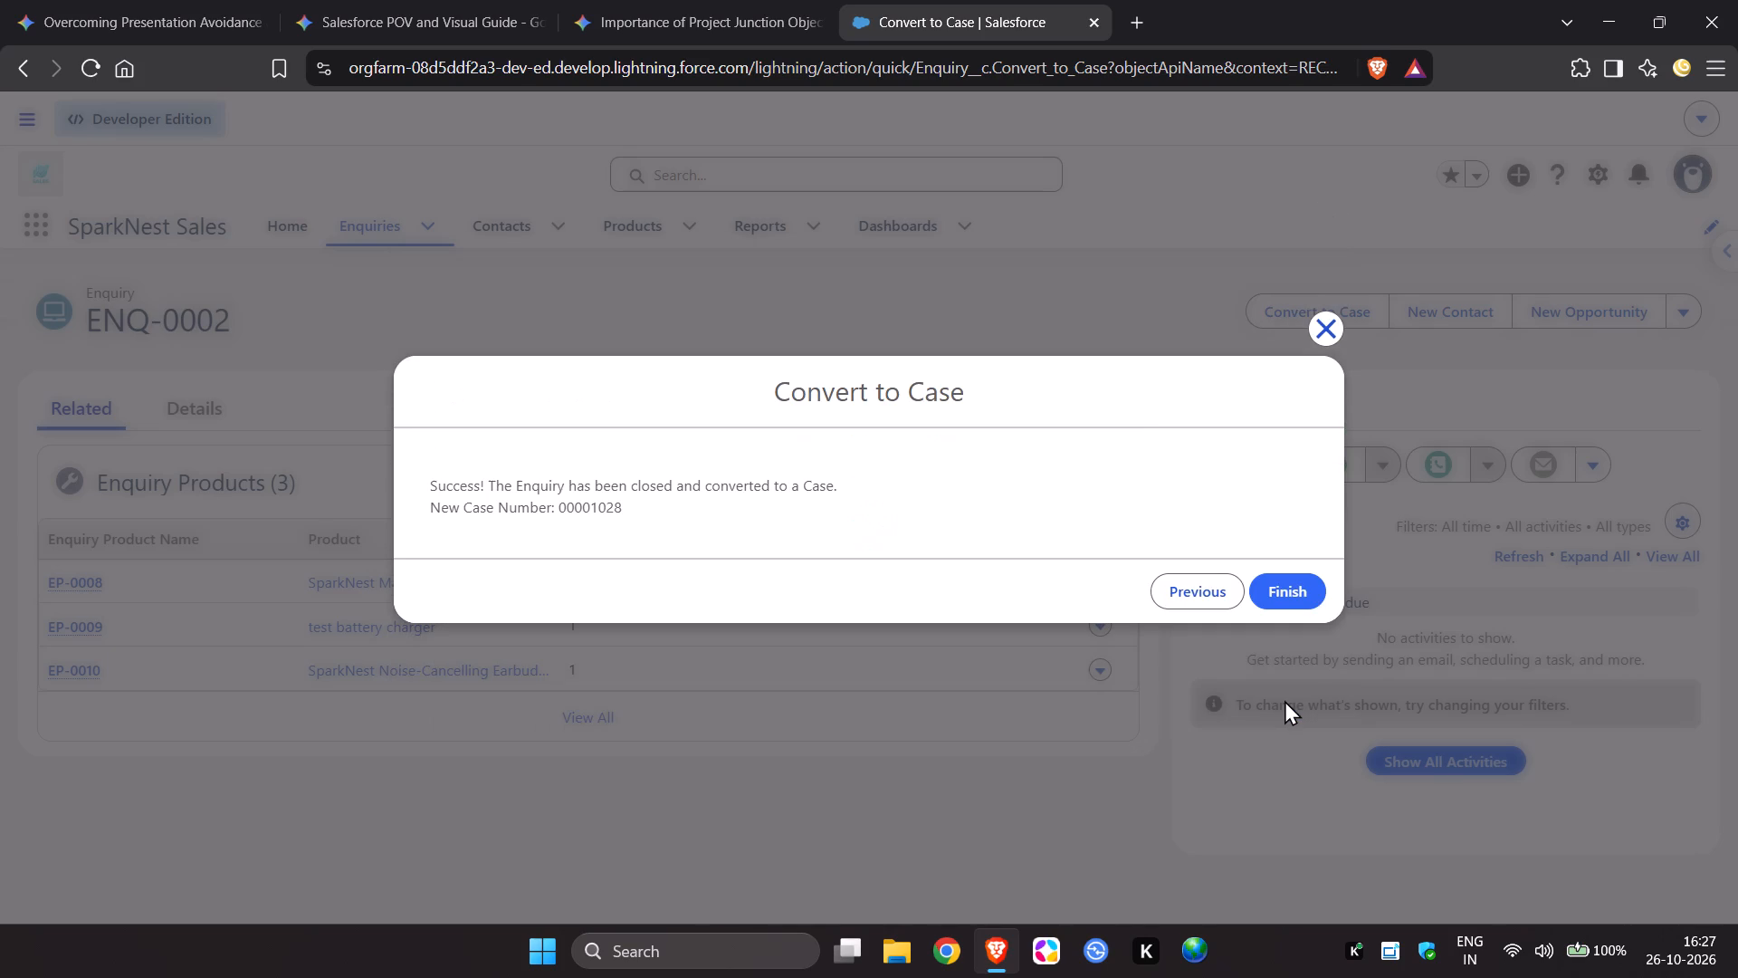
{"action": "left_click", "coordinate": [1283, 580]}
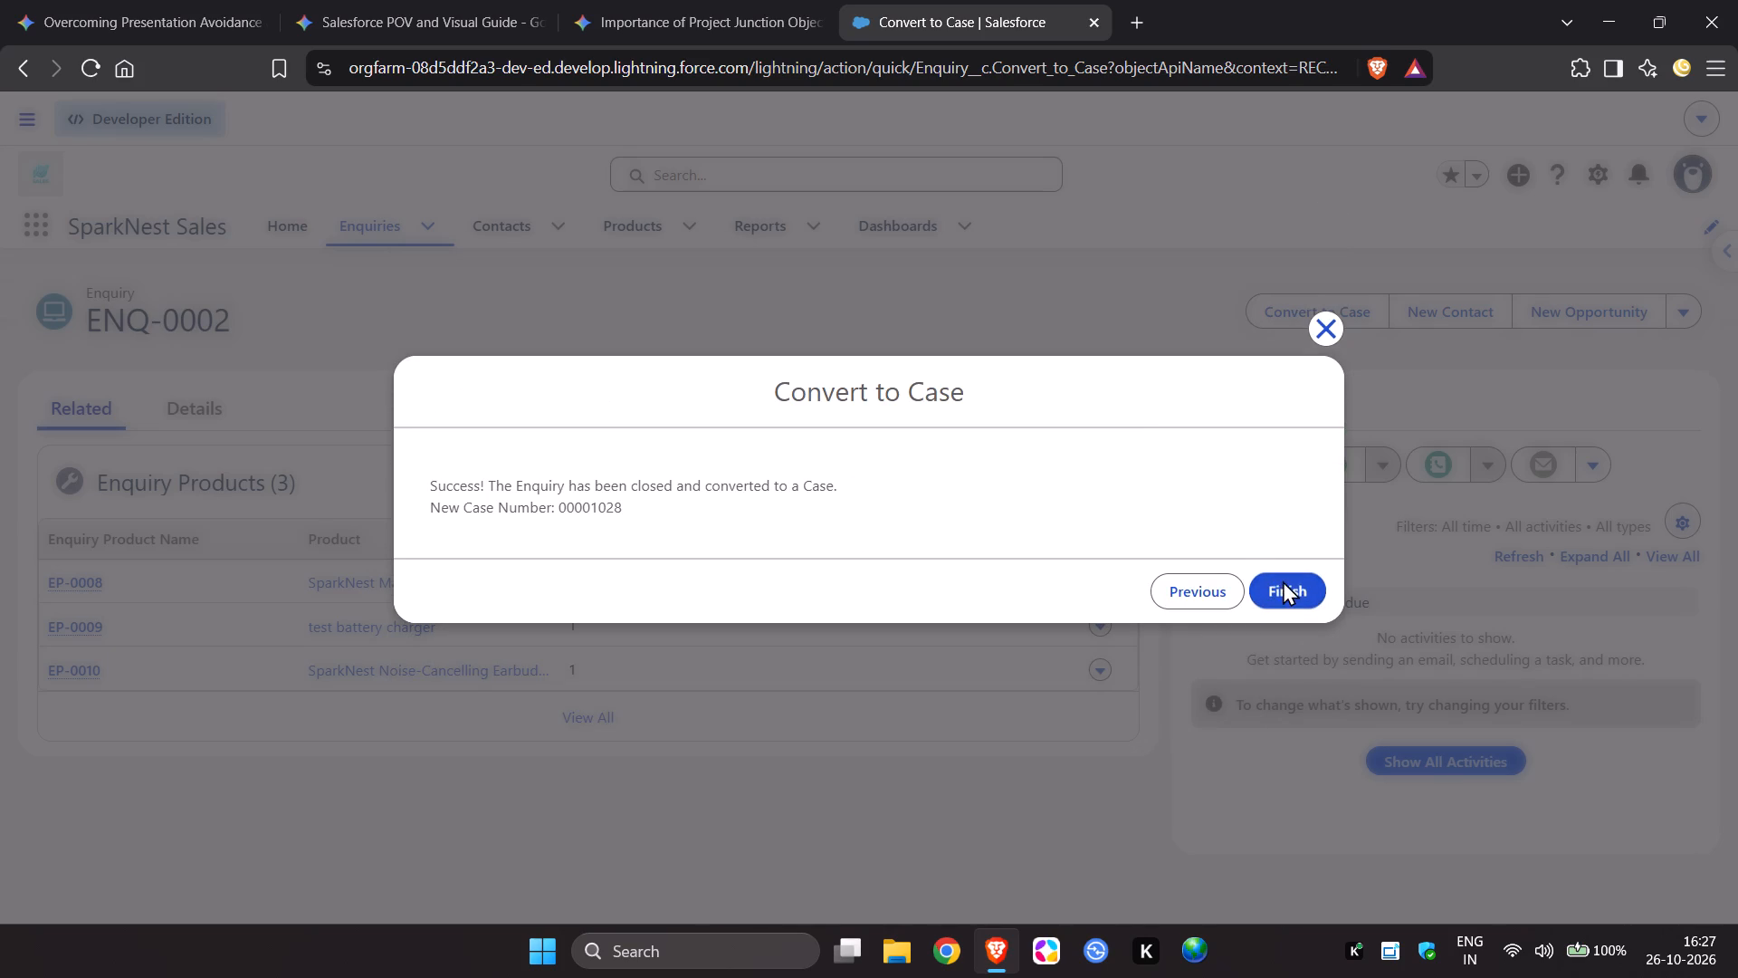
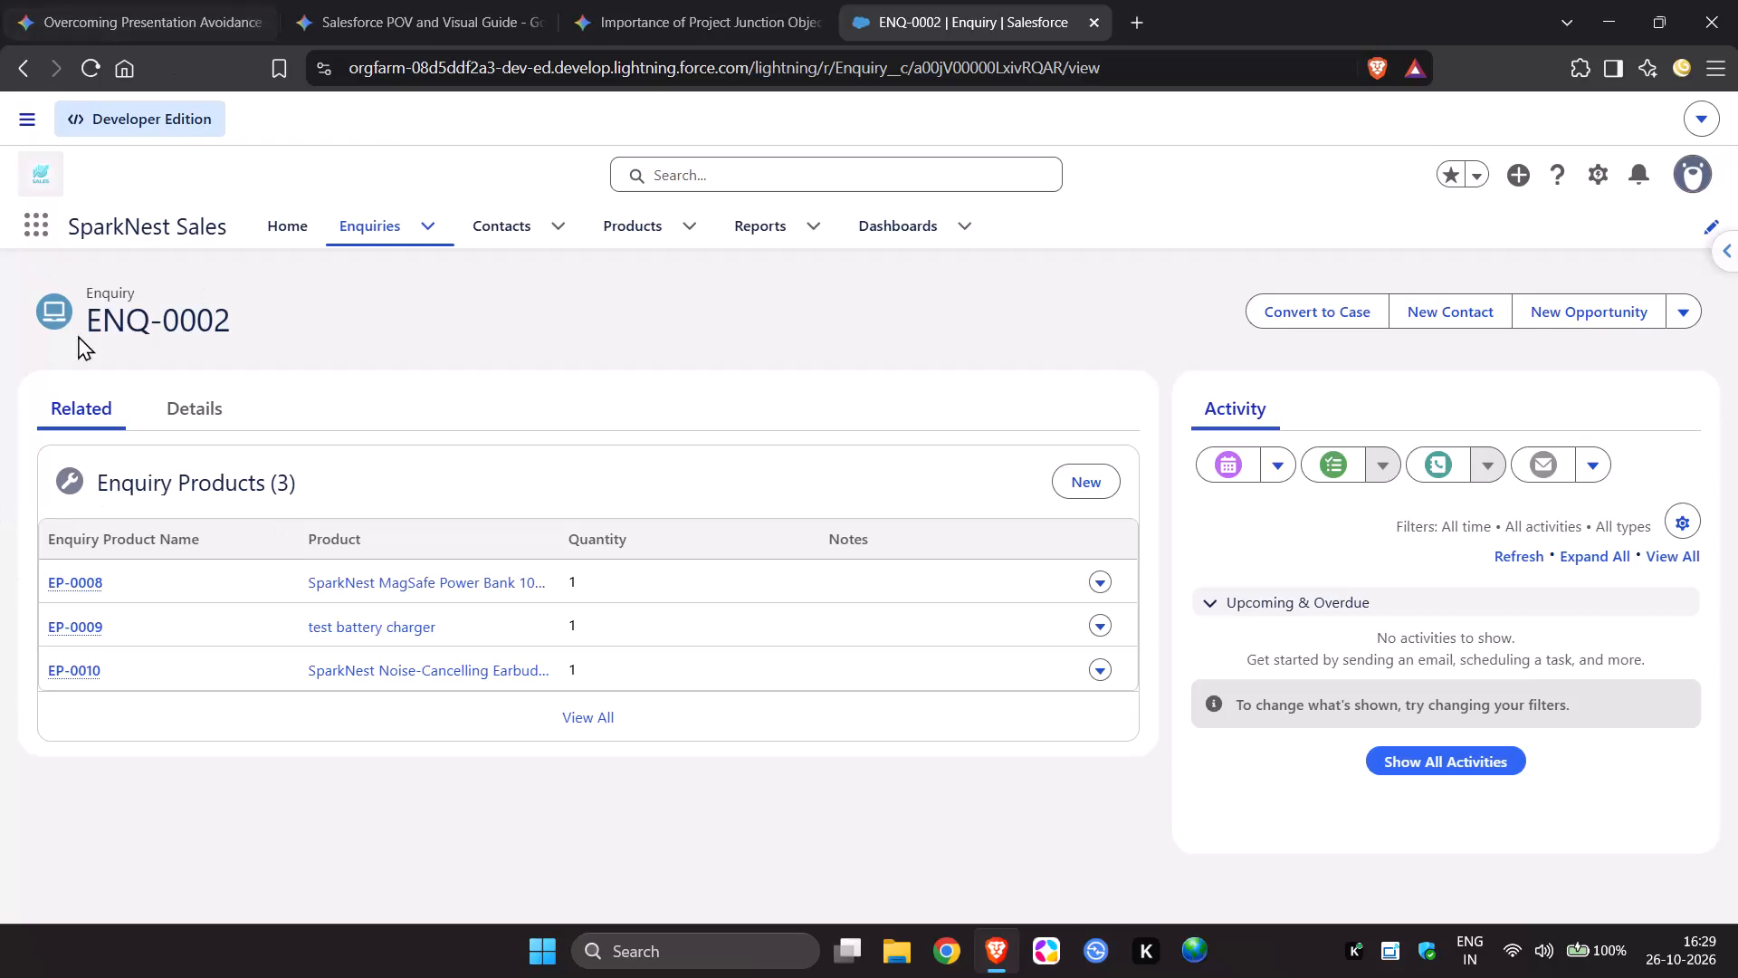
Find the SparkNest Support app by searching for "suppo" and switch to it.
{"action": "left_click", "coordinate": [42, 238]}
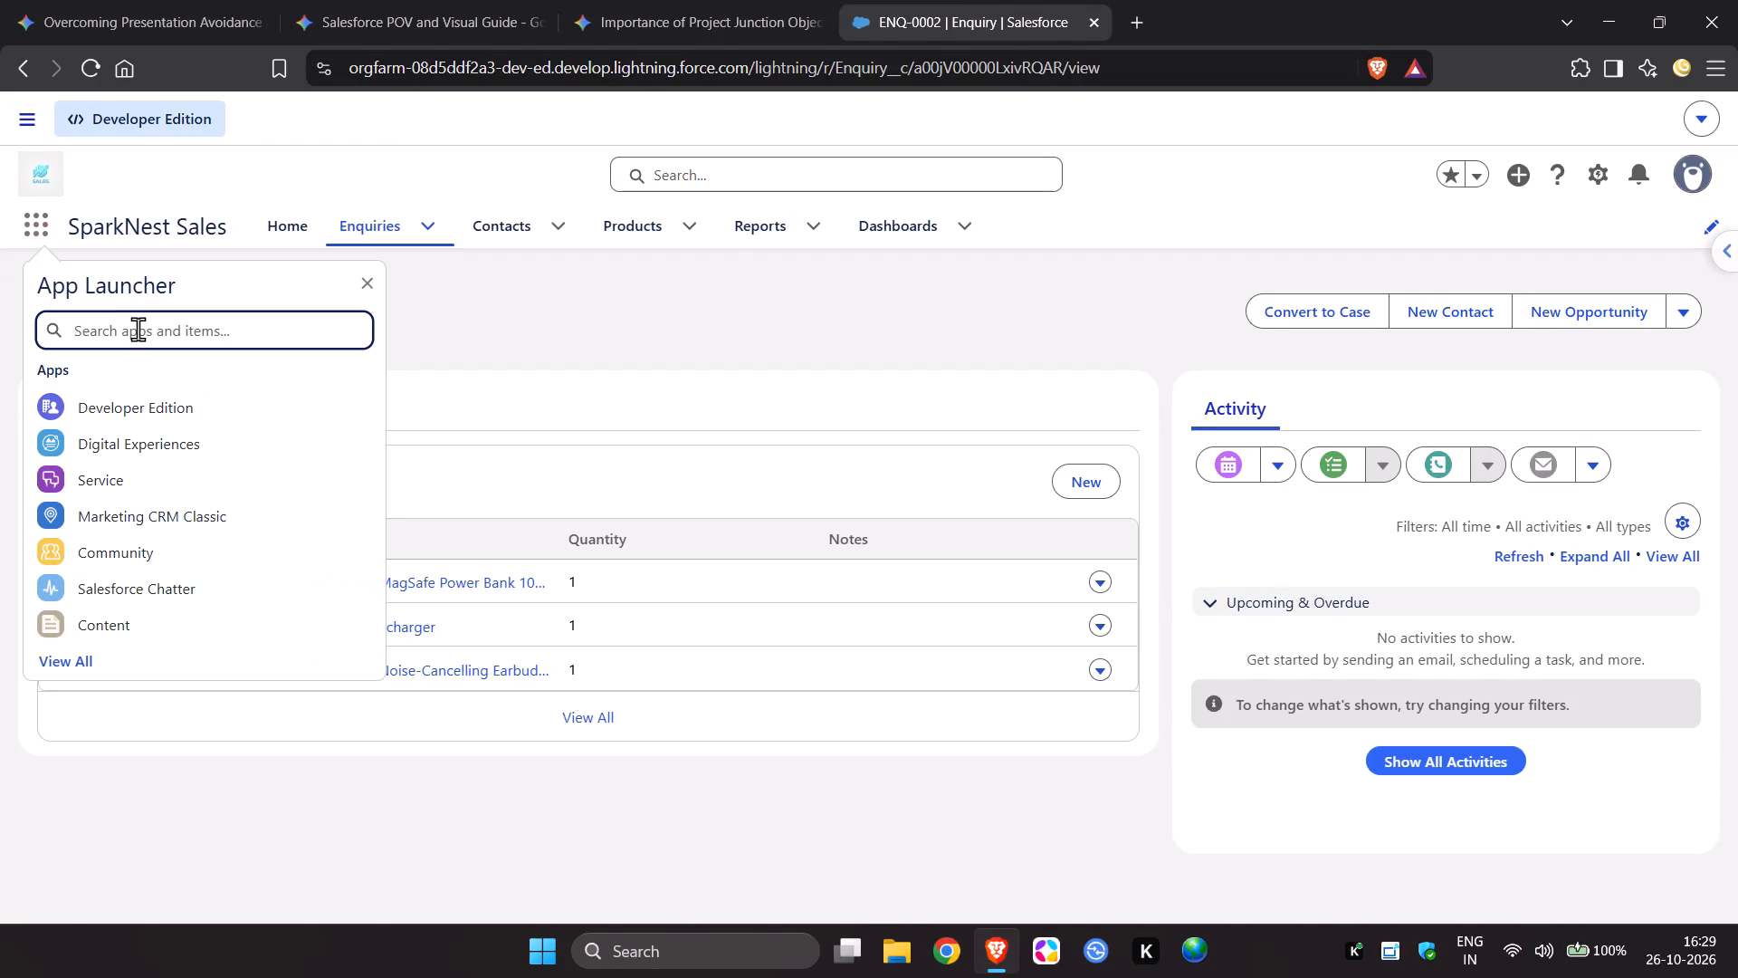
{"action": "type", "text": "suppo"}
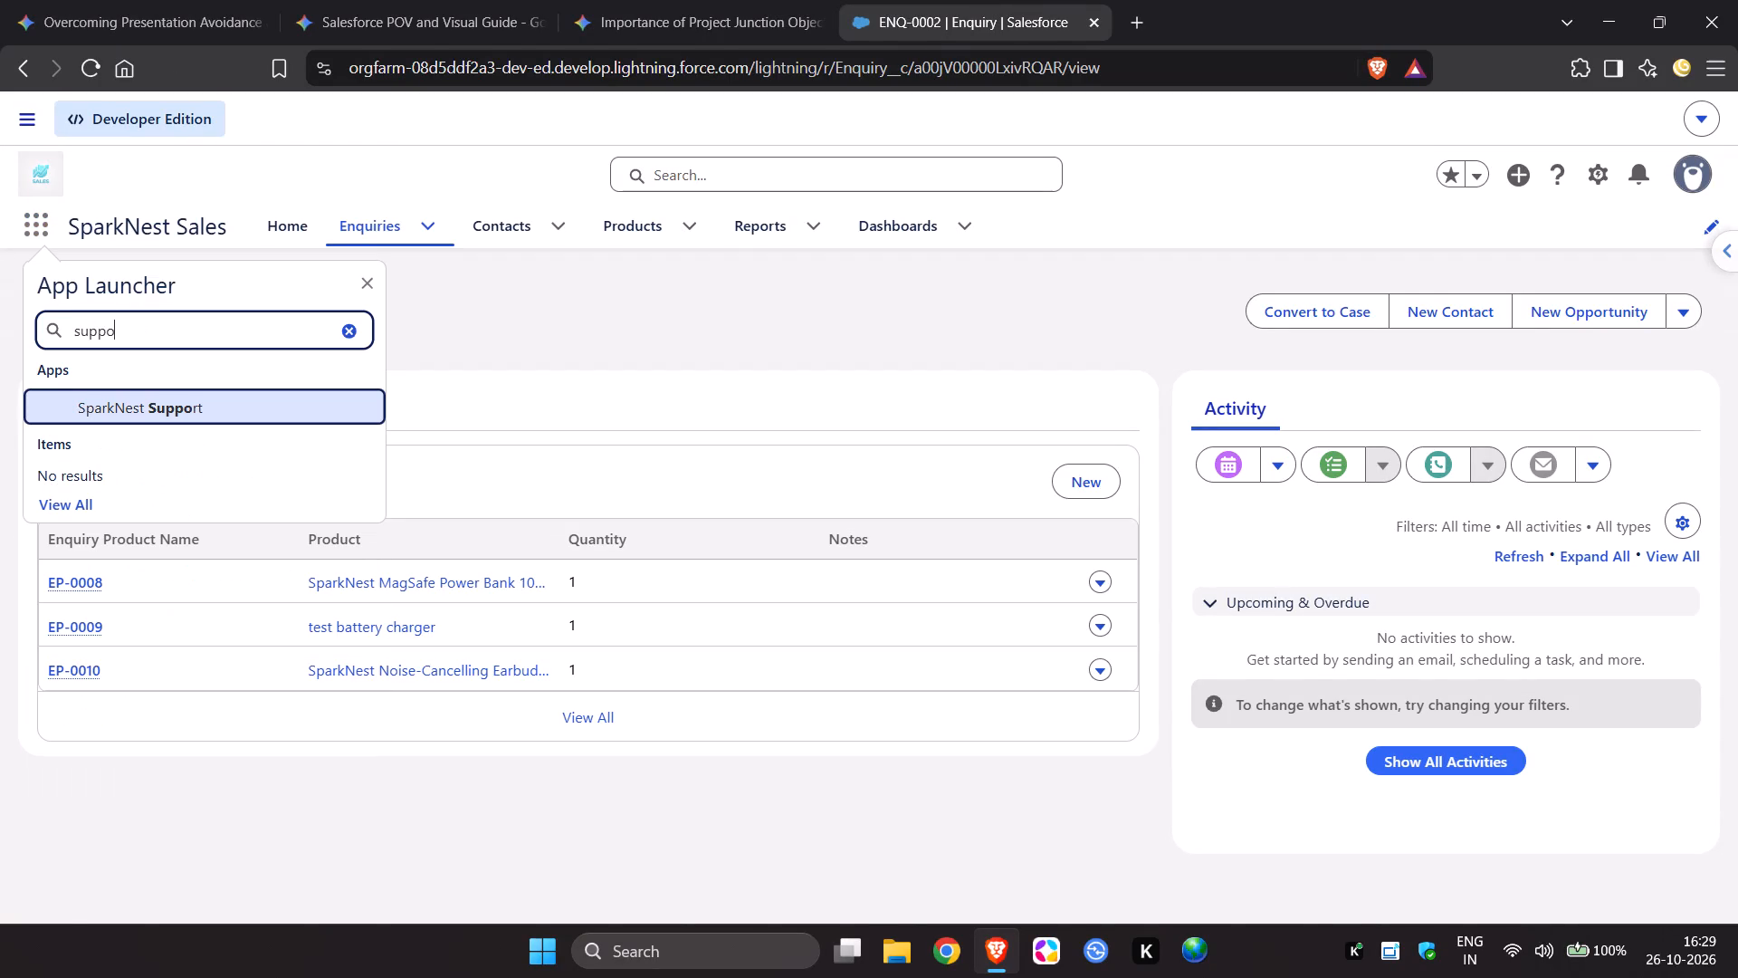
{"action": "left_click", "coordinate": [205, 418]}
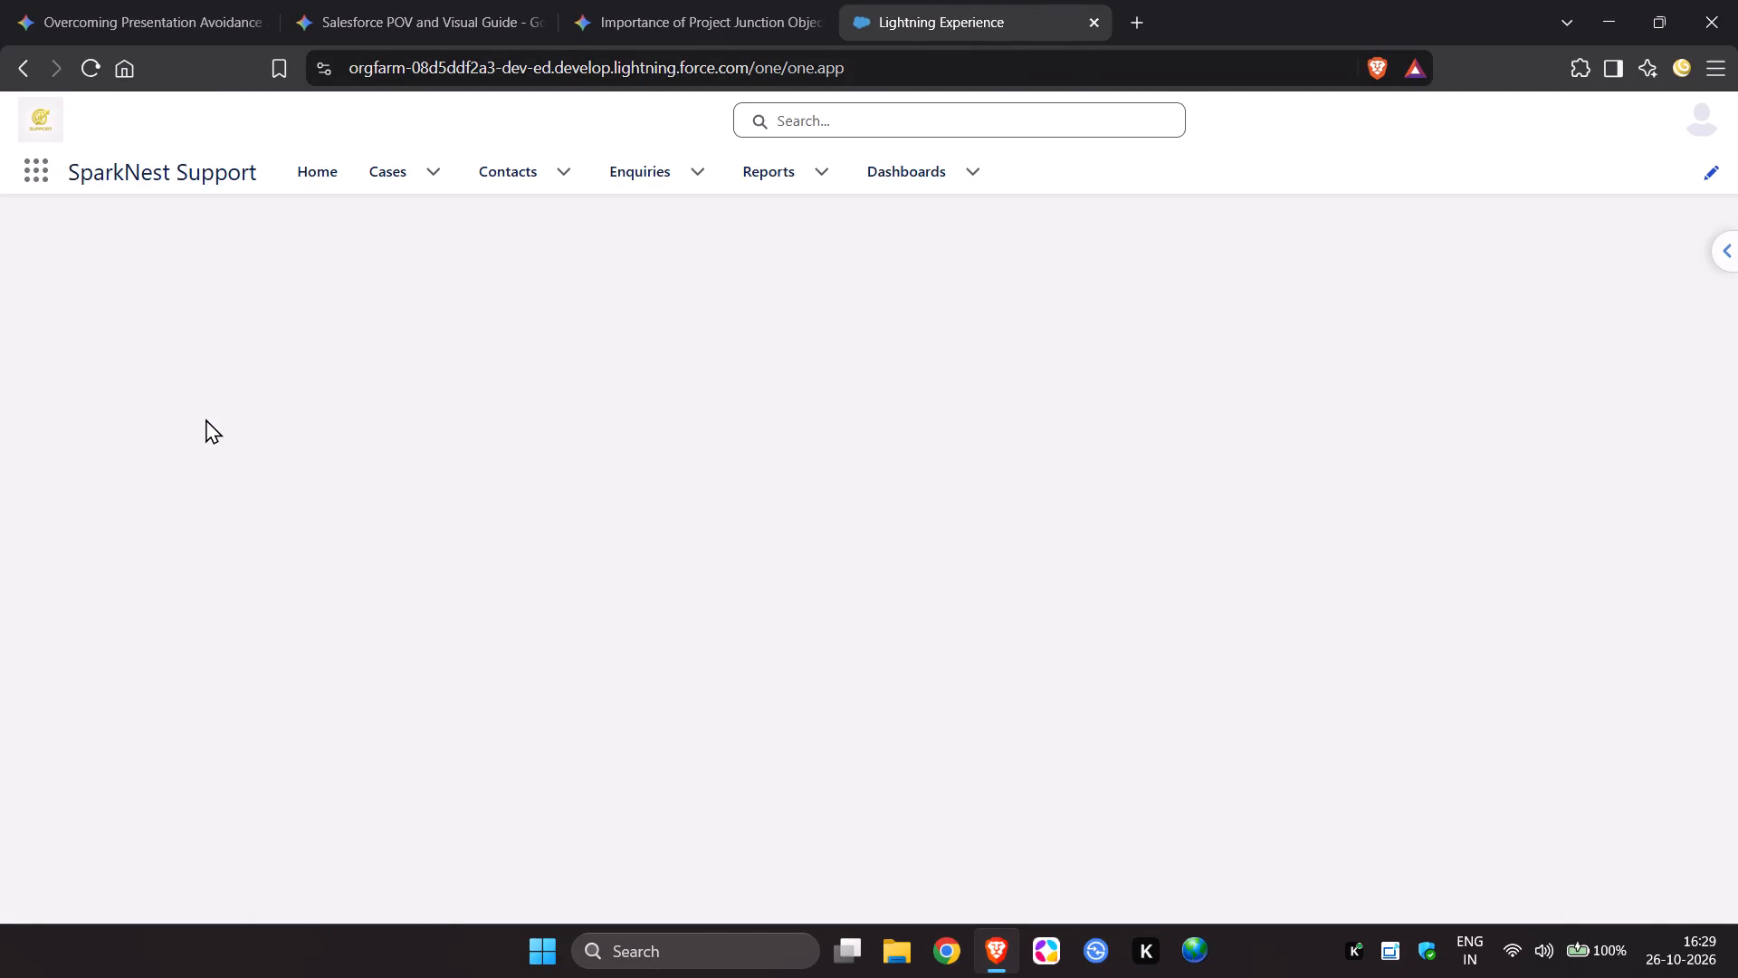
Open case 00001028 from the Cases list to review its record, and return to the list.
{"action": "left_click", "coordinate": [377, 225]}
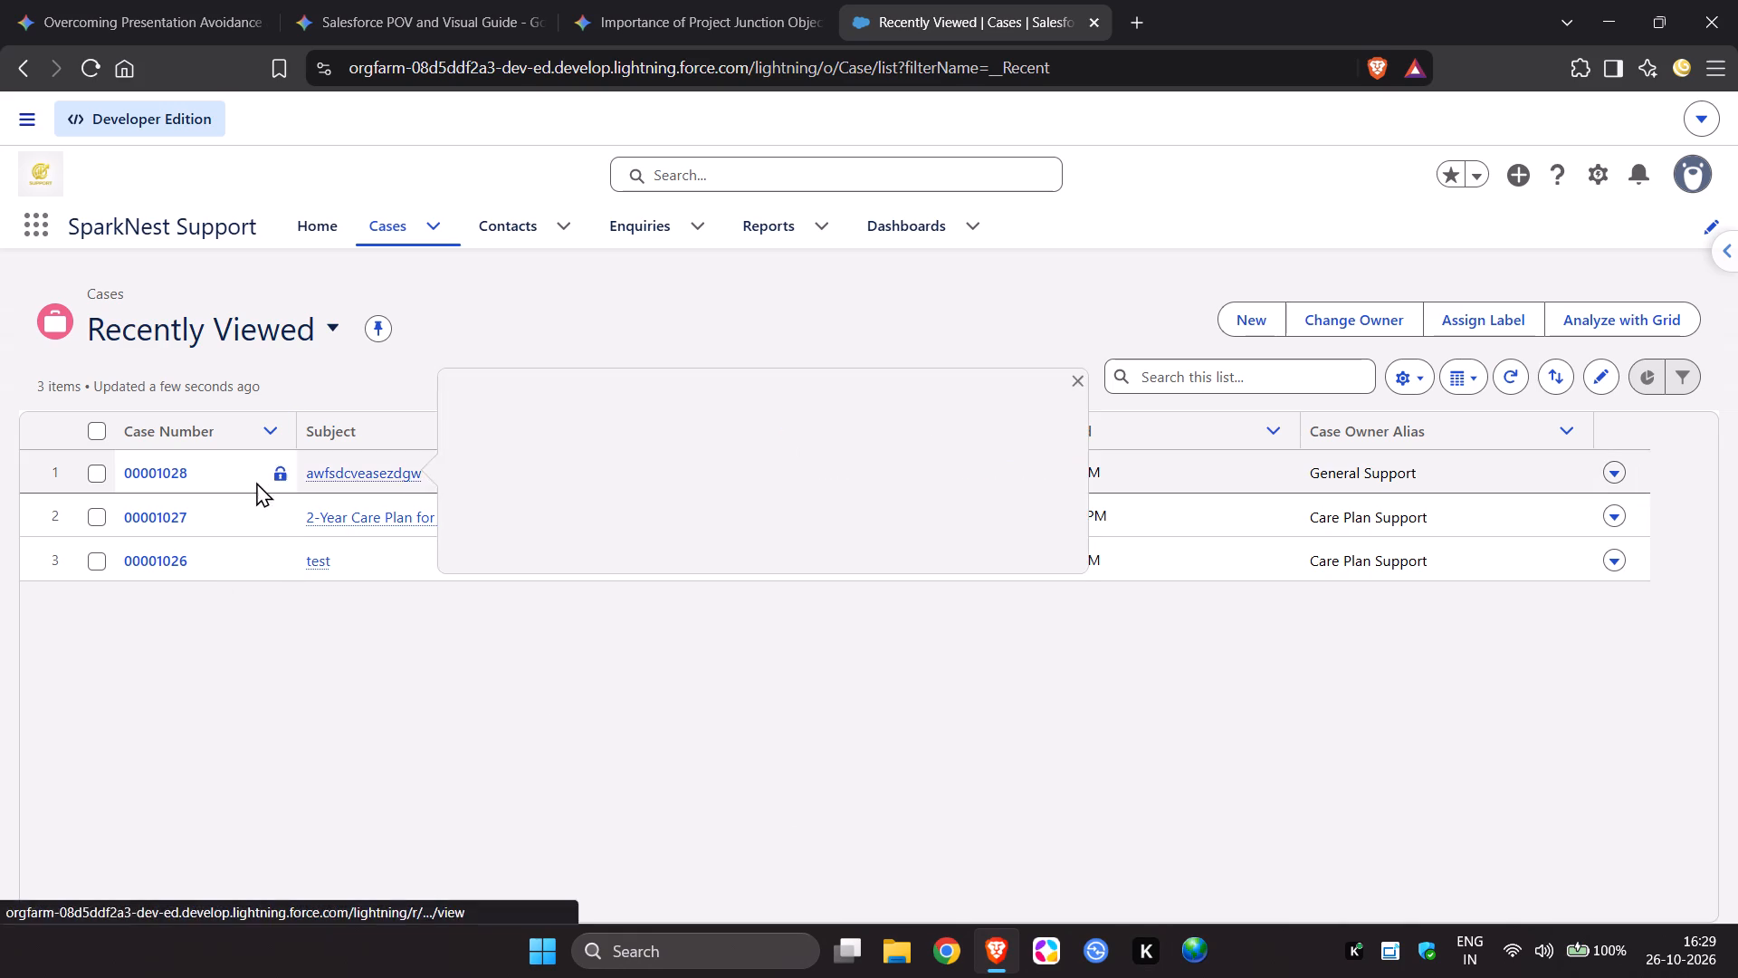
{"action": "left_click", "coordinate": [366, 679]}
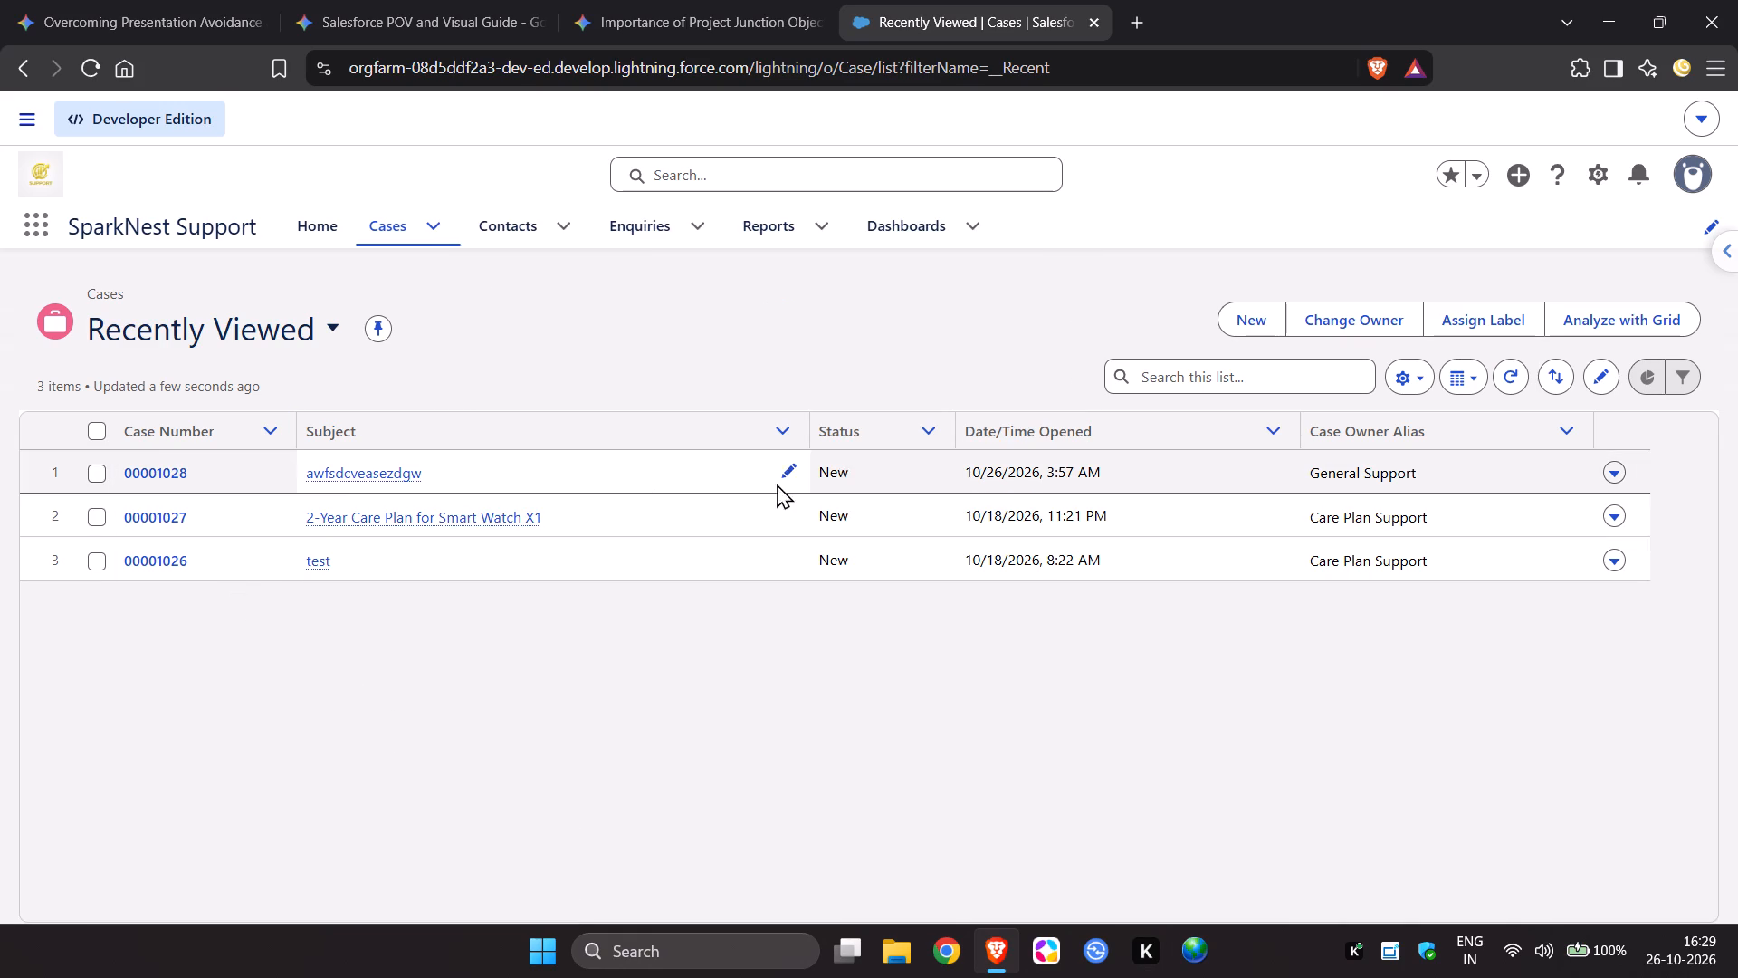
{"action": "left_click", "coordinate": [164, 474]}
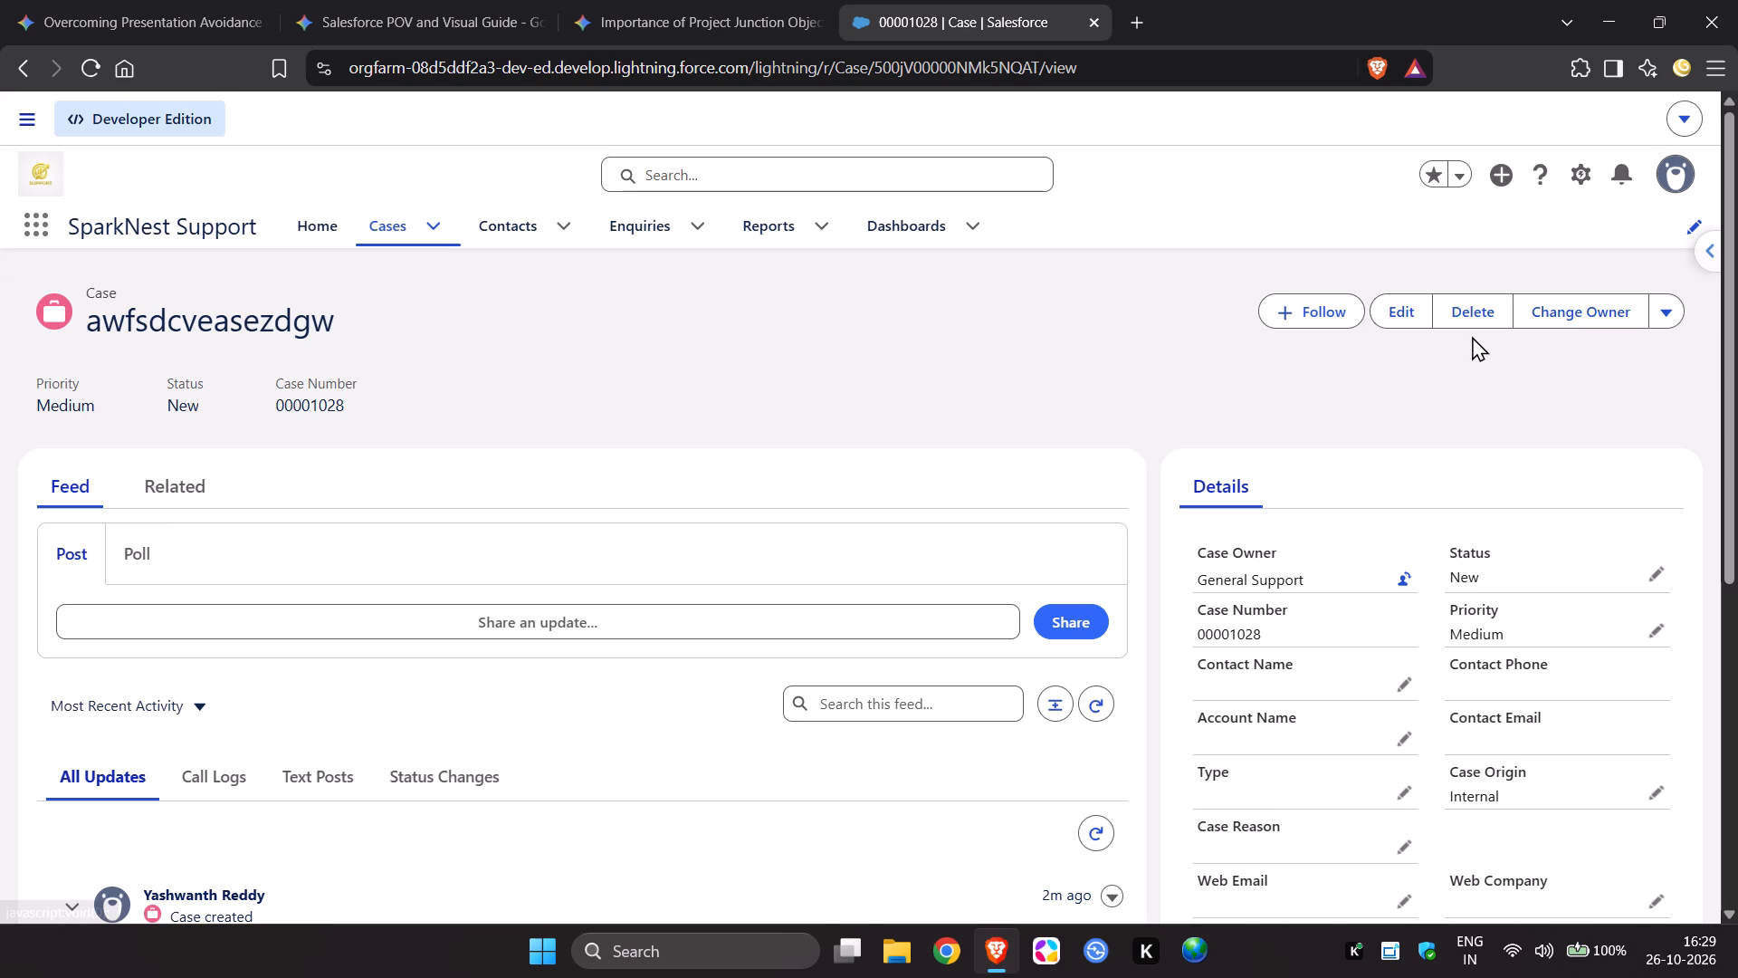
{"action": "left_click", "coordinate": [24, 81]}
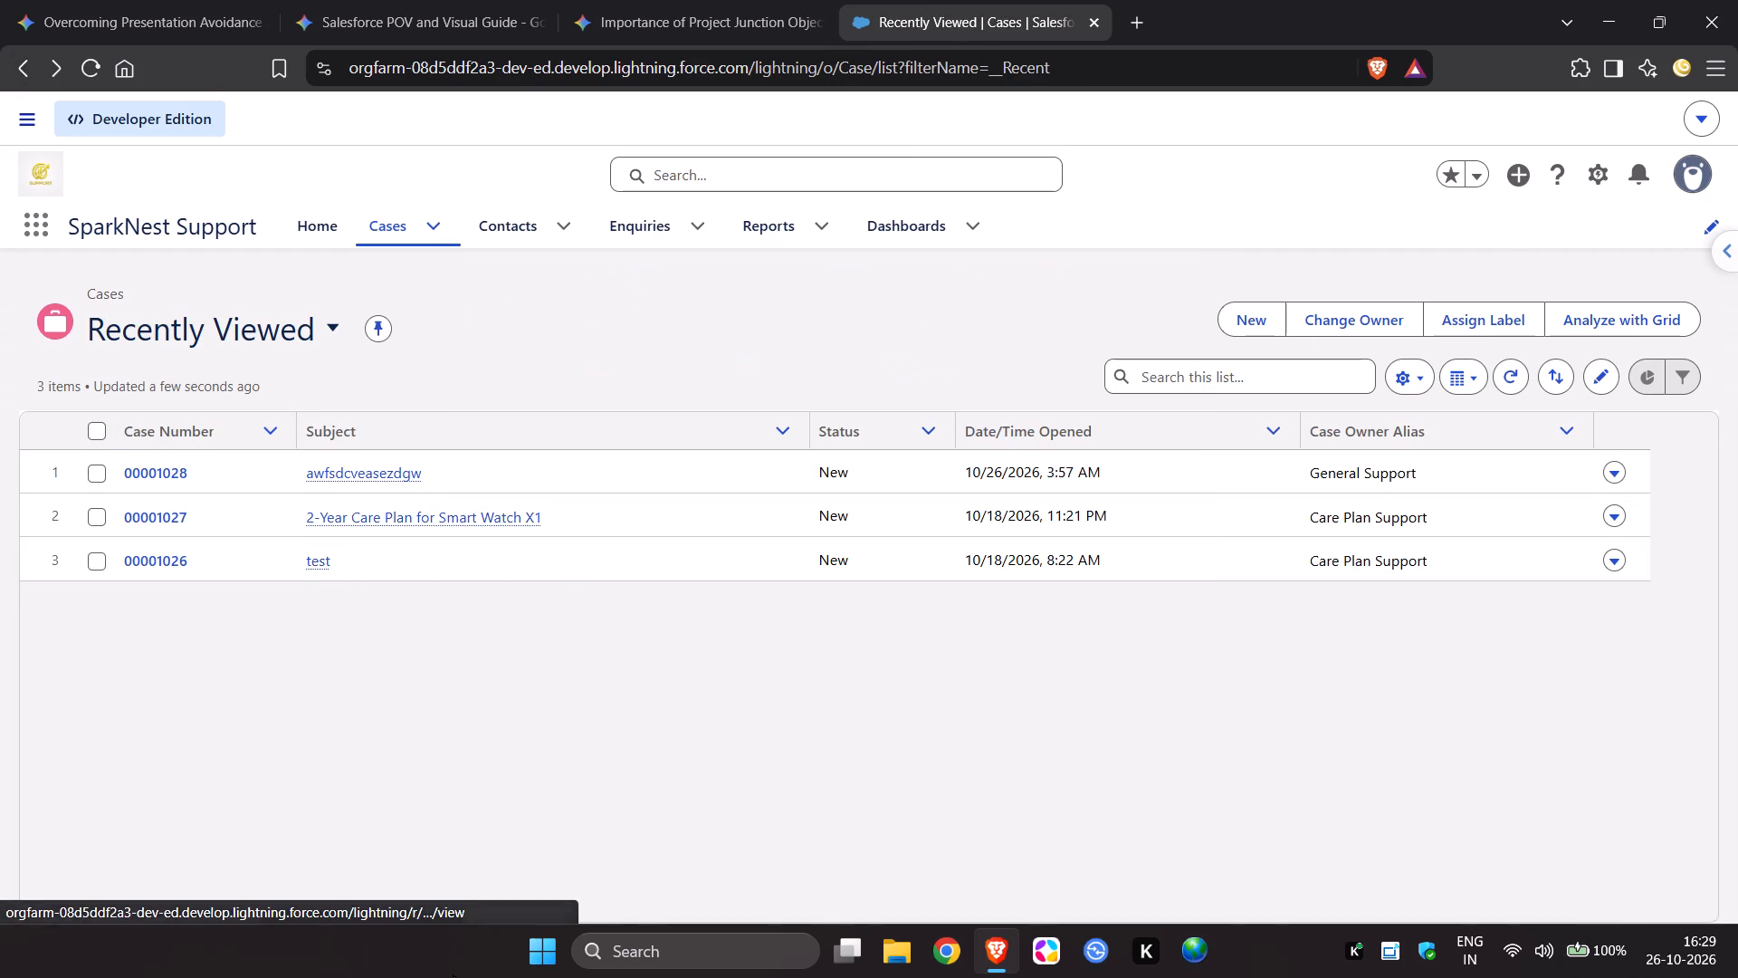
{"action": "left_click", "coordinate": [400, 687]}
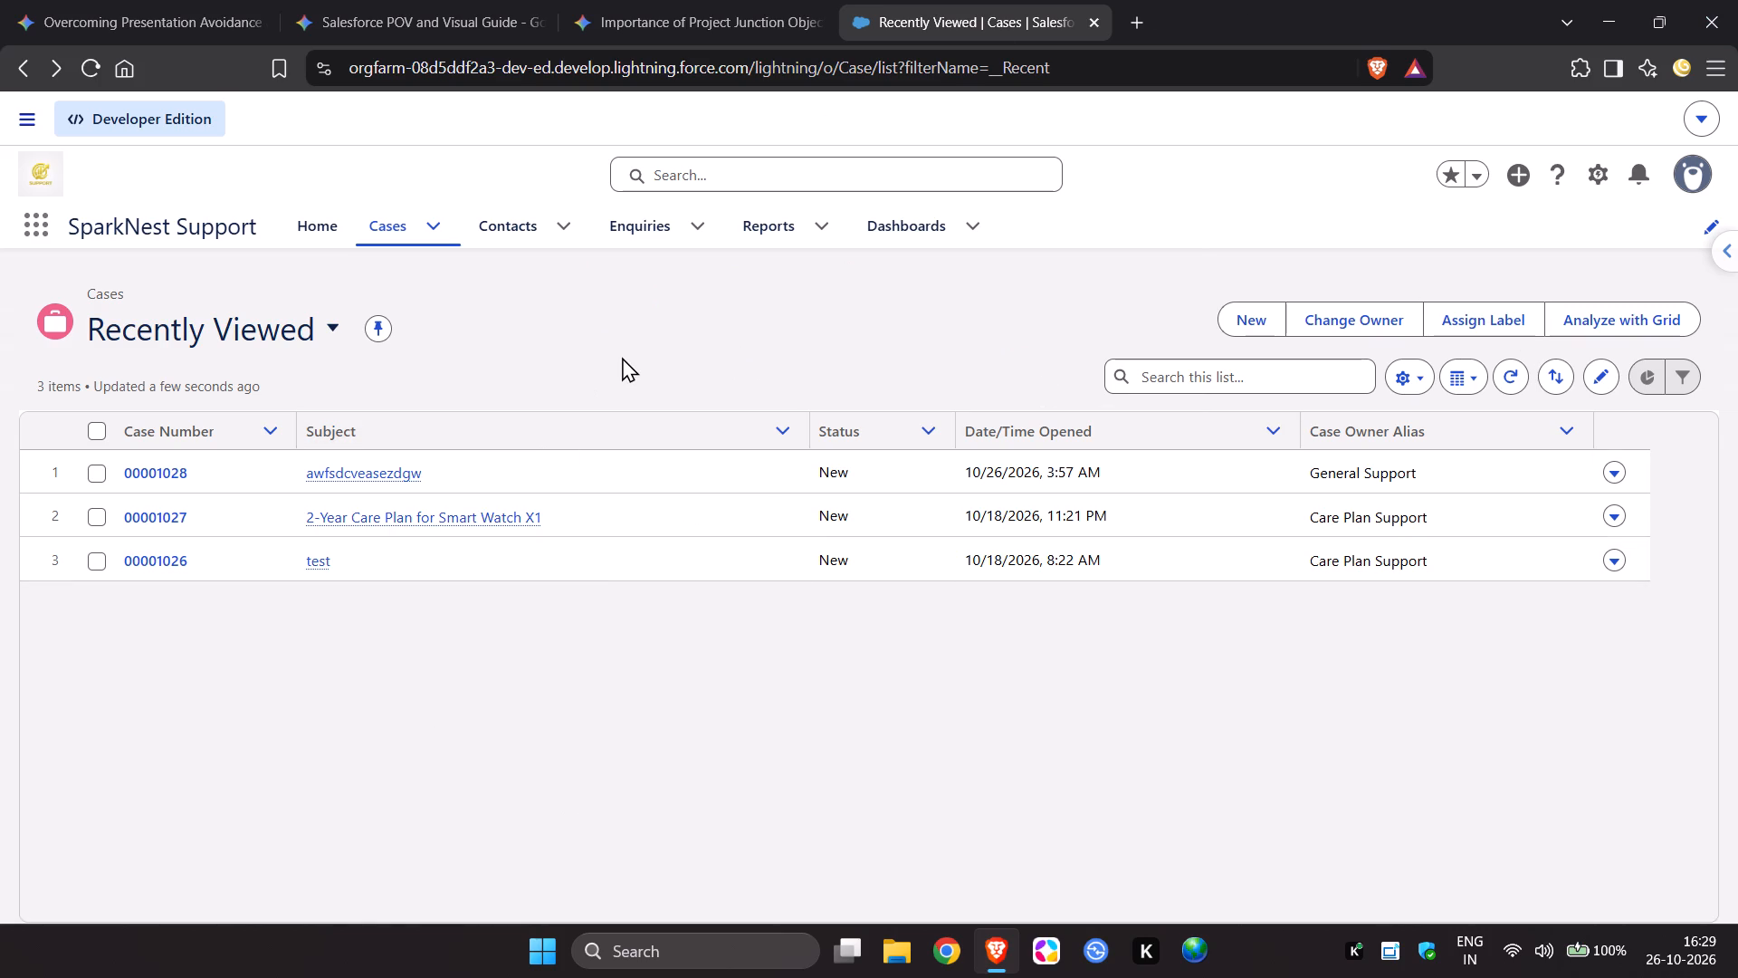
Open Setup for the current app.
{"action": "left_click", "coordinate": [1699, 186]}
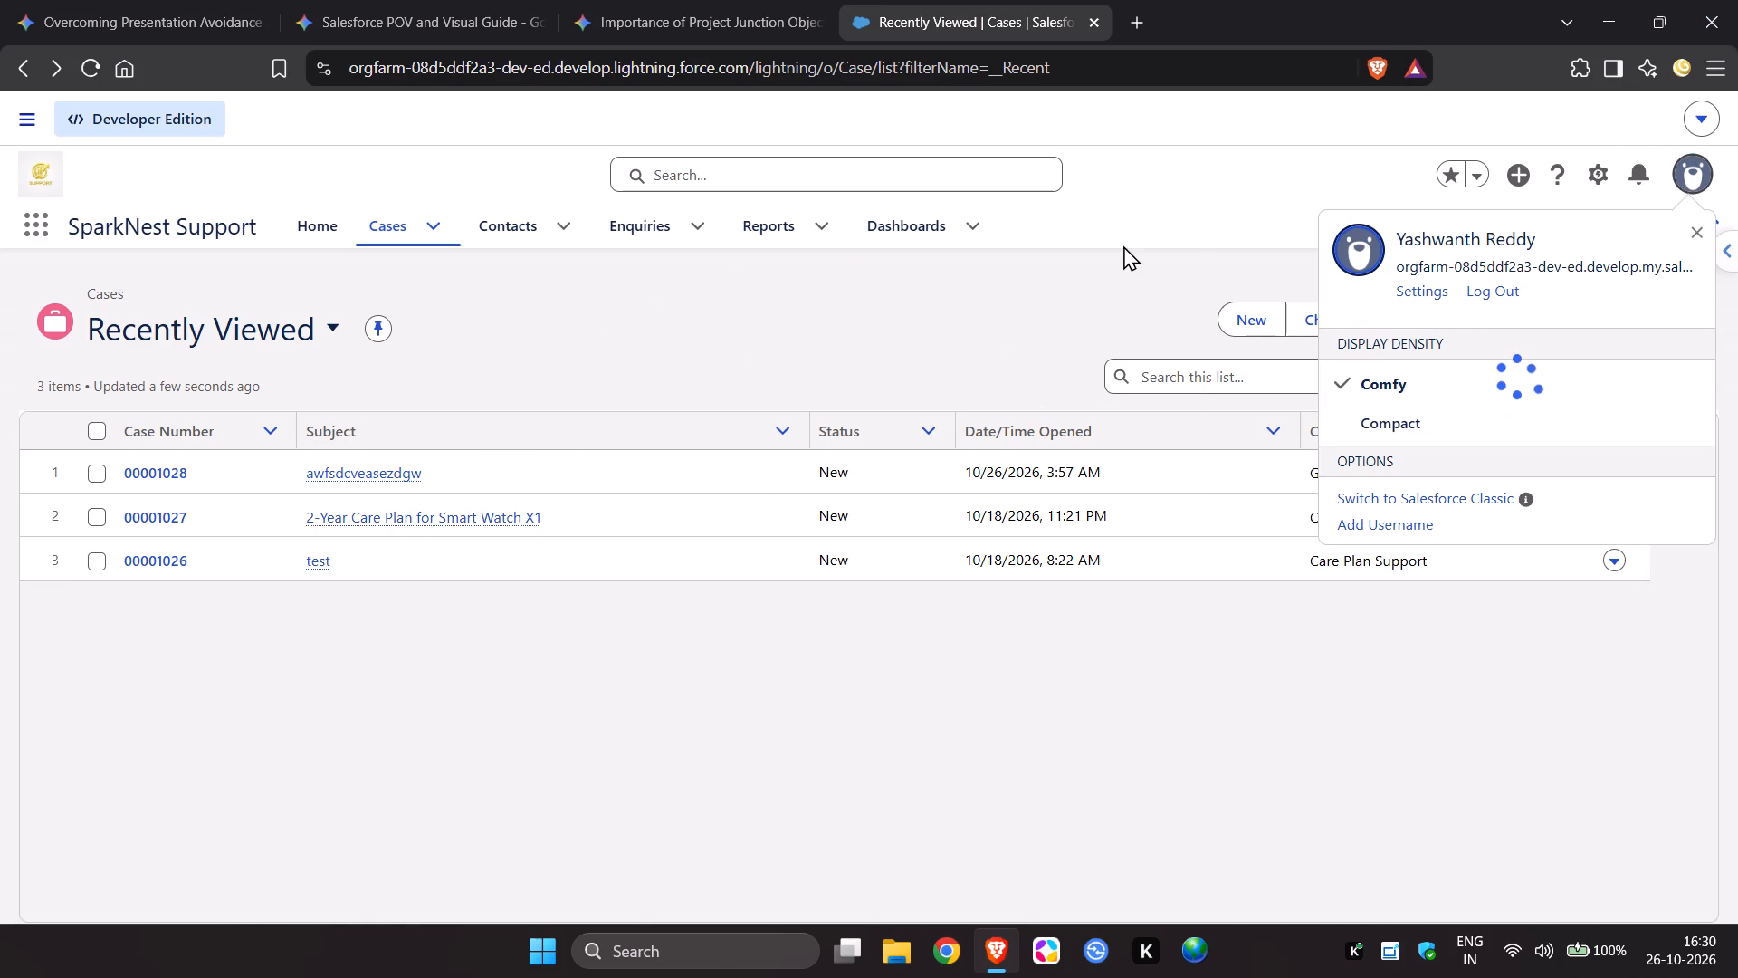
{"action": "left_click", "coordinate": [1123, 245]}
{"action": "left_click", "coordinate": [1598, 180]}
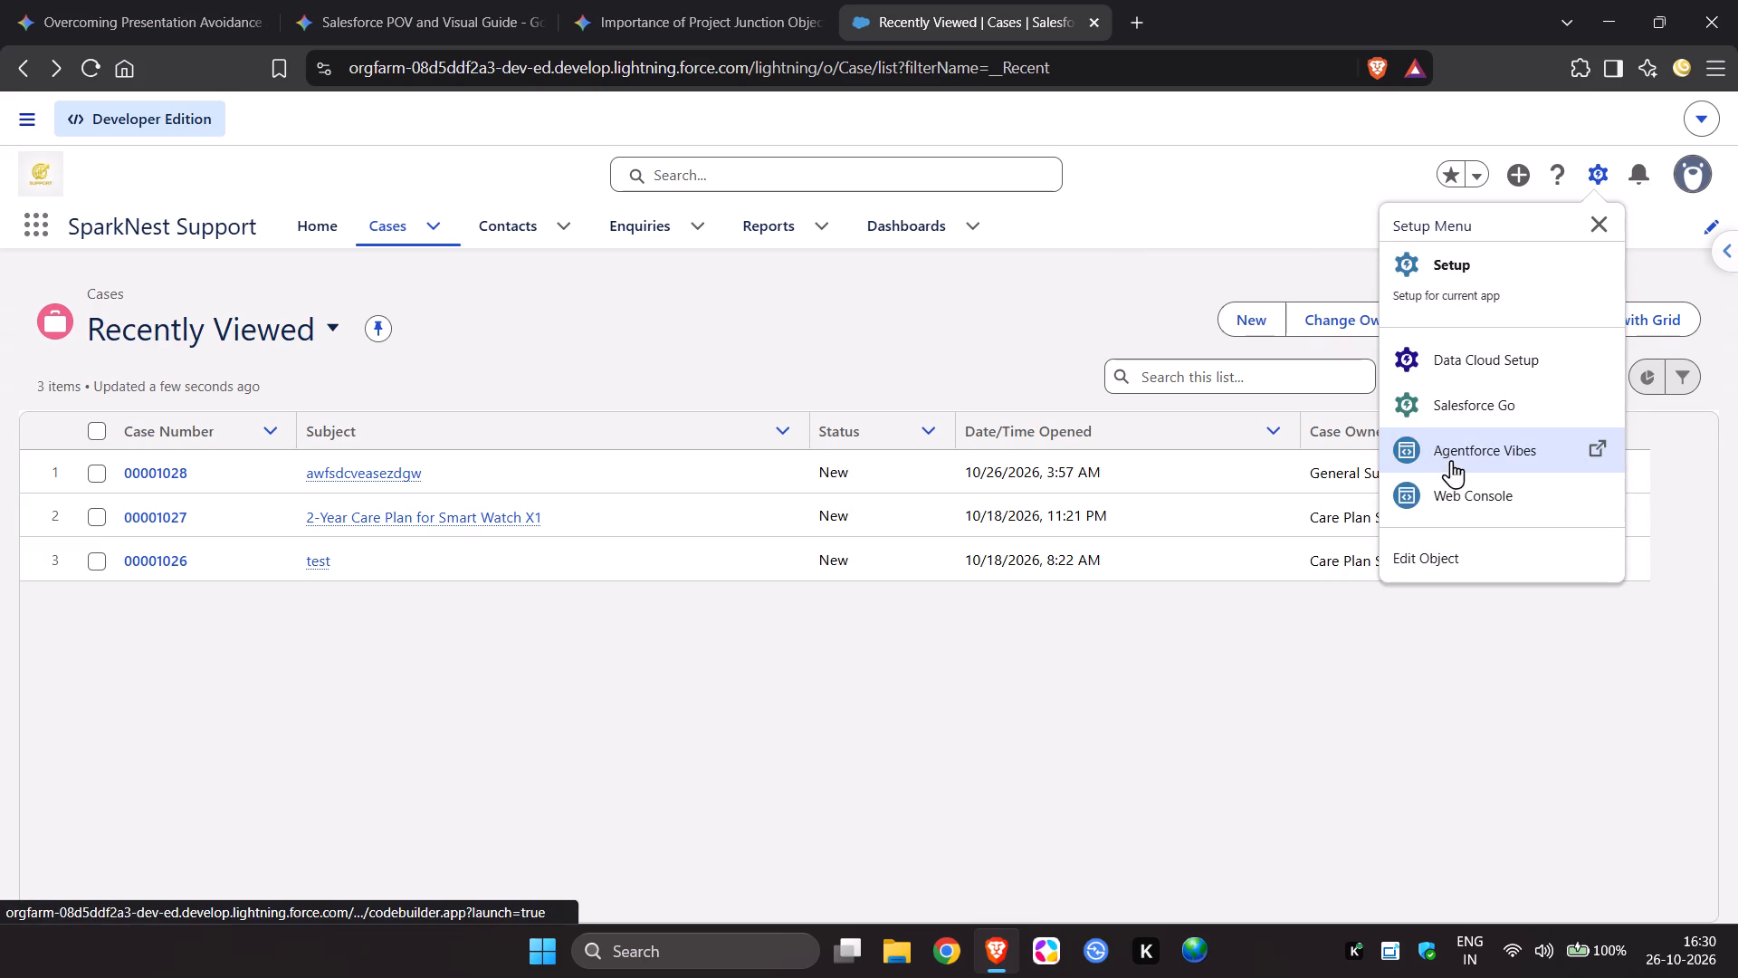
{"action": "left_click", "coordinate": [1488, 262]}
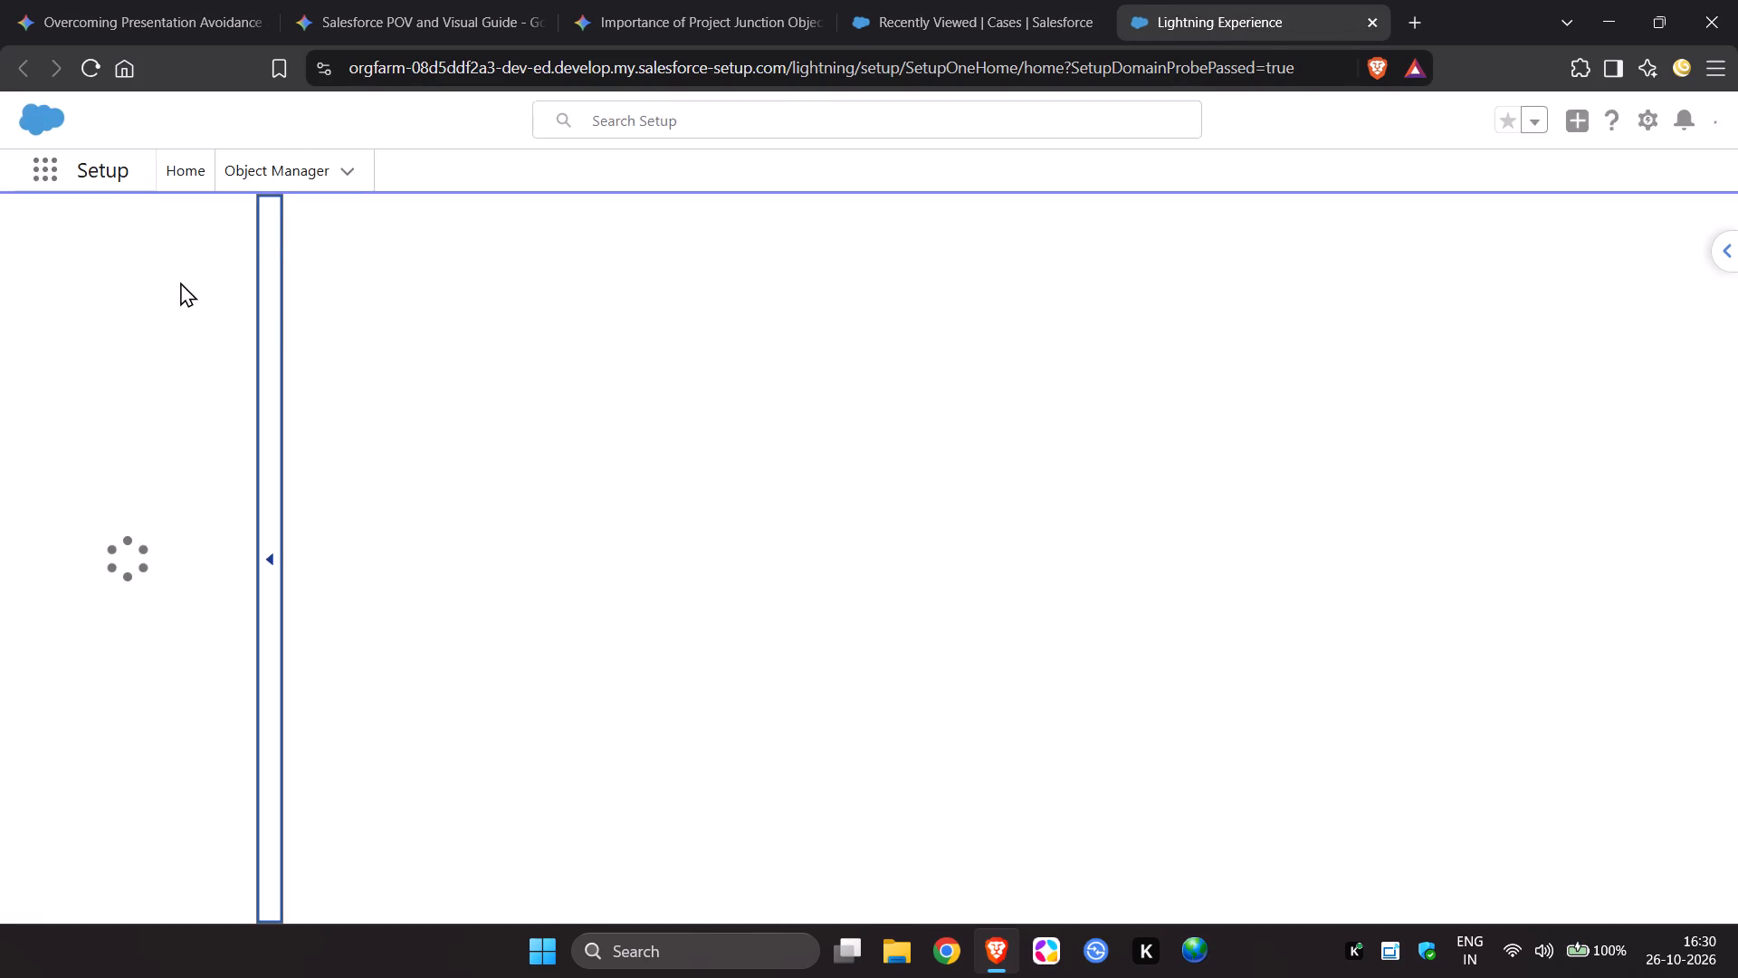
Search Setup for "profil" and view the Profiles page, blocking the site's notification request and dismissing the My Service Journey pop-up.
{"action": "left_click", "coordinate": [151, 284]}
{"action": "type", "text": "profile"}
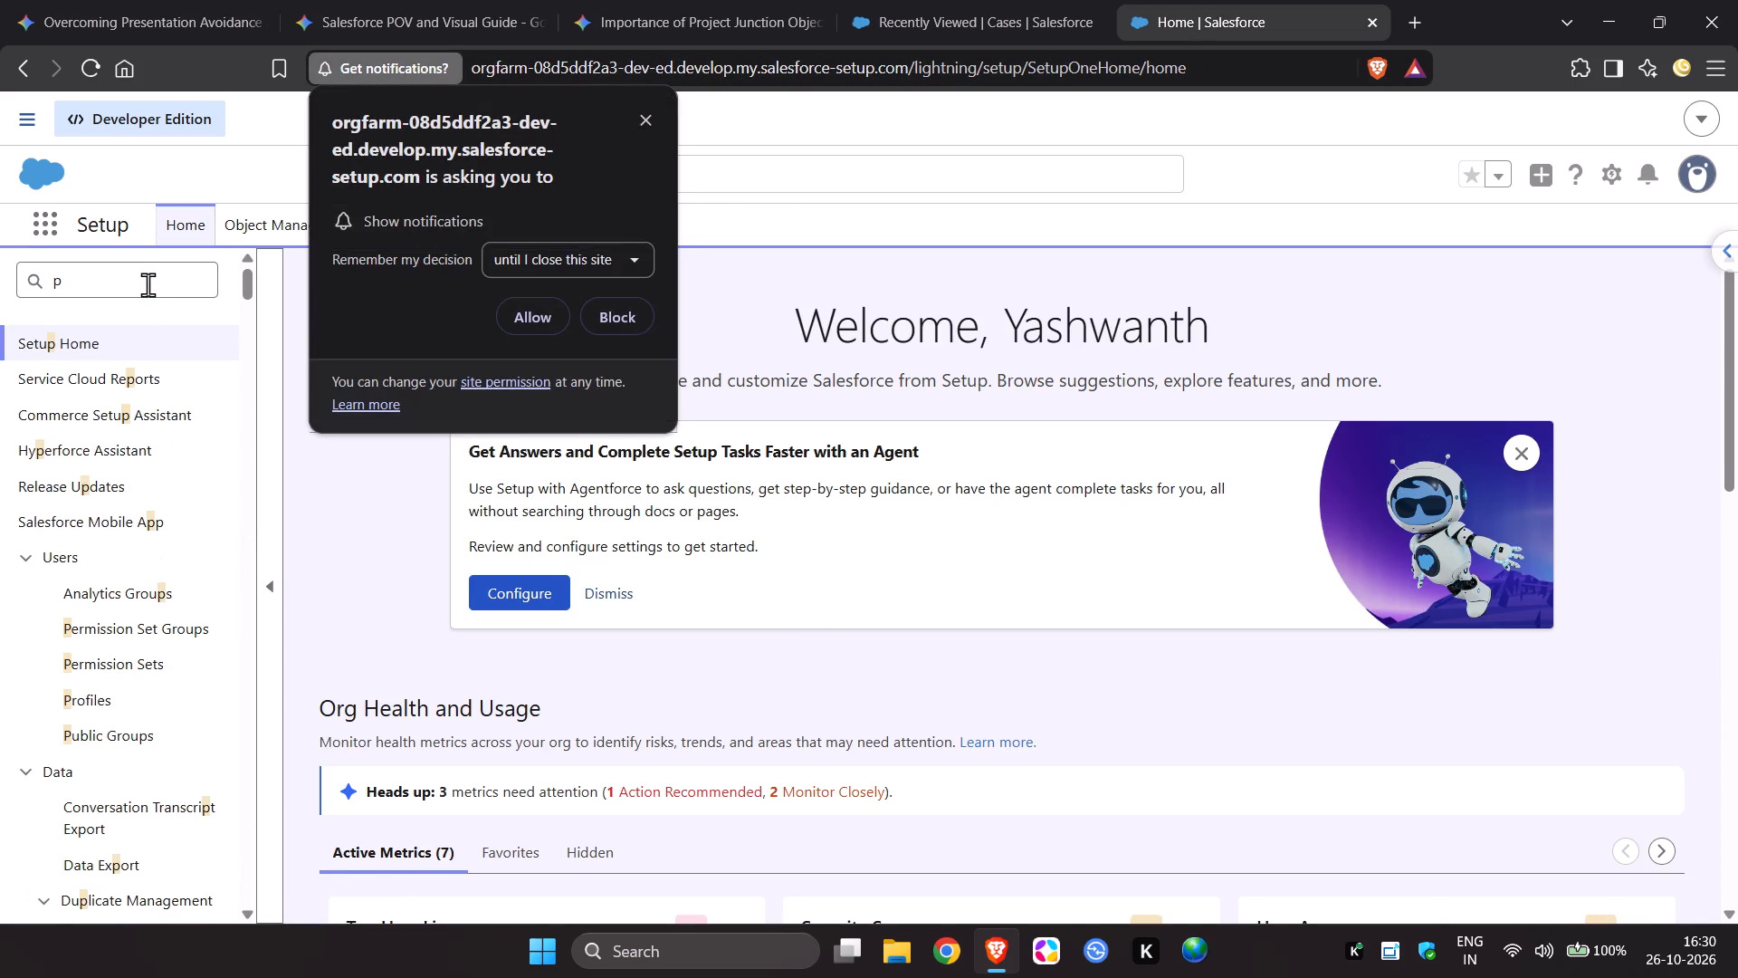
{"action": "left_click", "coordinate": [607, 314]}
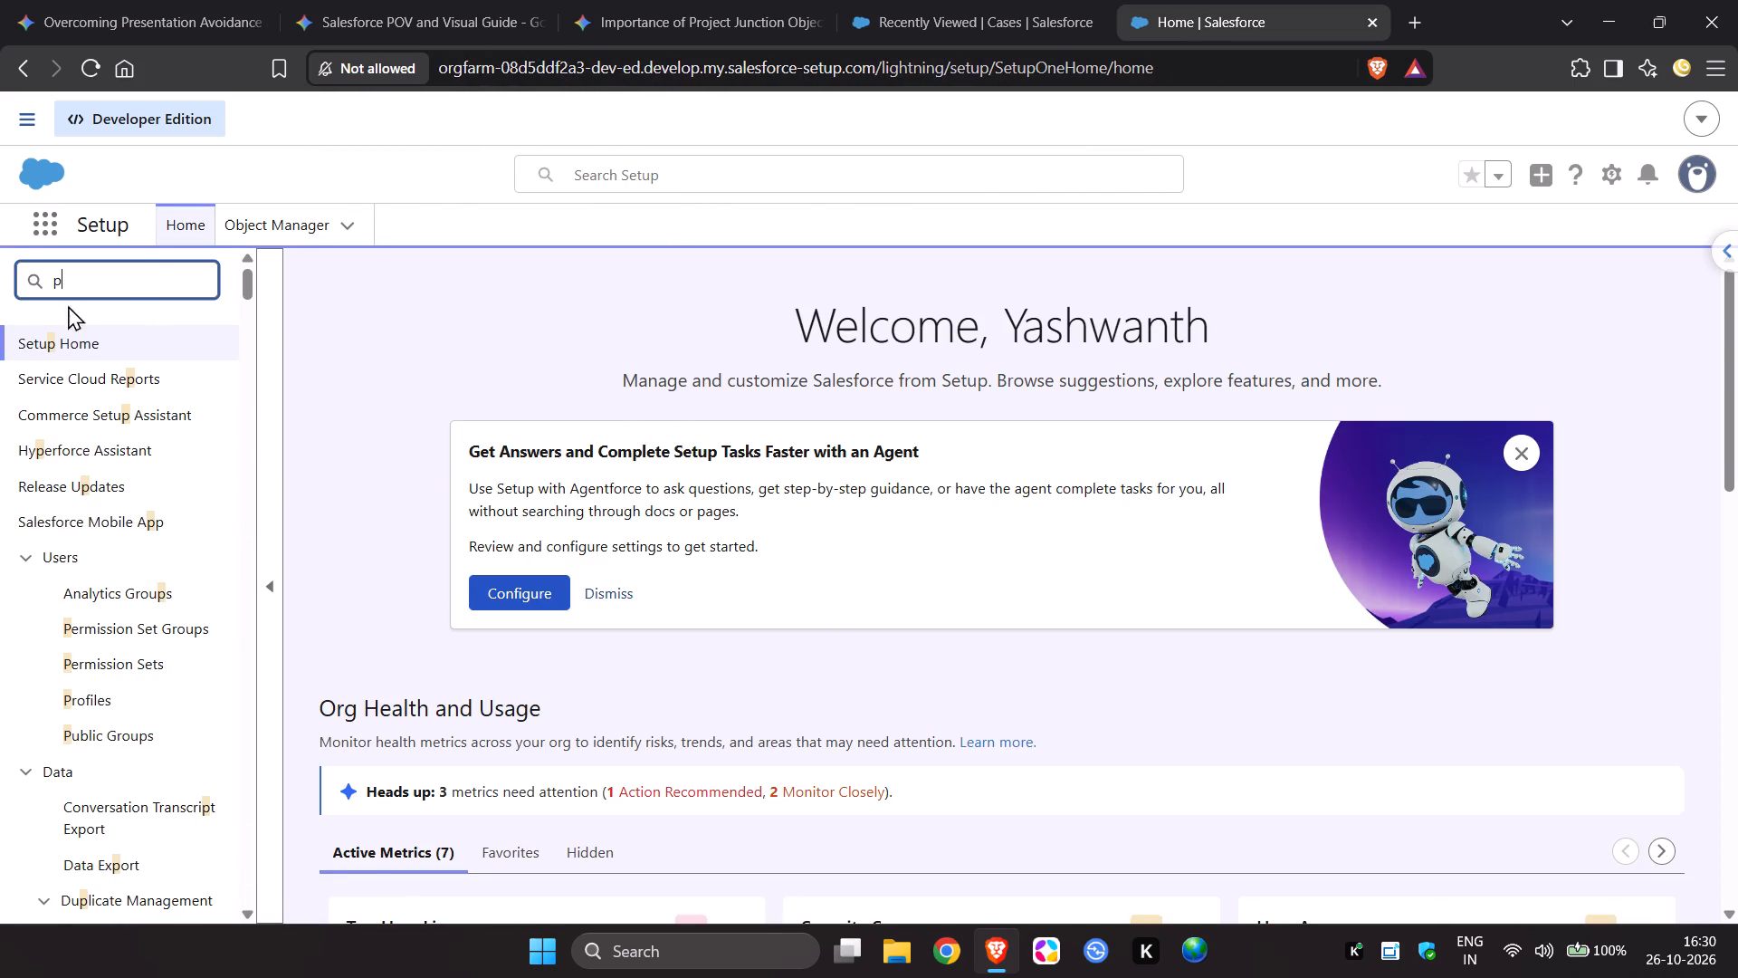
{"action": "left_click", "coordinate": [150, 269]}
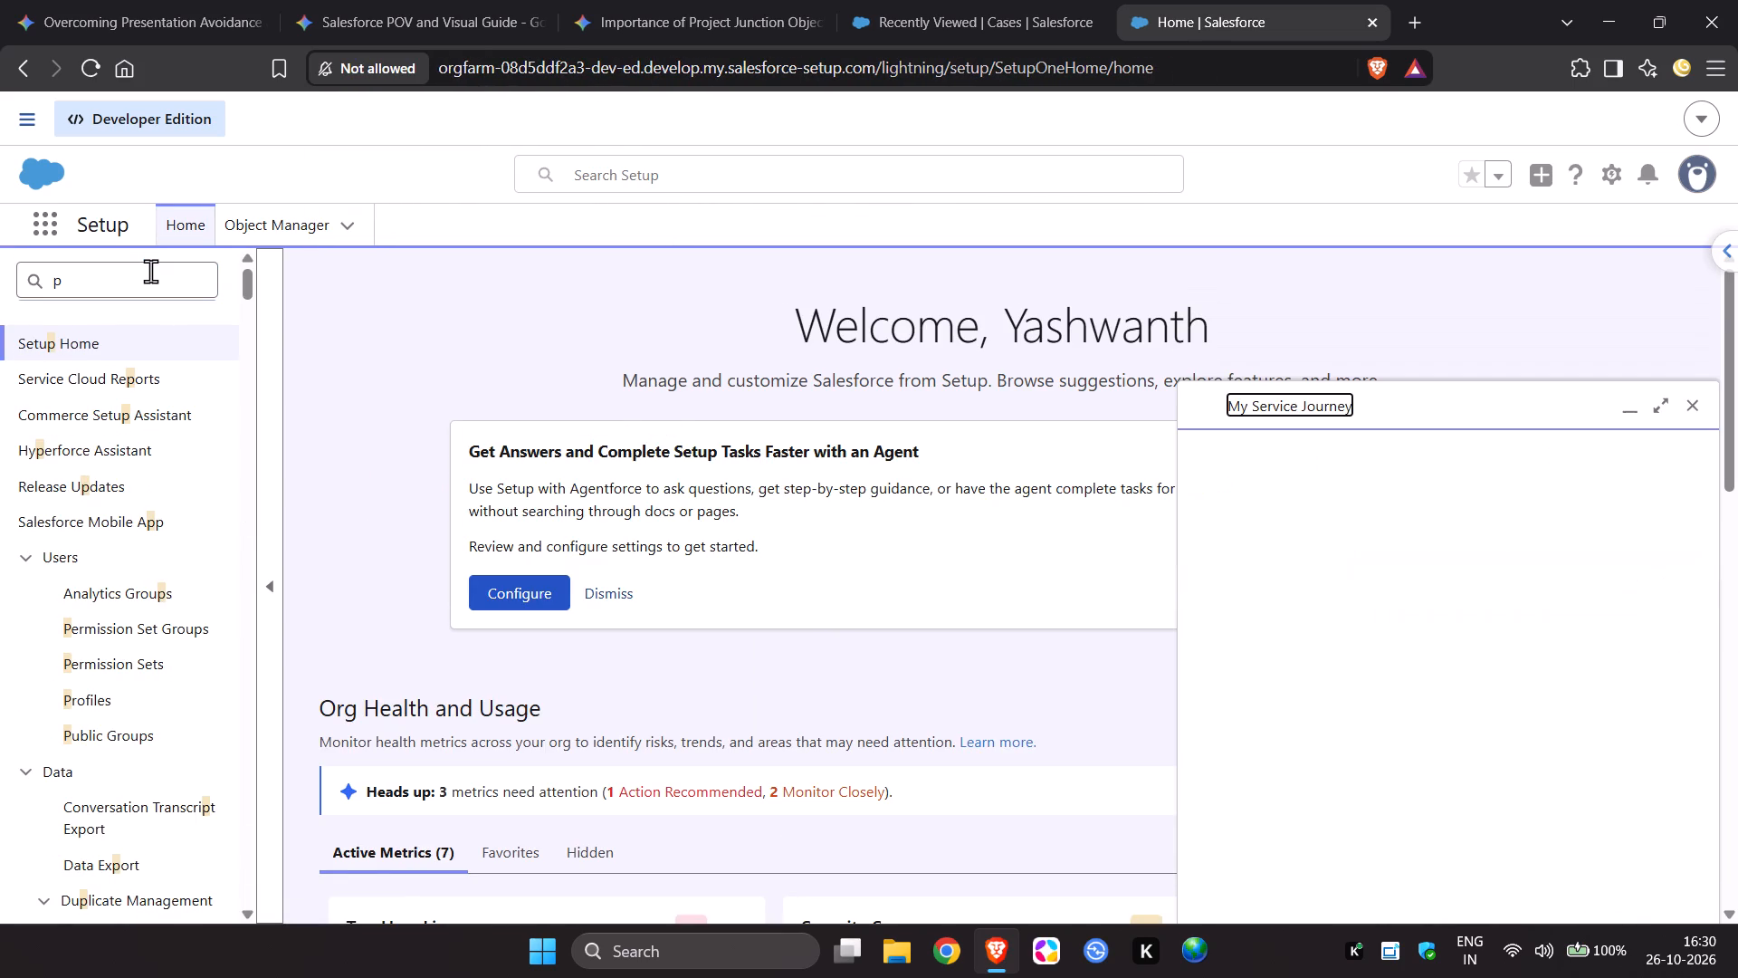
{"action": "type", "text": "ro"}
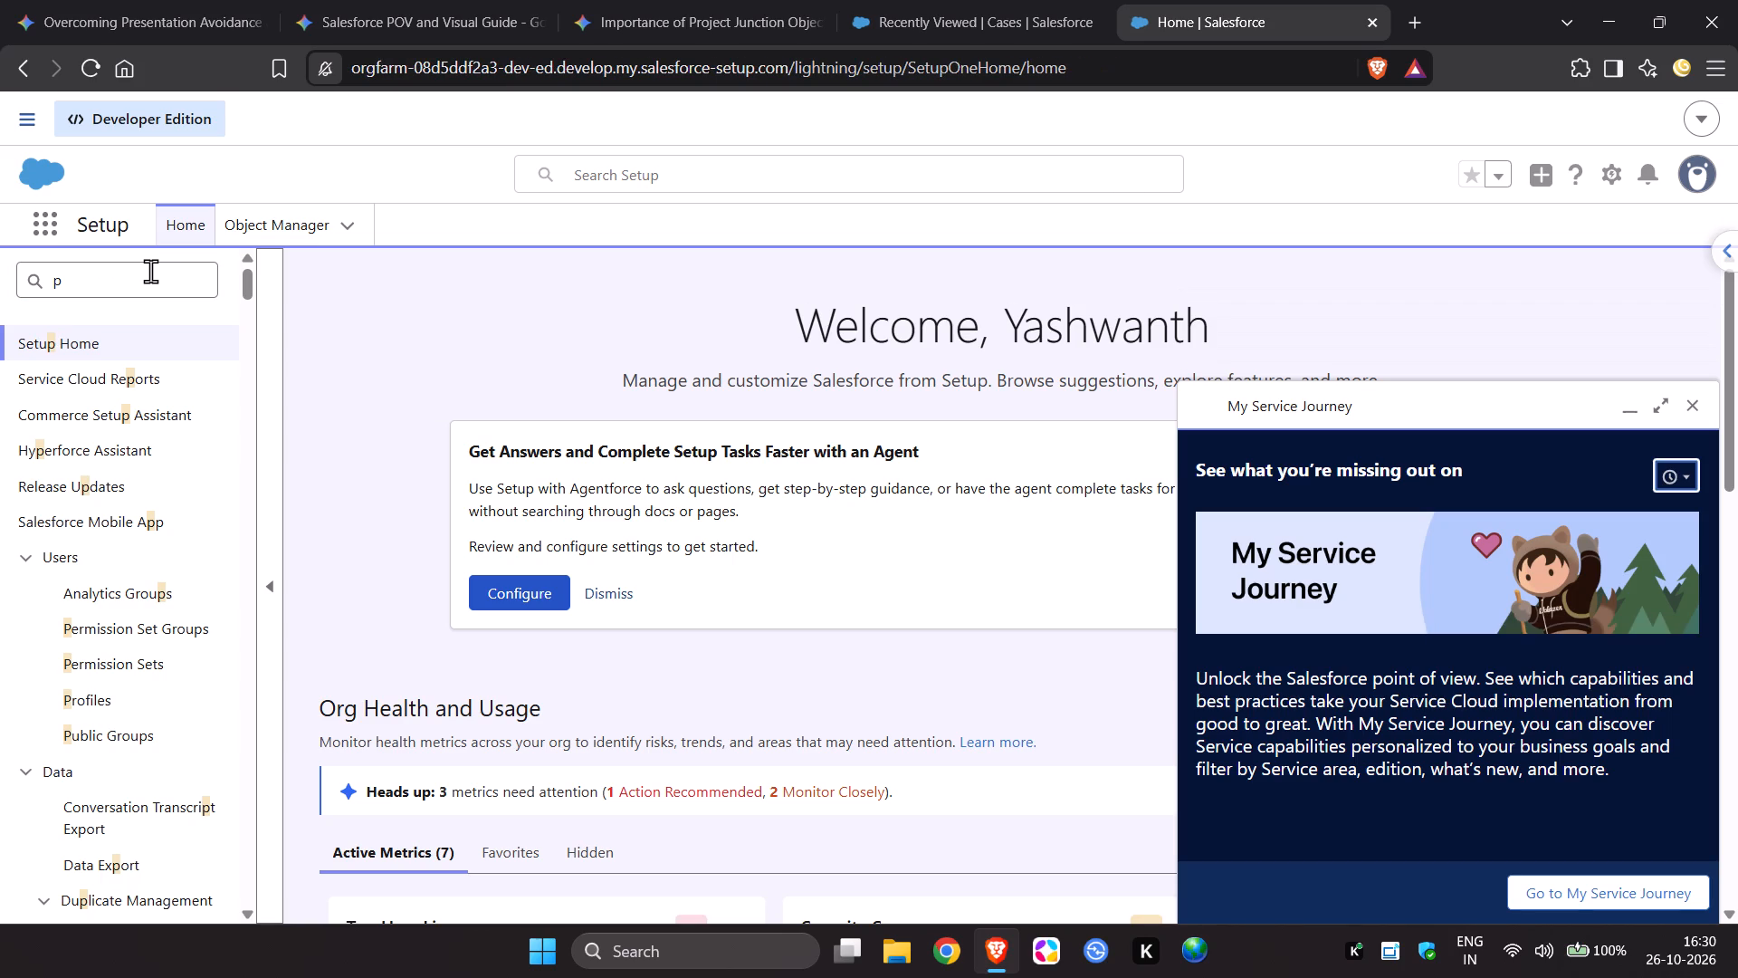
{"action": "left_click", "coordinate": [142, 277]}
{"action": "type", "text": "rofil"}
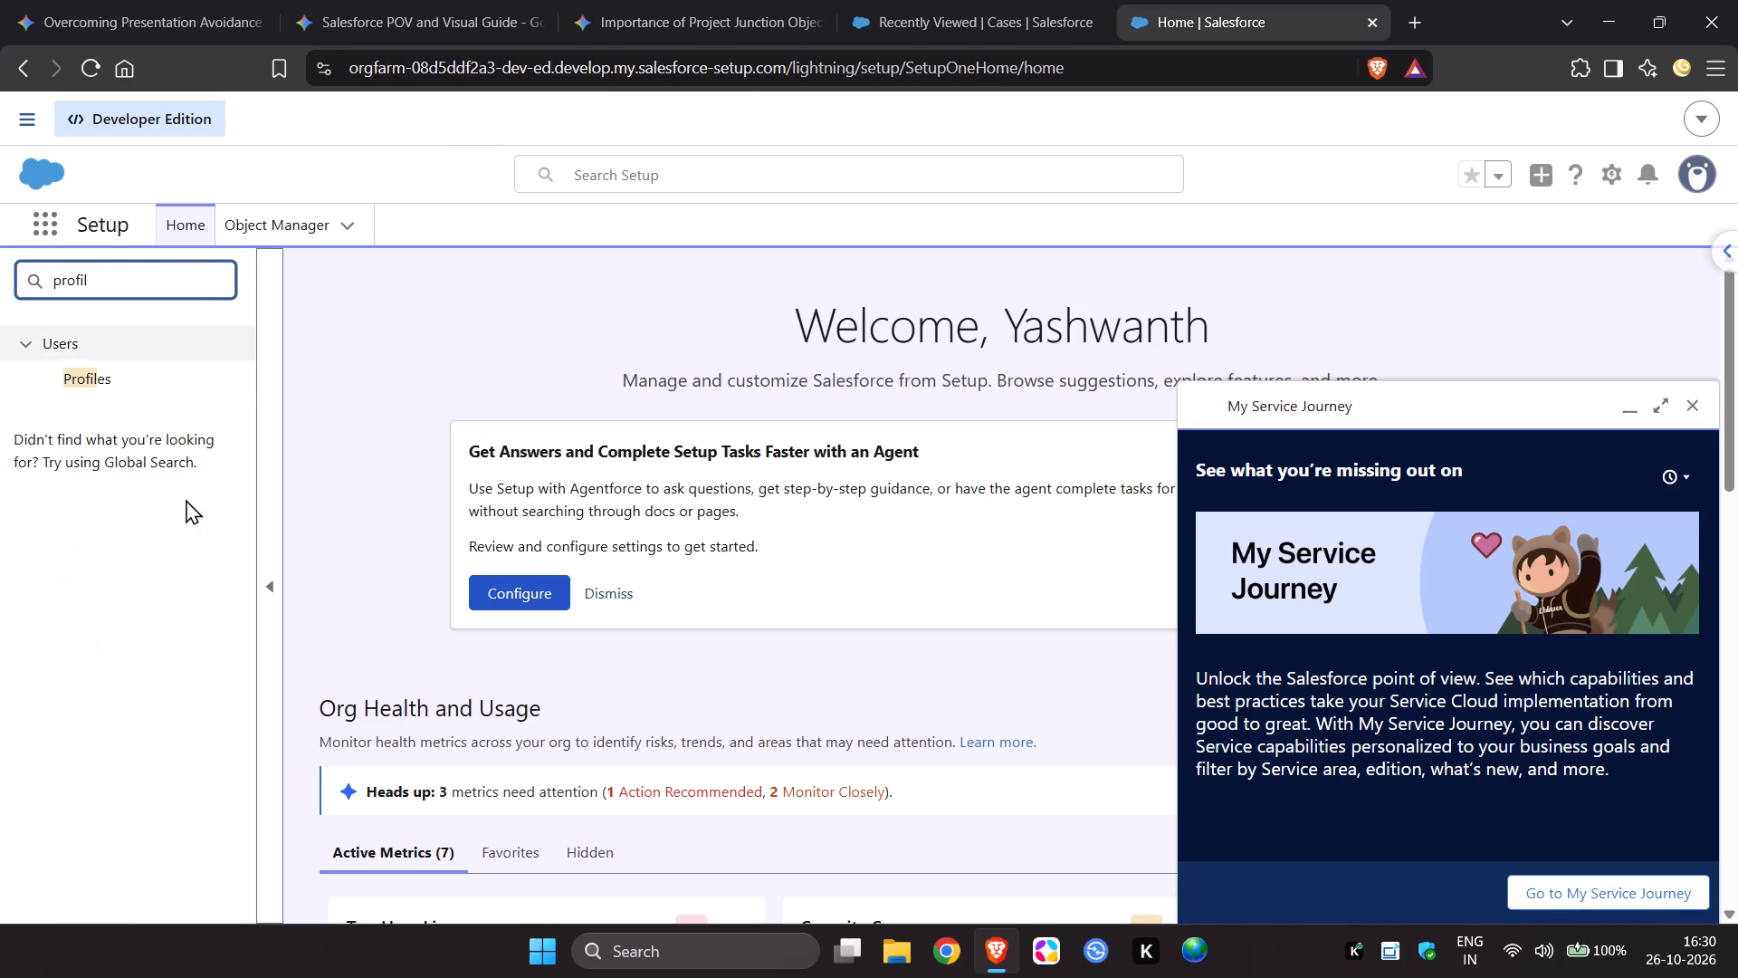
{"action": "left_click", "coordinate": [129, 361]}
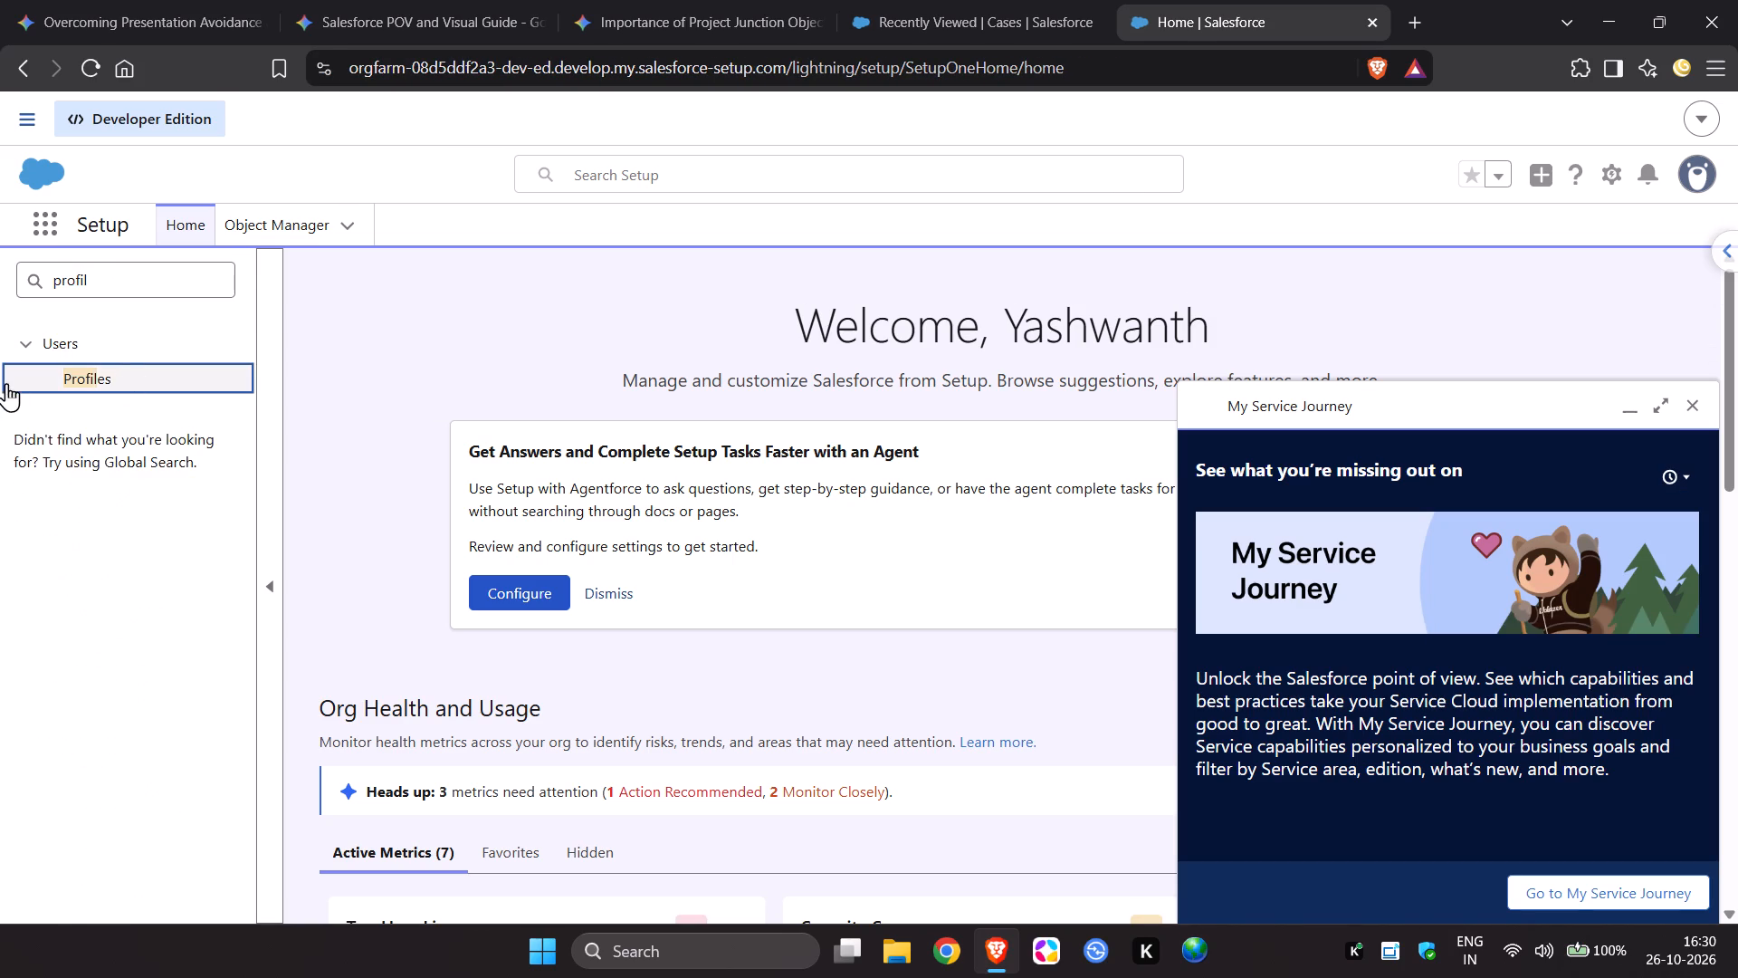
{"action": "left_click", "coordinate": [1694, 409]}
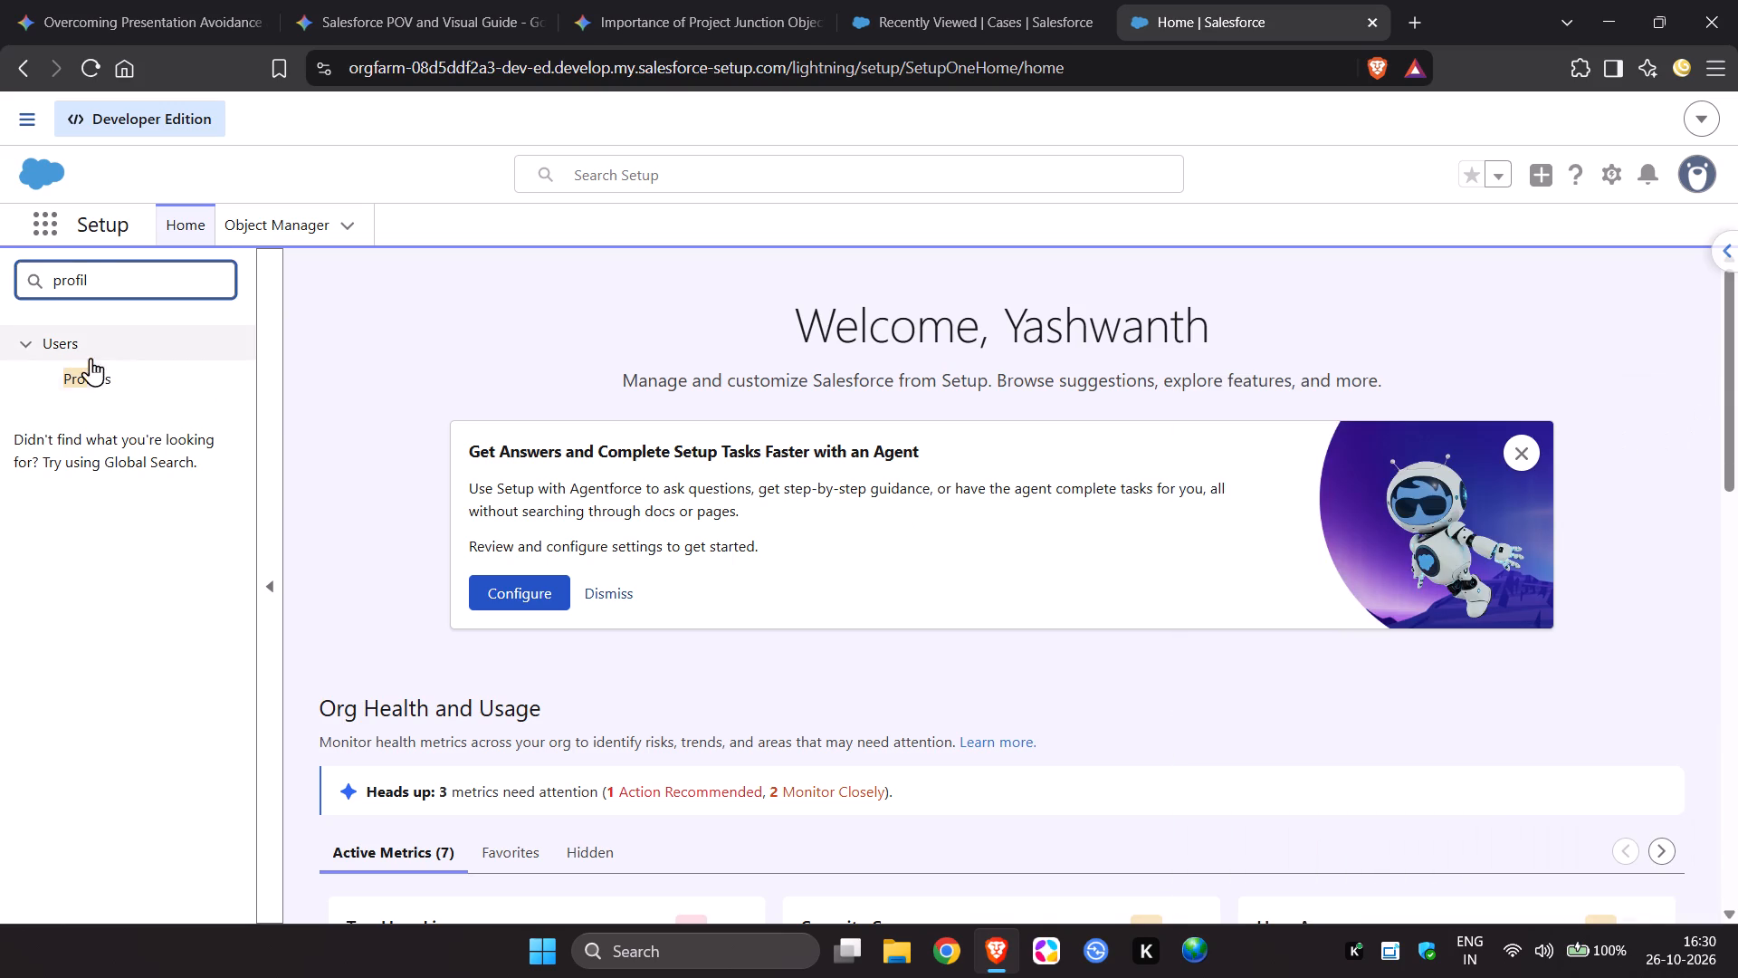
{"action": "left_click", "coordinate": [67, 373]}
{"action": "left_click", "coordinate": [82, 382]}
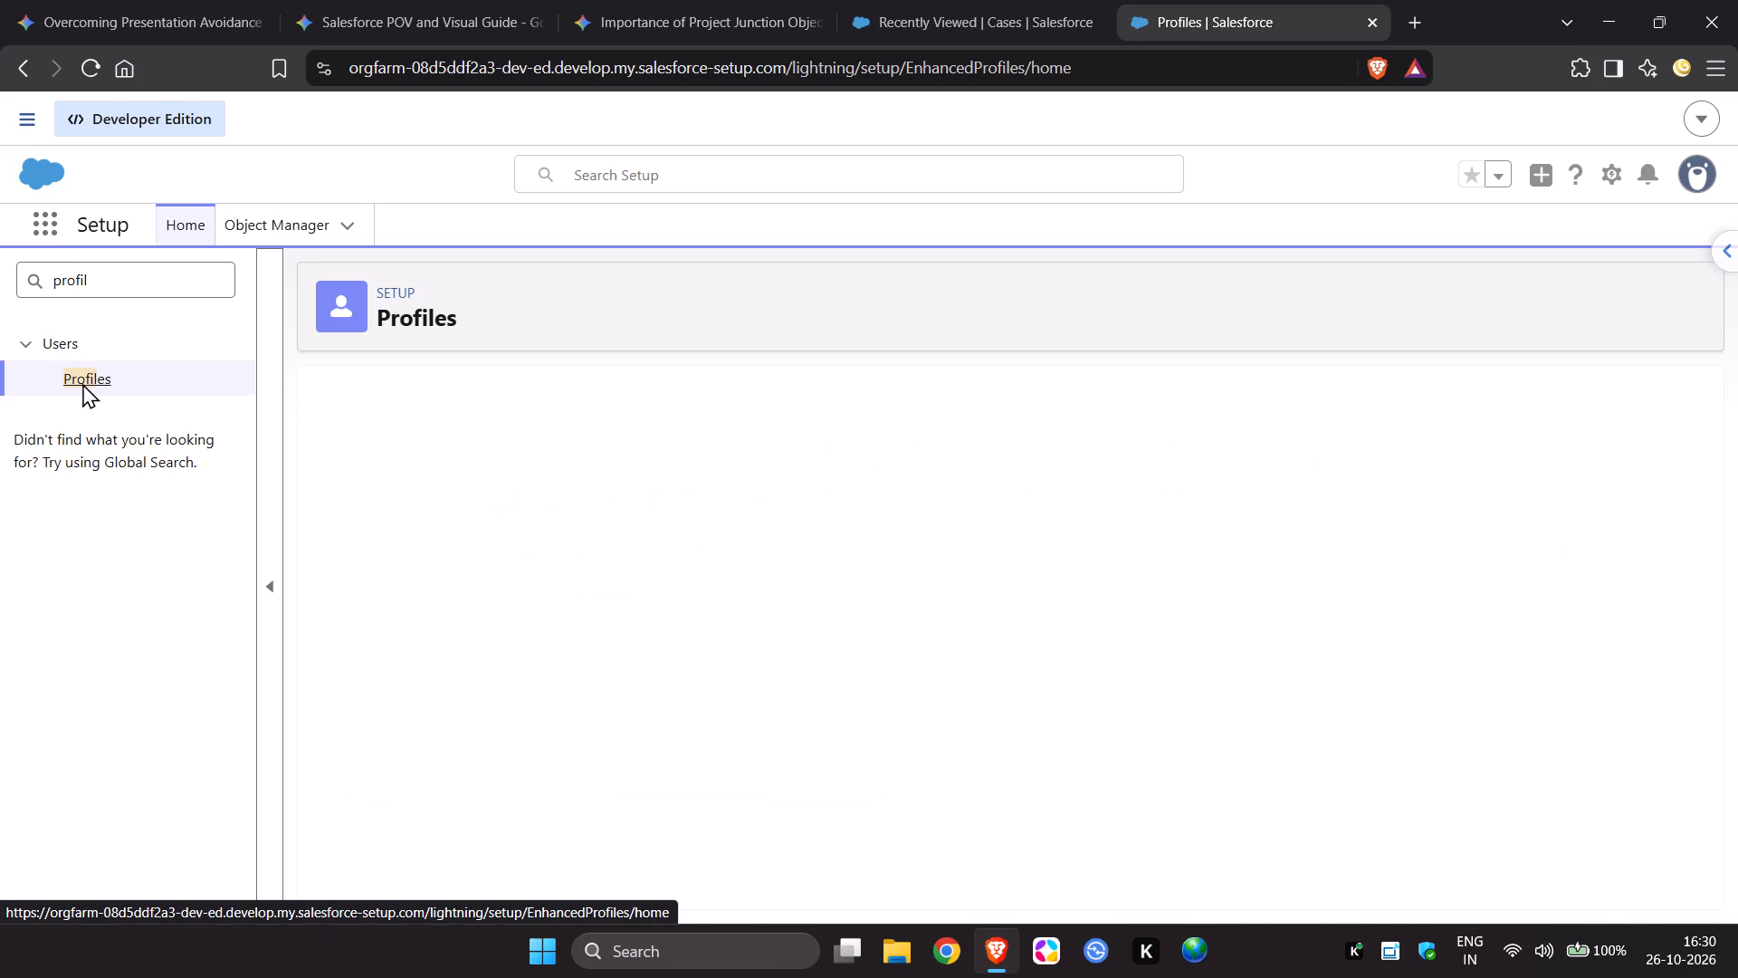
{"action": "scroll", "coordinate": [82, 384], "scroll_direction": "up", "scroll_amount": 1}
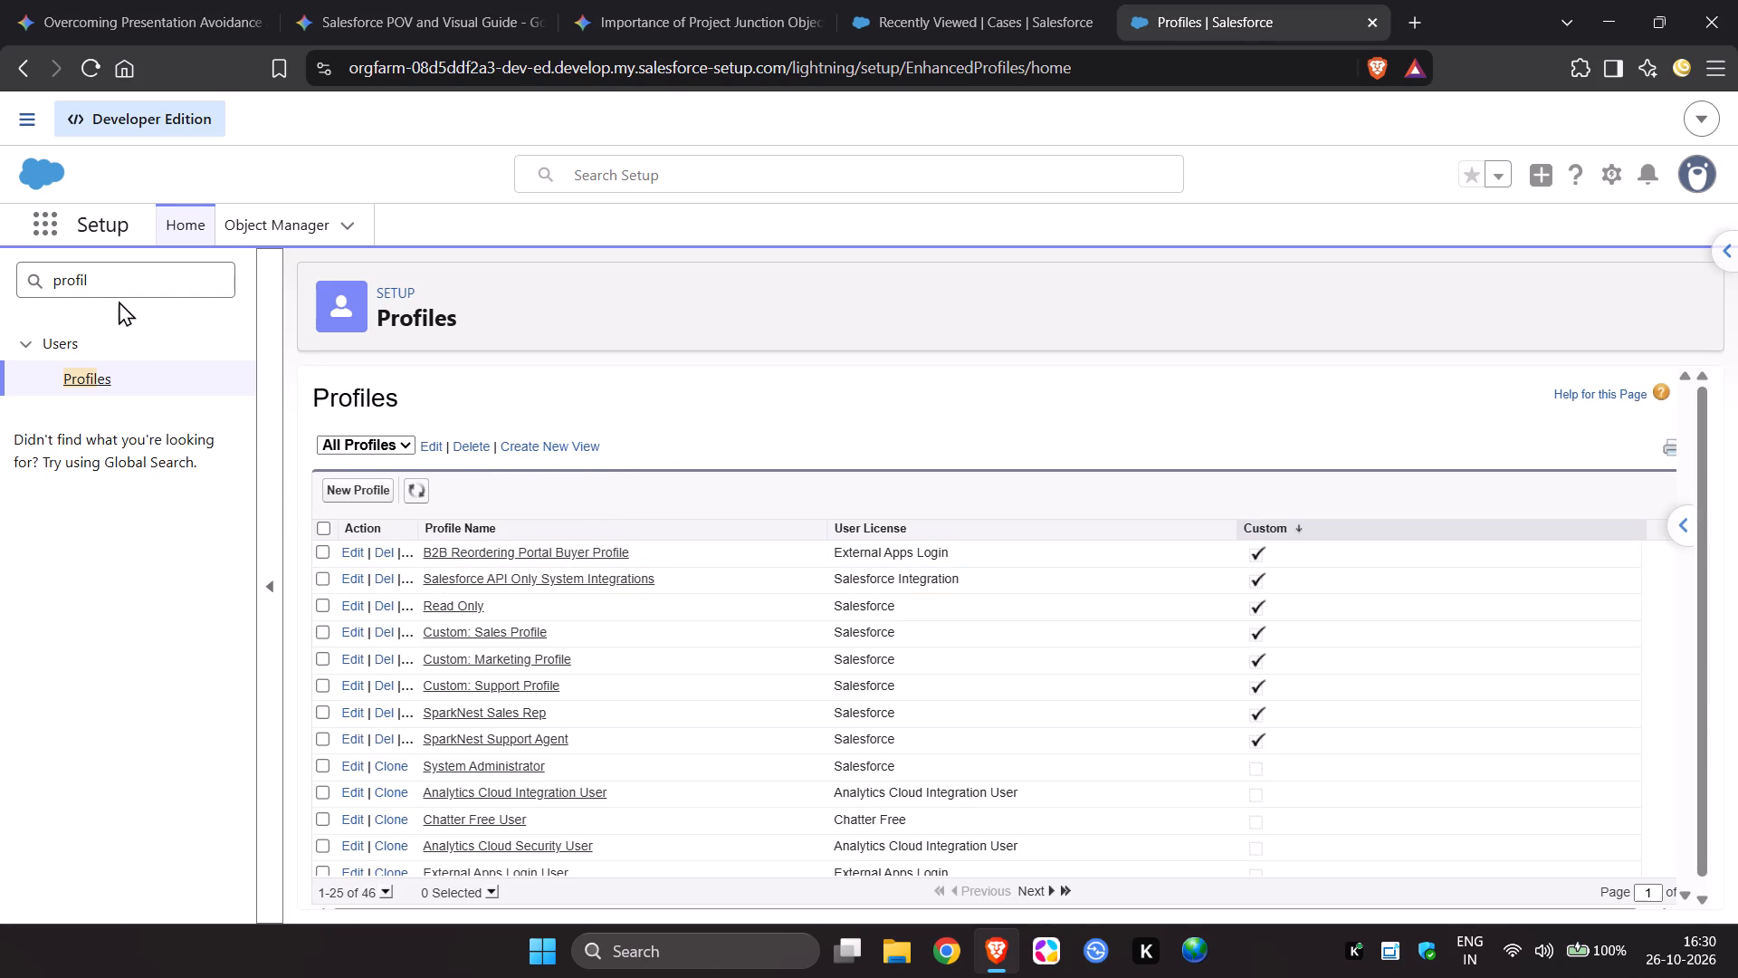
Search Setup for "users", open the user with the SparkNest Support Agent profile, and log in as that user.
{"action": "left_click_drag", "start_coordinate": [120, 290], "coordinate": [7, 312]}
{"action": "key", "text": "BackSpace"}
{"action": "key", "text": "BackSpace"}
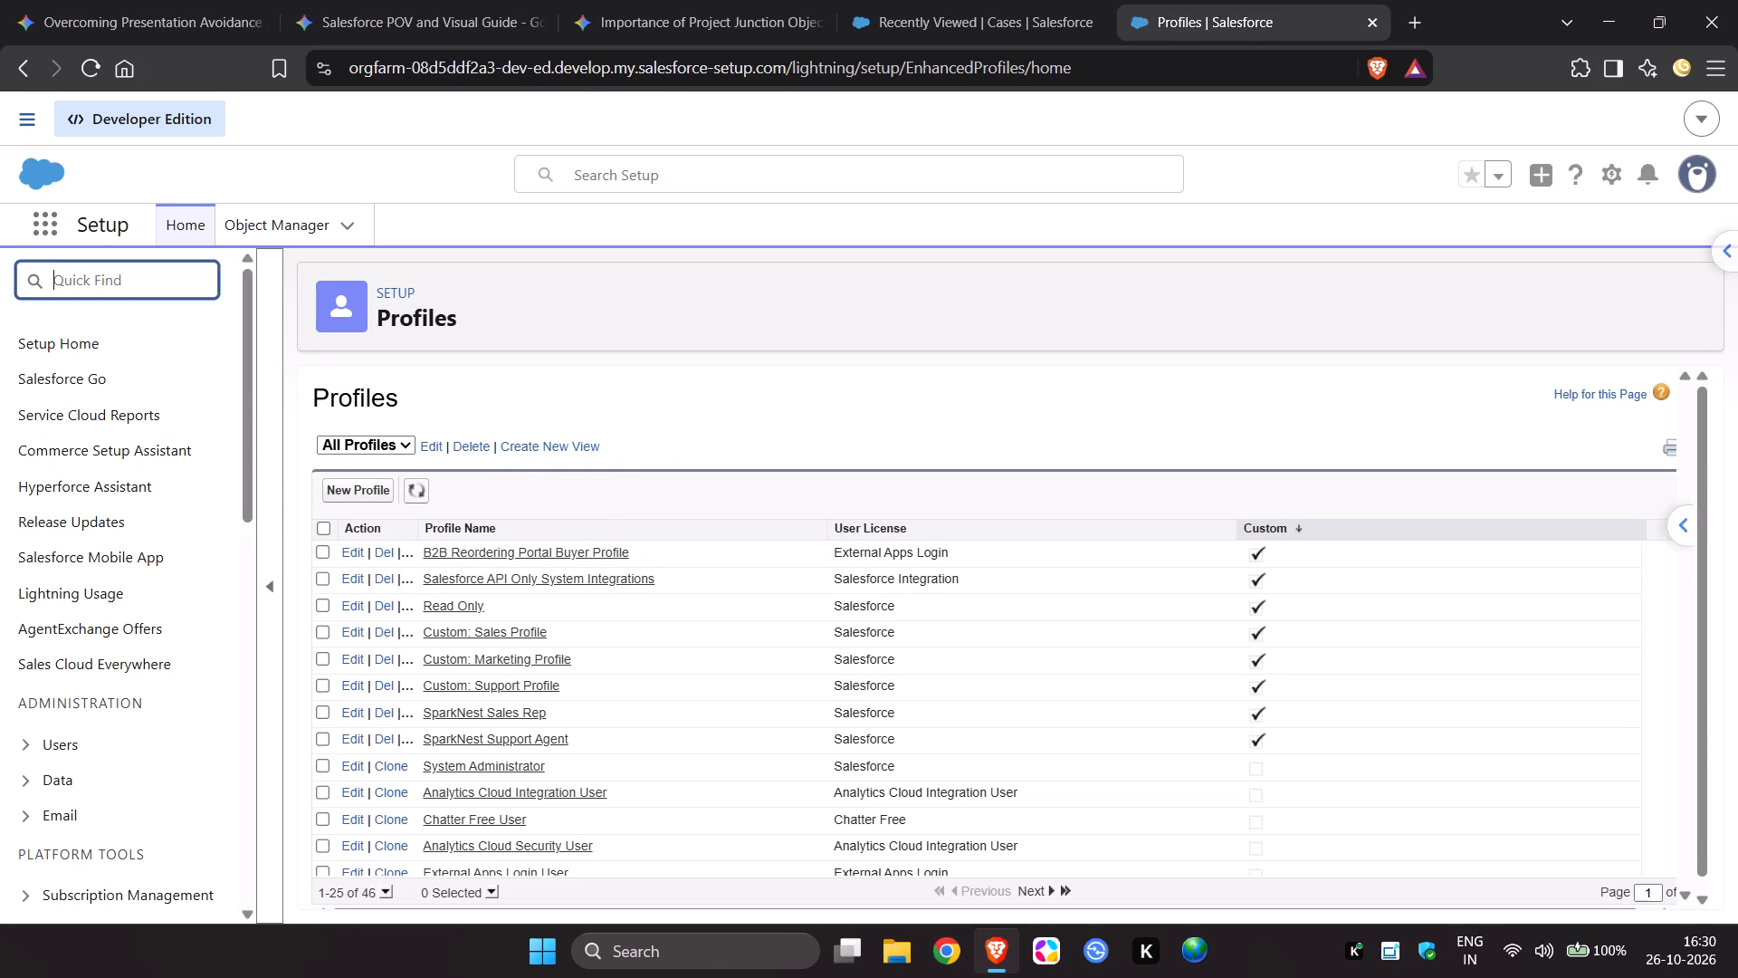
{"action": "type", "text": "users"}
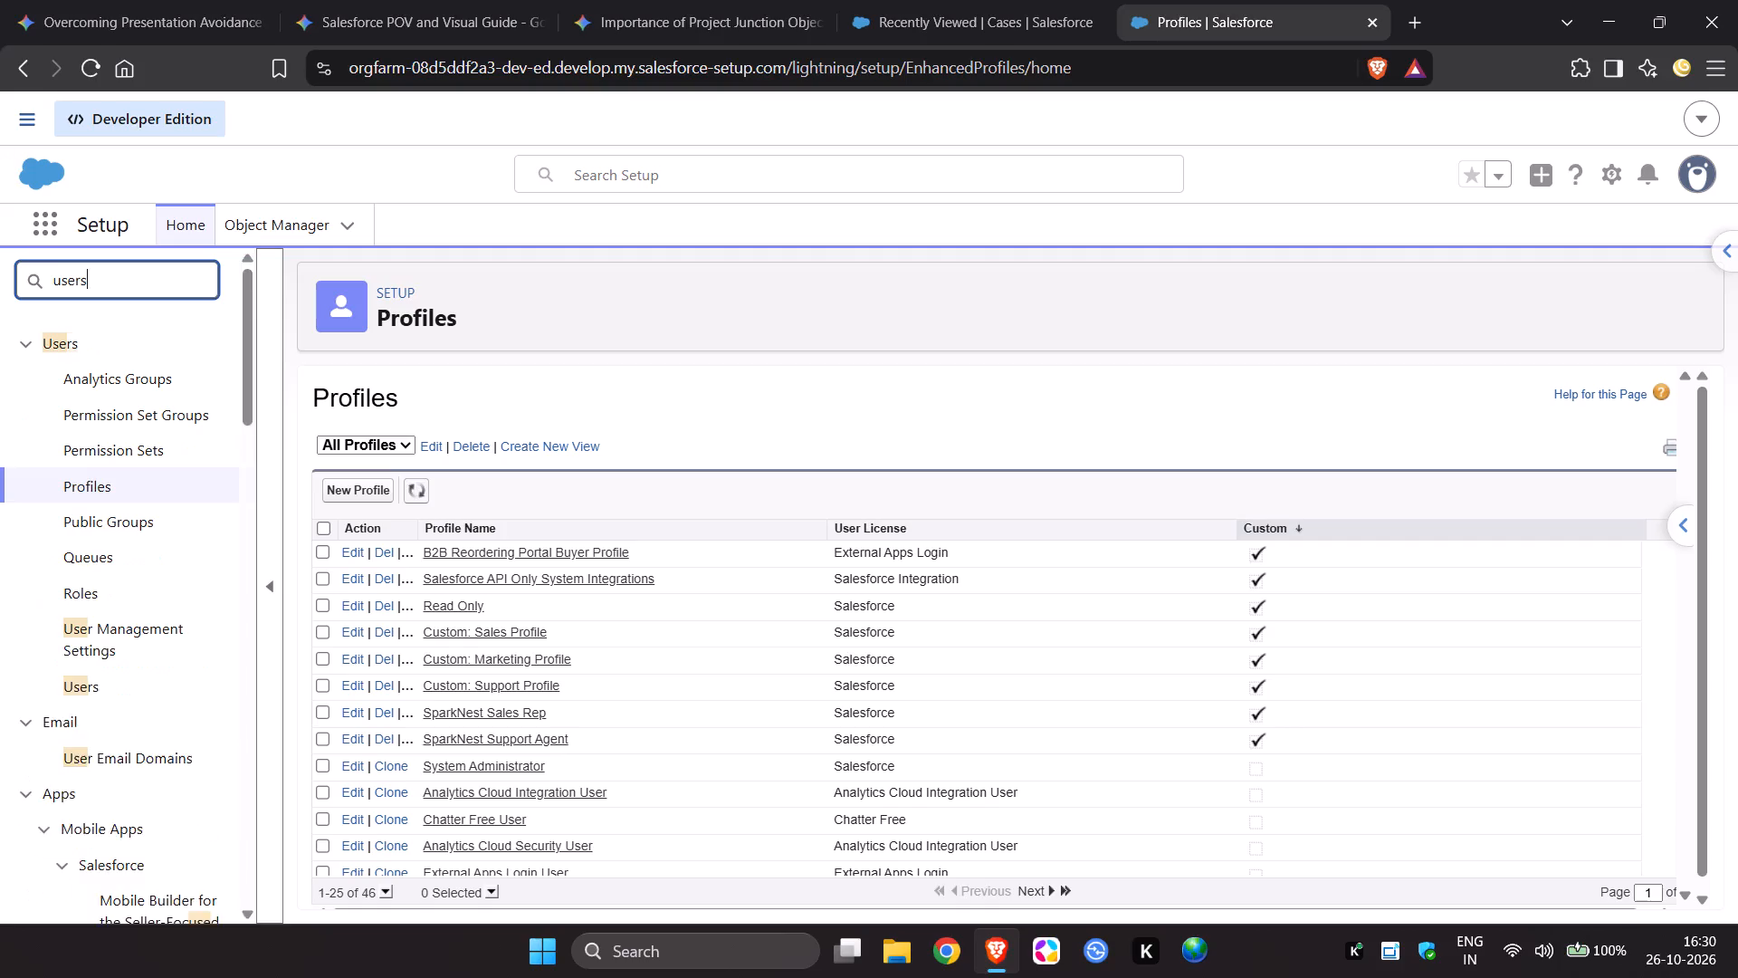
{"action": "left_click", "coordinate": [86, 663]}
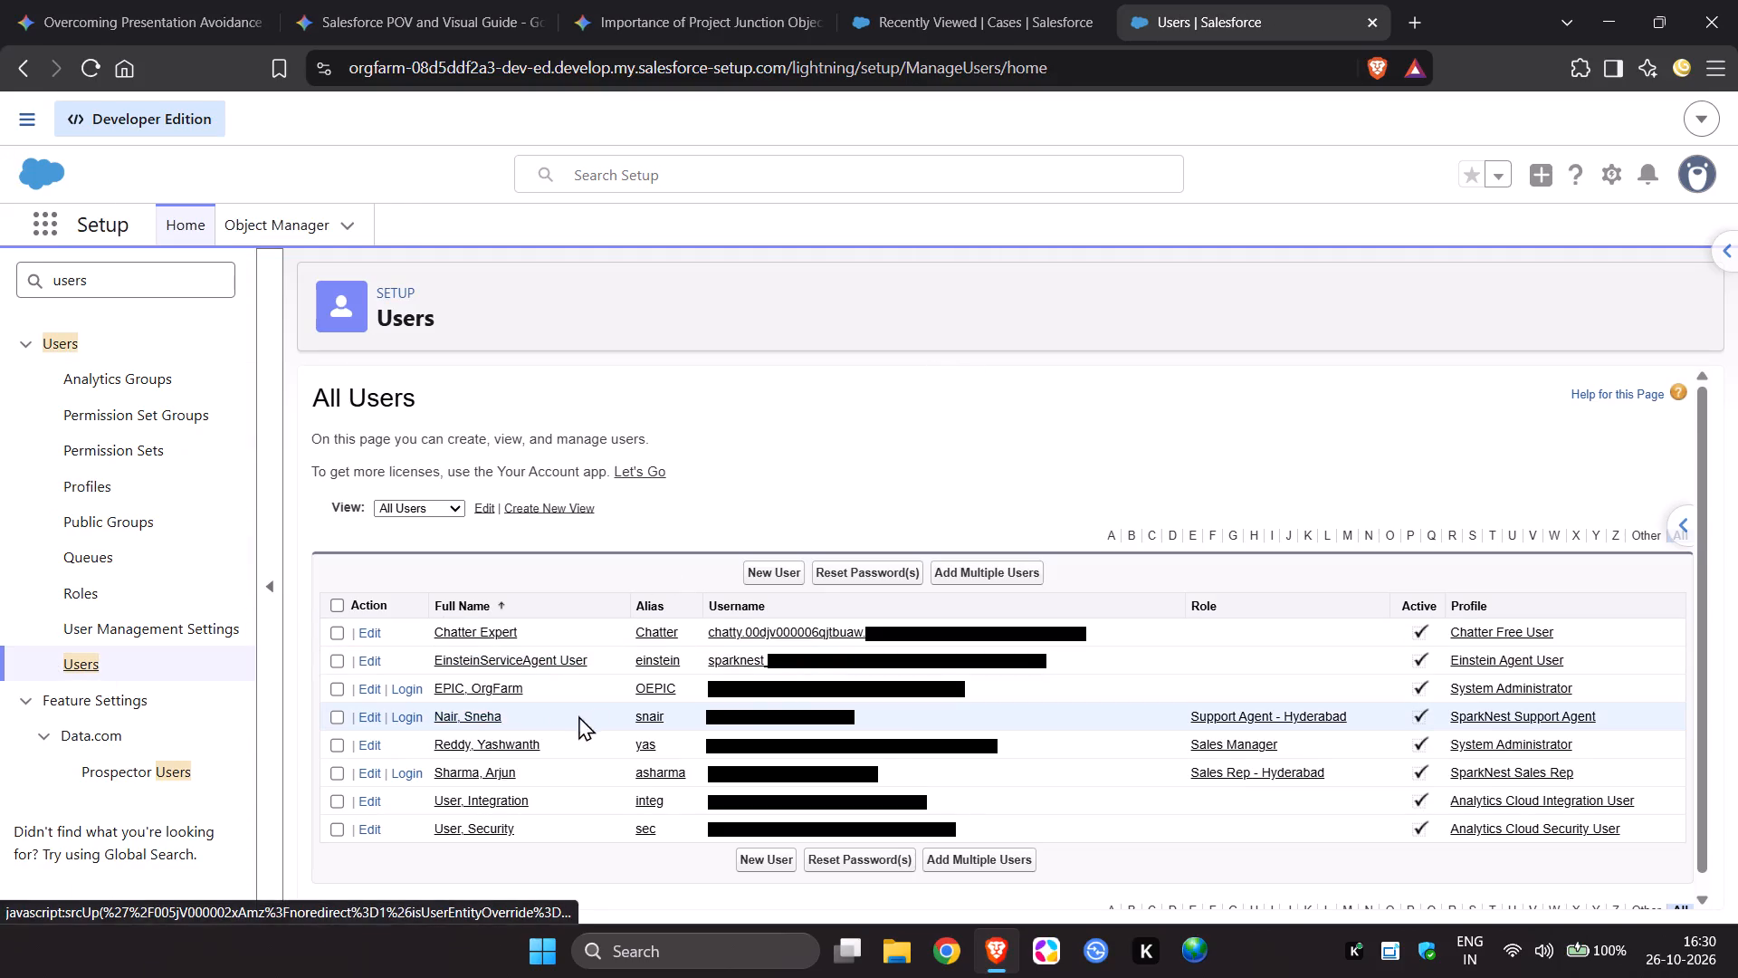
{"action": "left_click", "coordinate": [482, 713]}
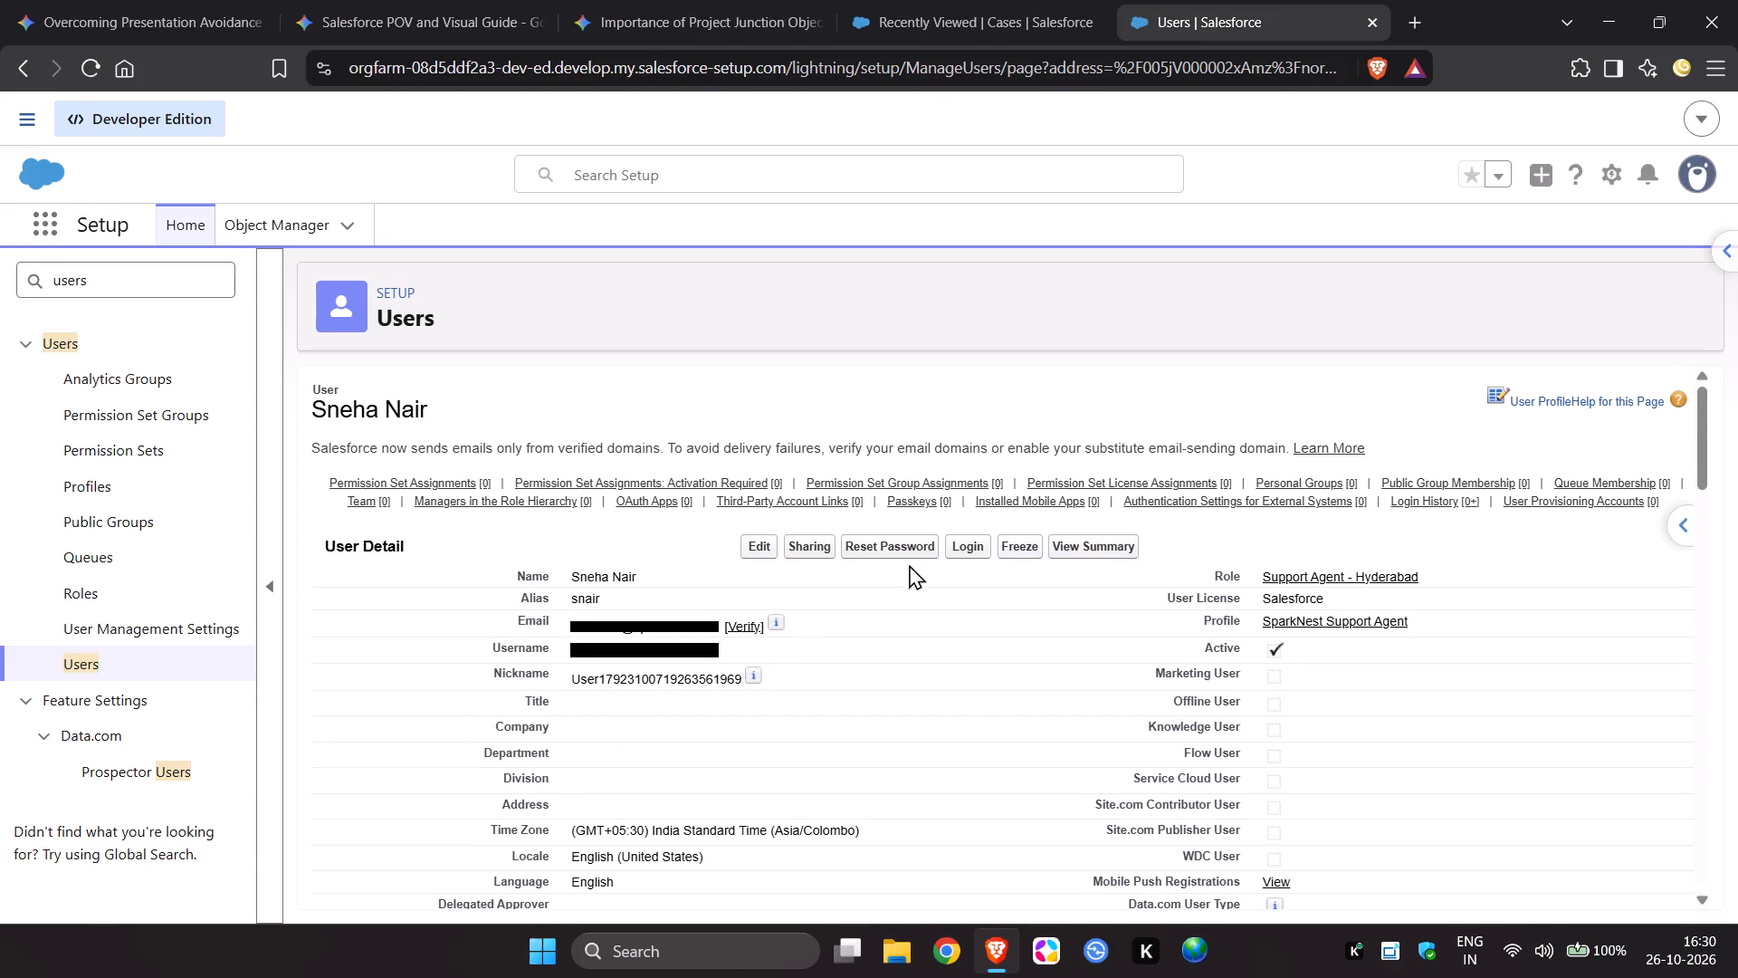
{"action": "left_click", "coordinate": [972, 549]}
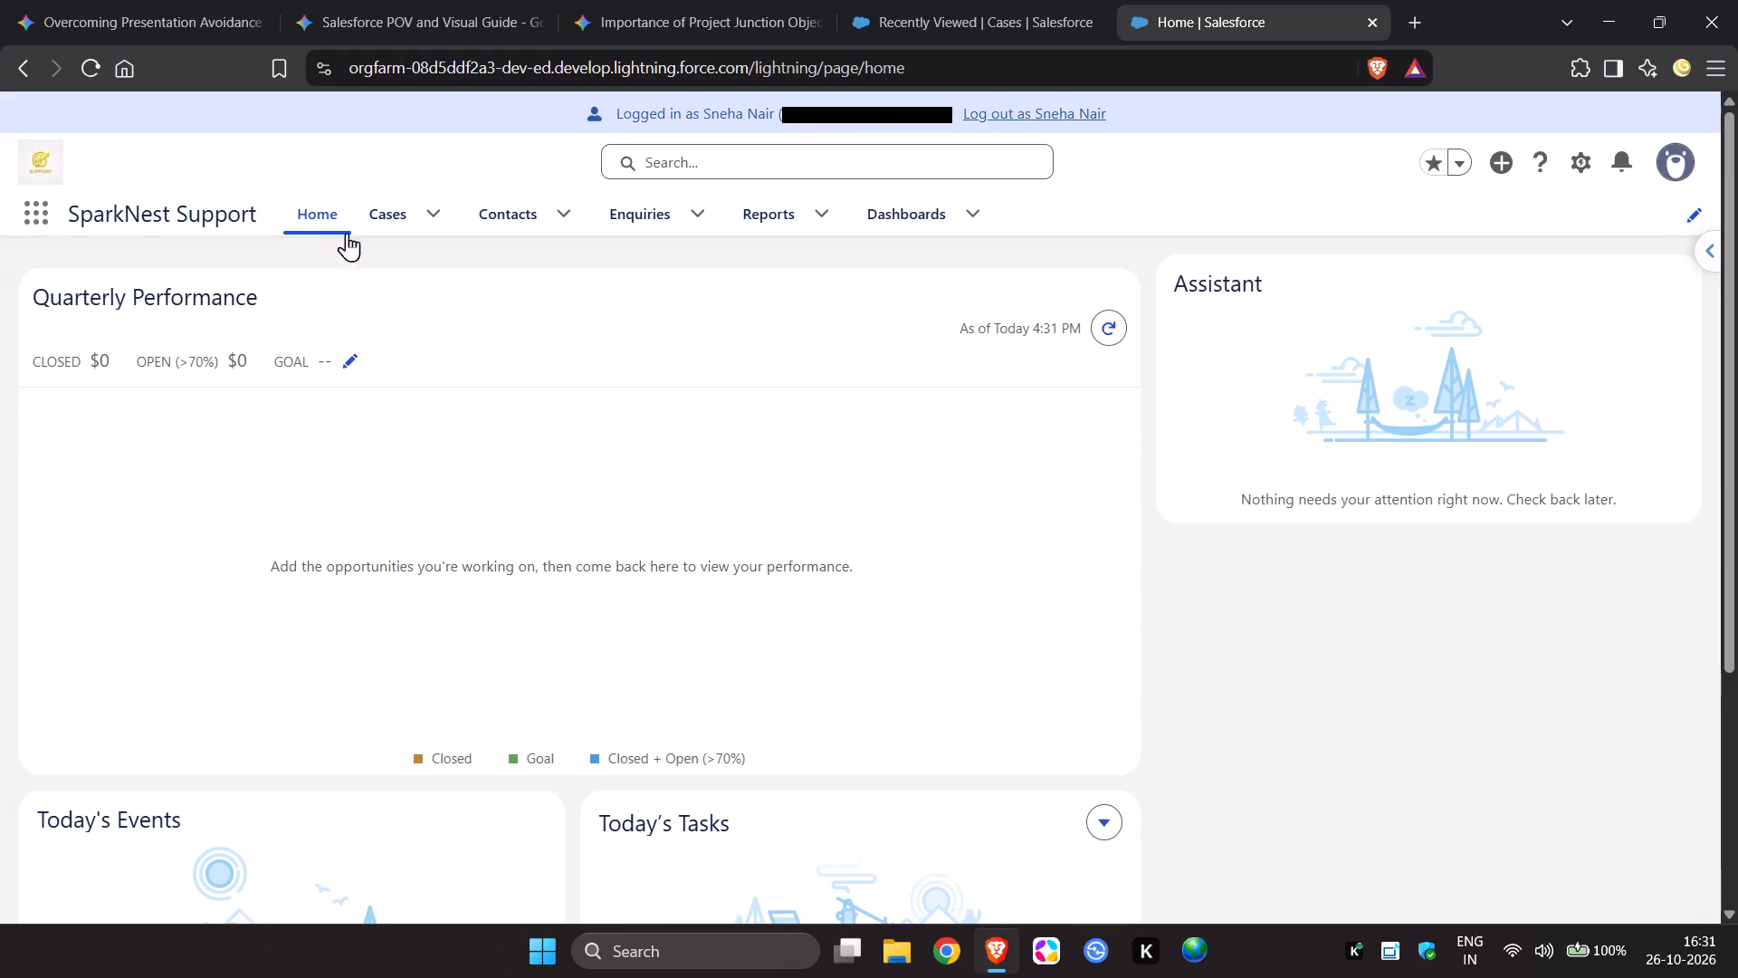
Show the All Open Cases list in the support agent's session and open case 00001028.
{"action": "left_click", "coordinate": [374, 213]}
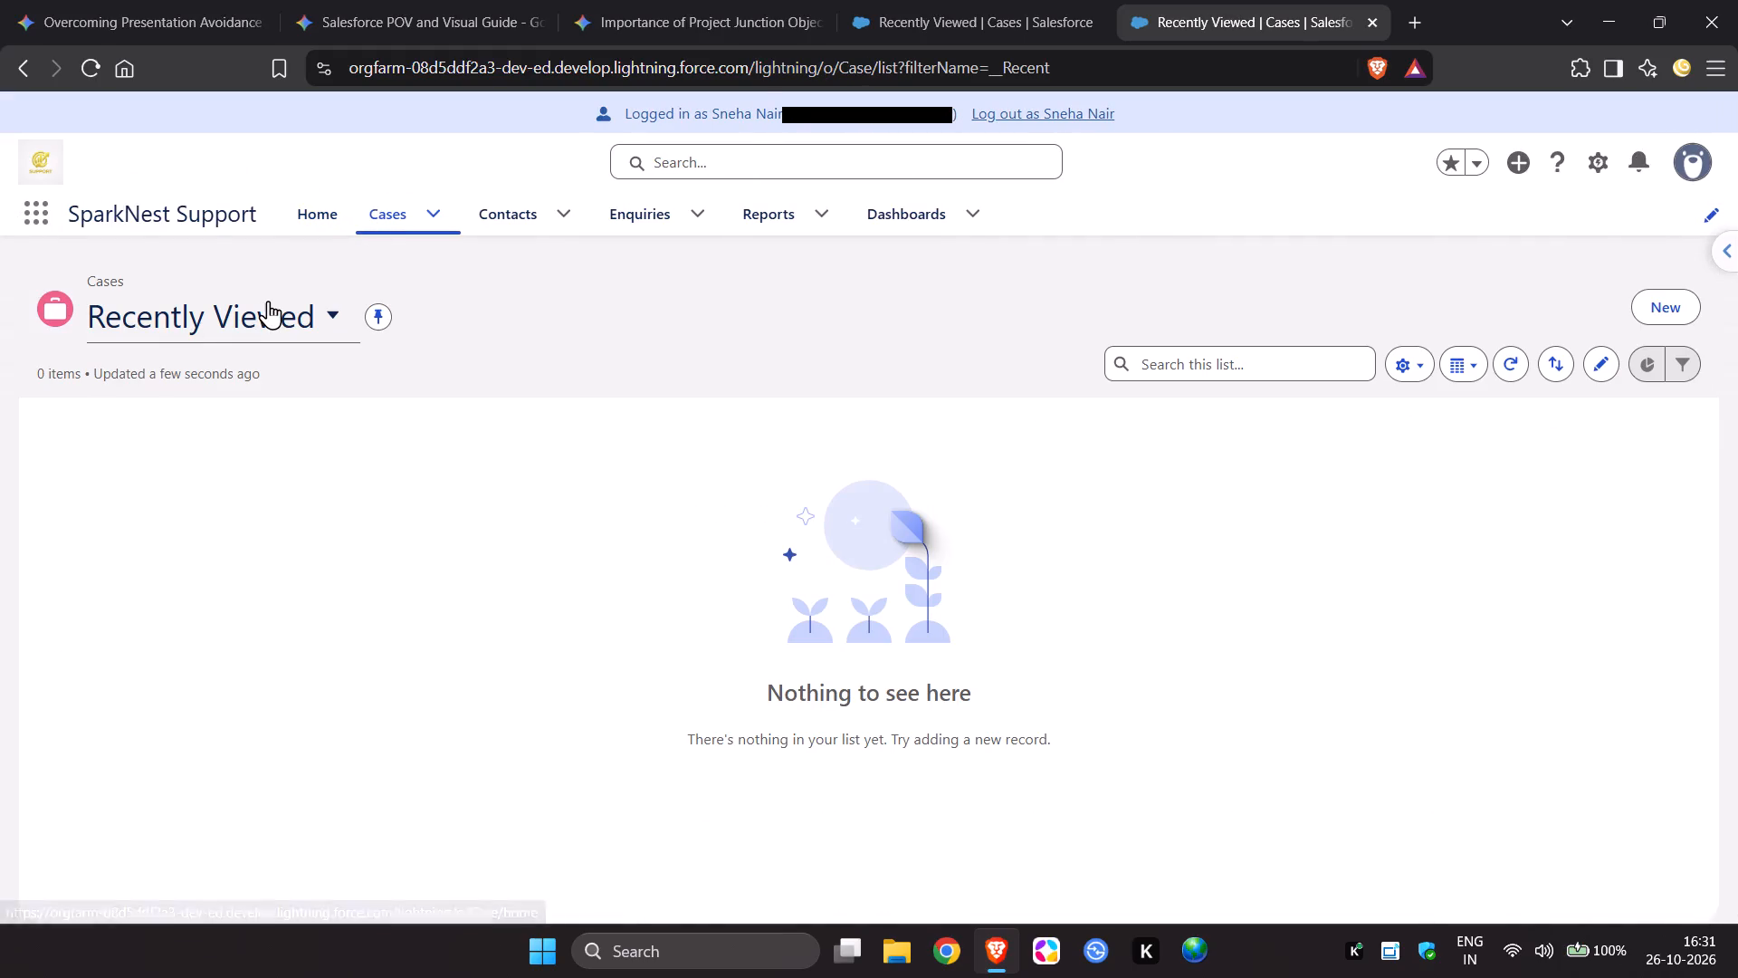
{"action": "left_click", "coordinate": [267, 301]}
{"action": "left_click", "coordinate": [225, 494]}
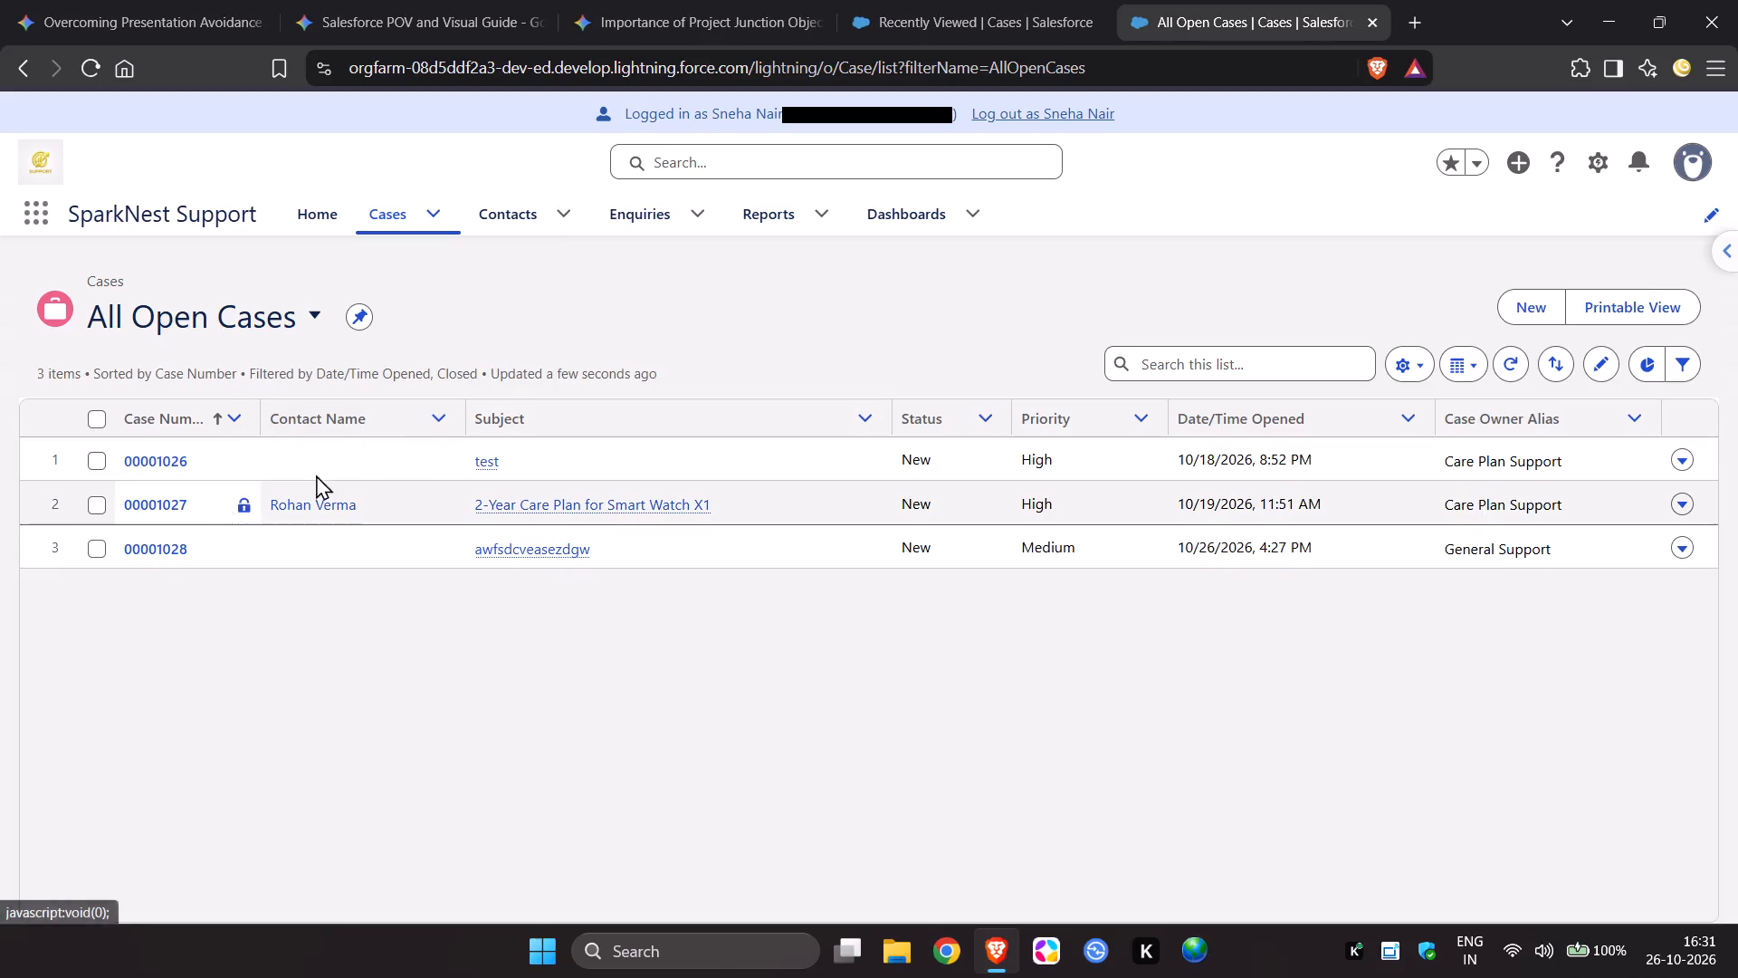
{"action": "left_click", "coordinate": [339, 560]}
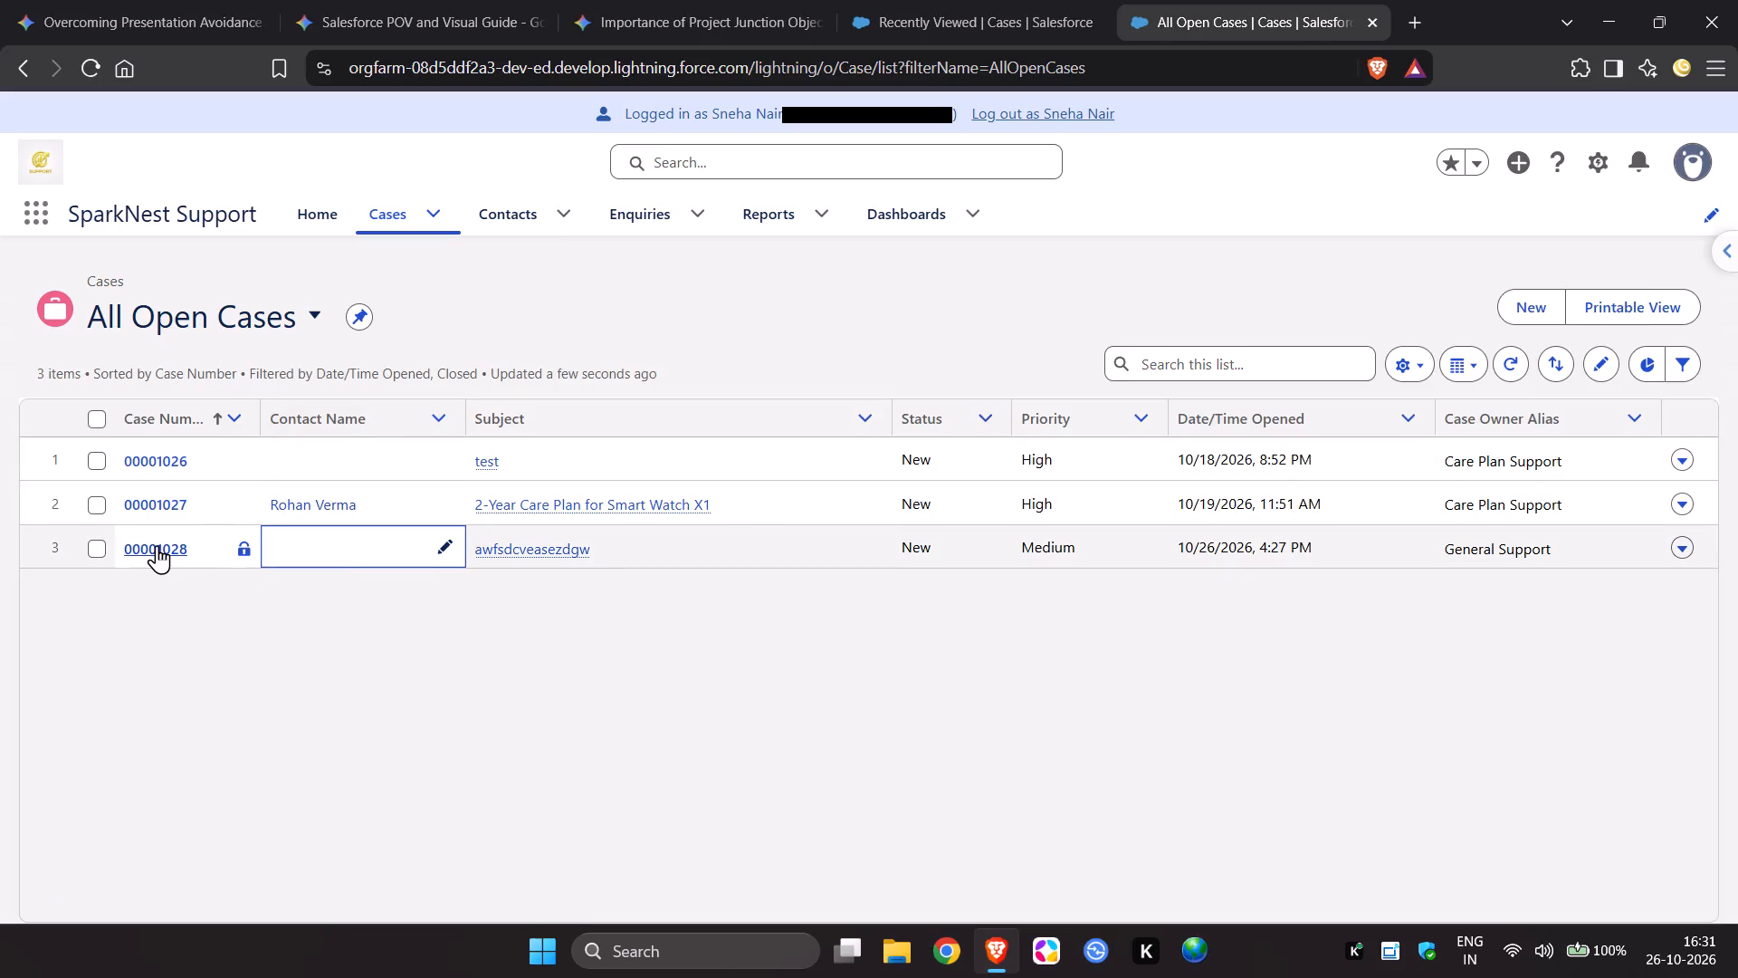
{"action": "left_click", "coordinate": [157, 545]}
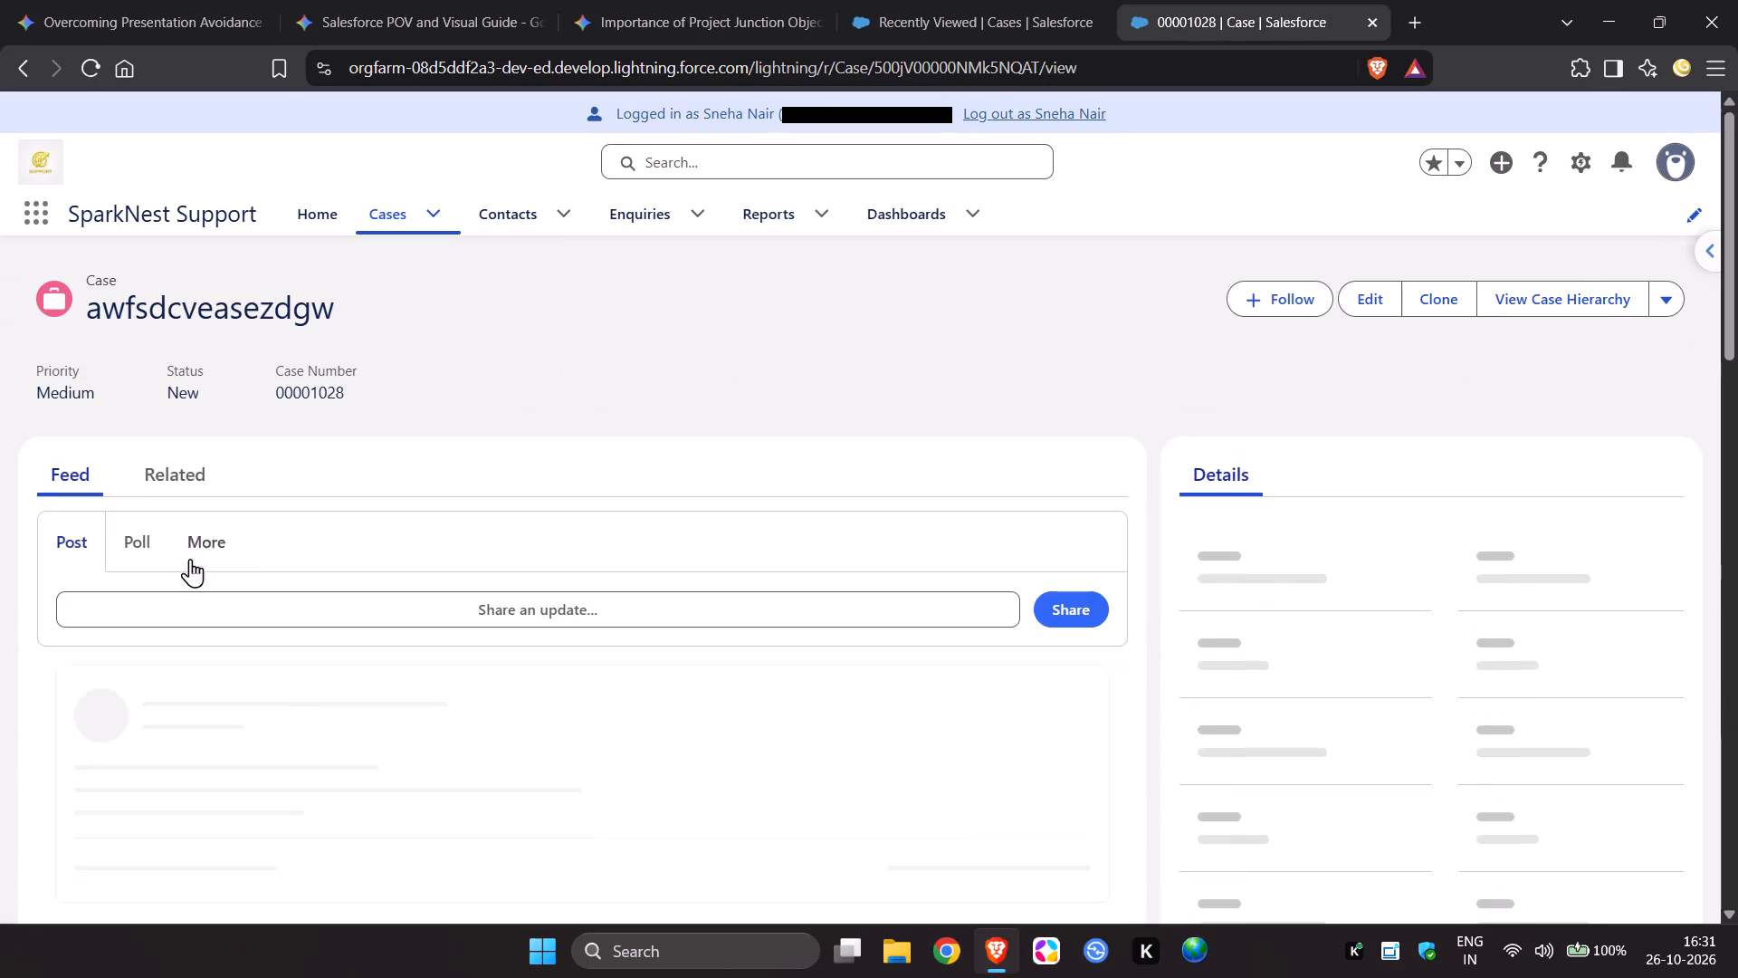
Examine case 00001028's related lists, feed and details as the support agent, dismissing the compact setting pop-up.
{"action": "left_click", "coordinate": [185, 476]}
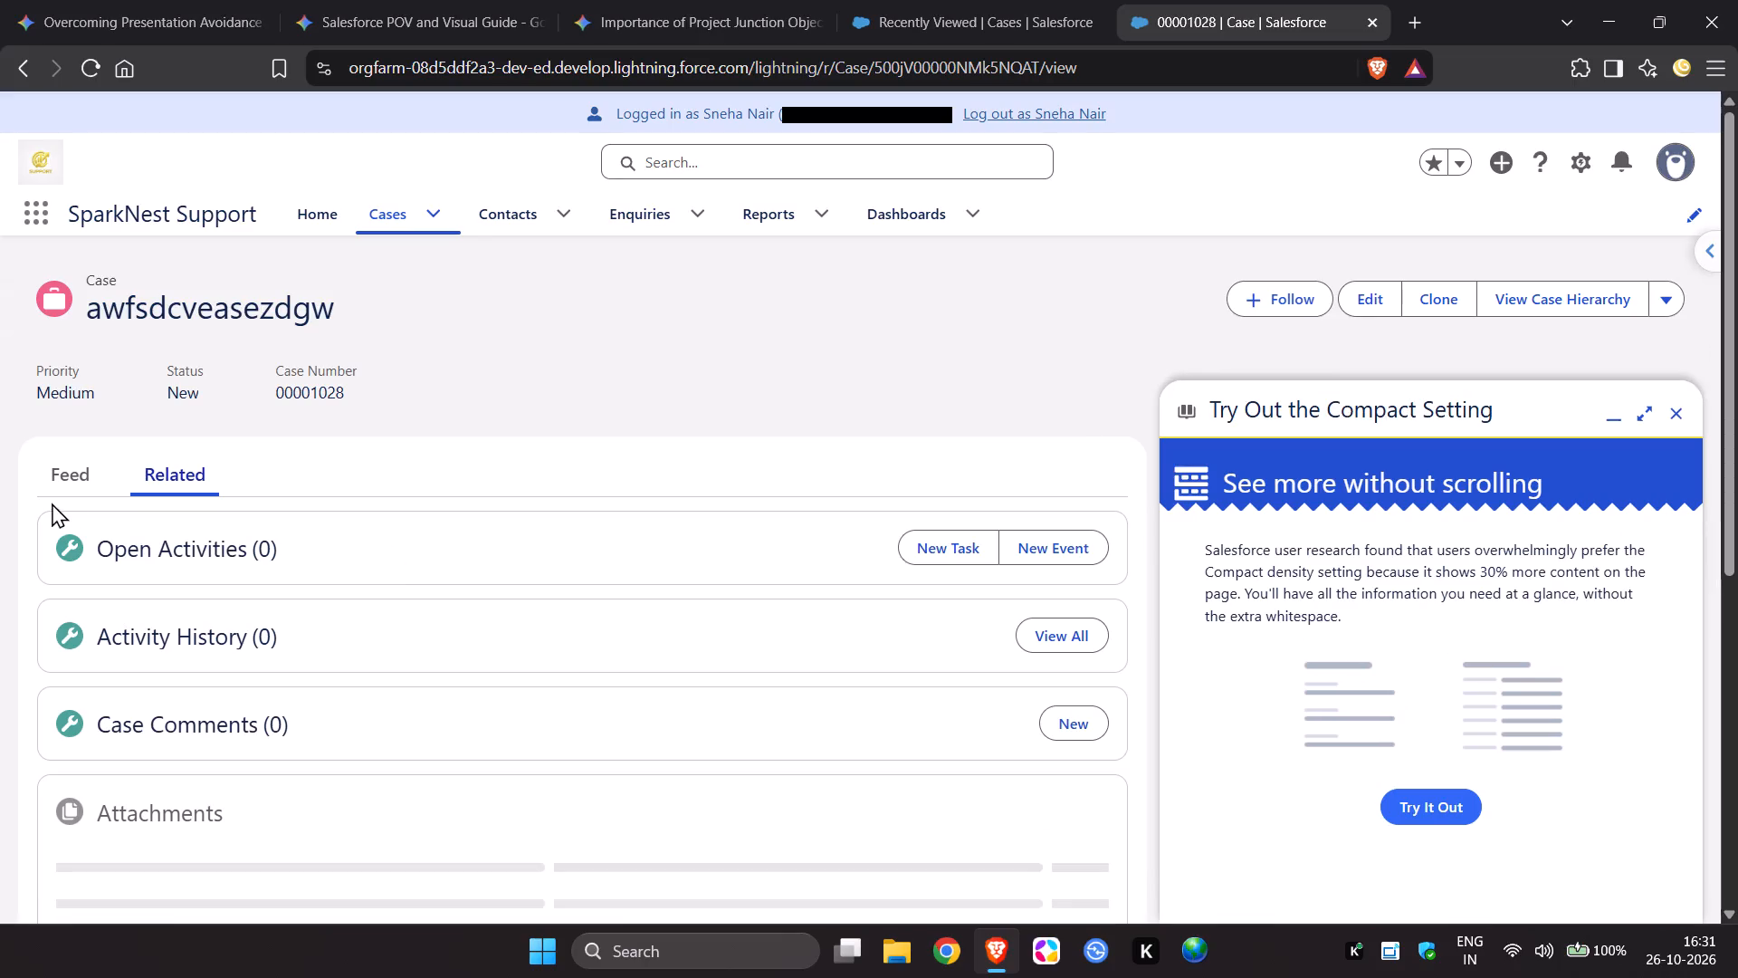
{"action": "left_click", "coordinate": [65, 485]}
{"action": "scroll", "coordinate": [287, 475], "scroll_direction": "down", "scroll_amount": 3}
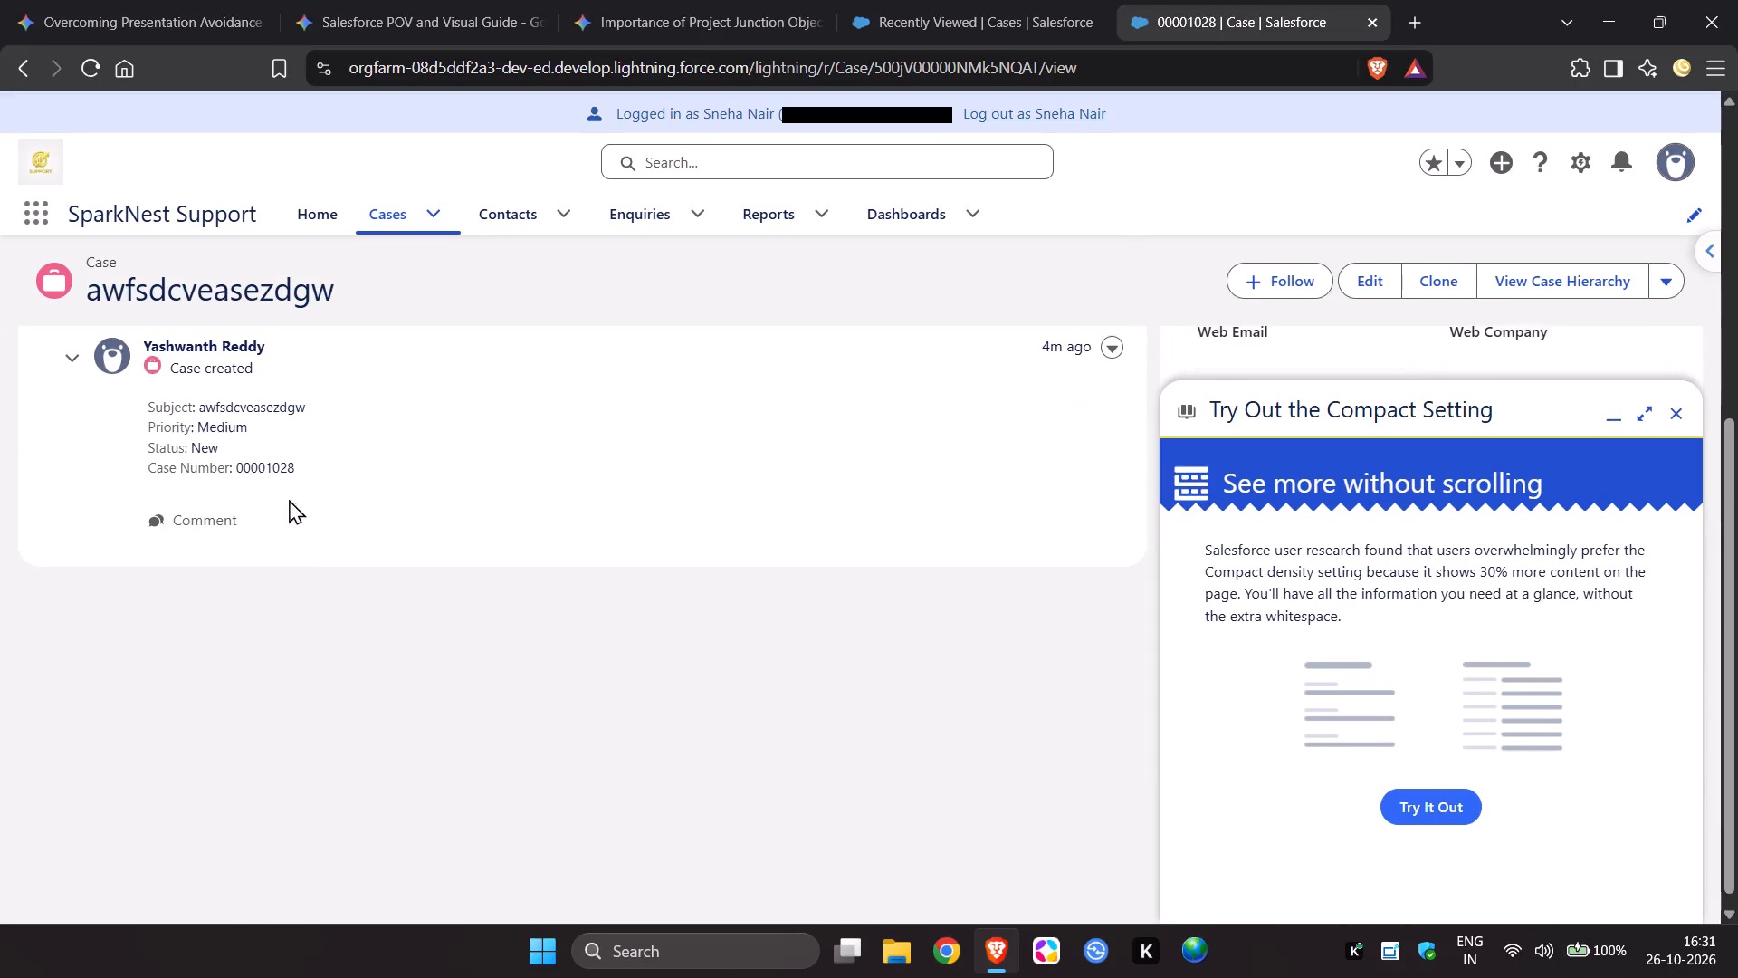
{"action": "scroll", "coordinate": [326, 566], "scroll_direction": "up", "scroll_amount": 1}
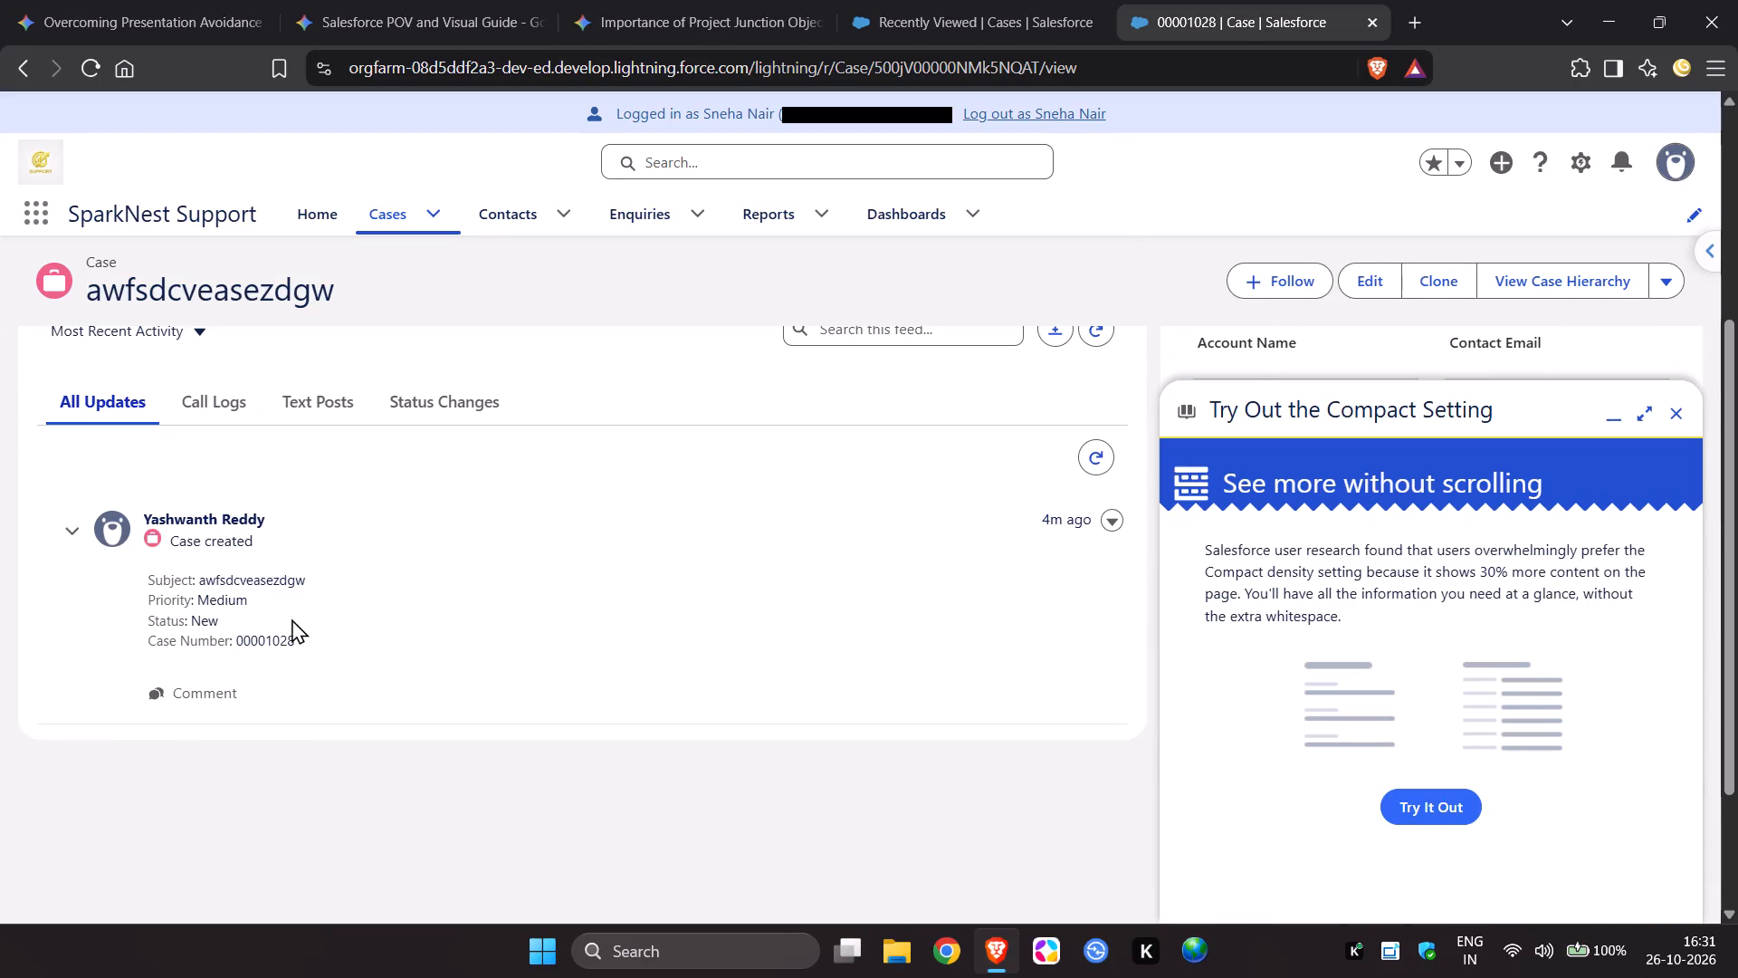
{"action": "scroll", "coordinate": [287, 619], "scroll_direction": "up", "scroll_amount": 4}
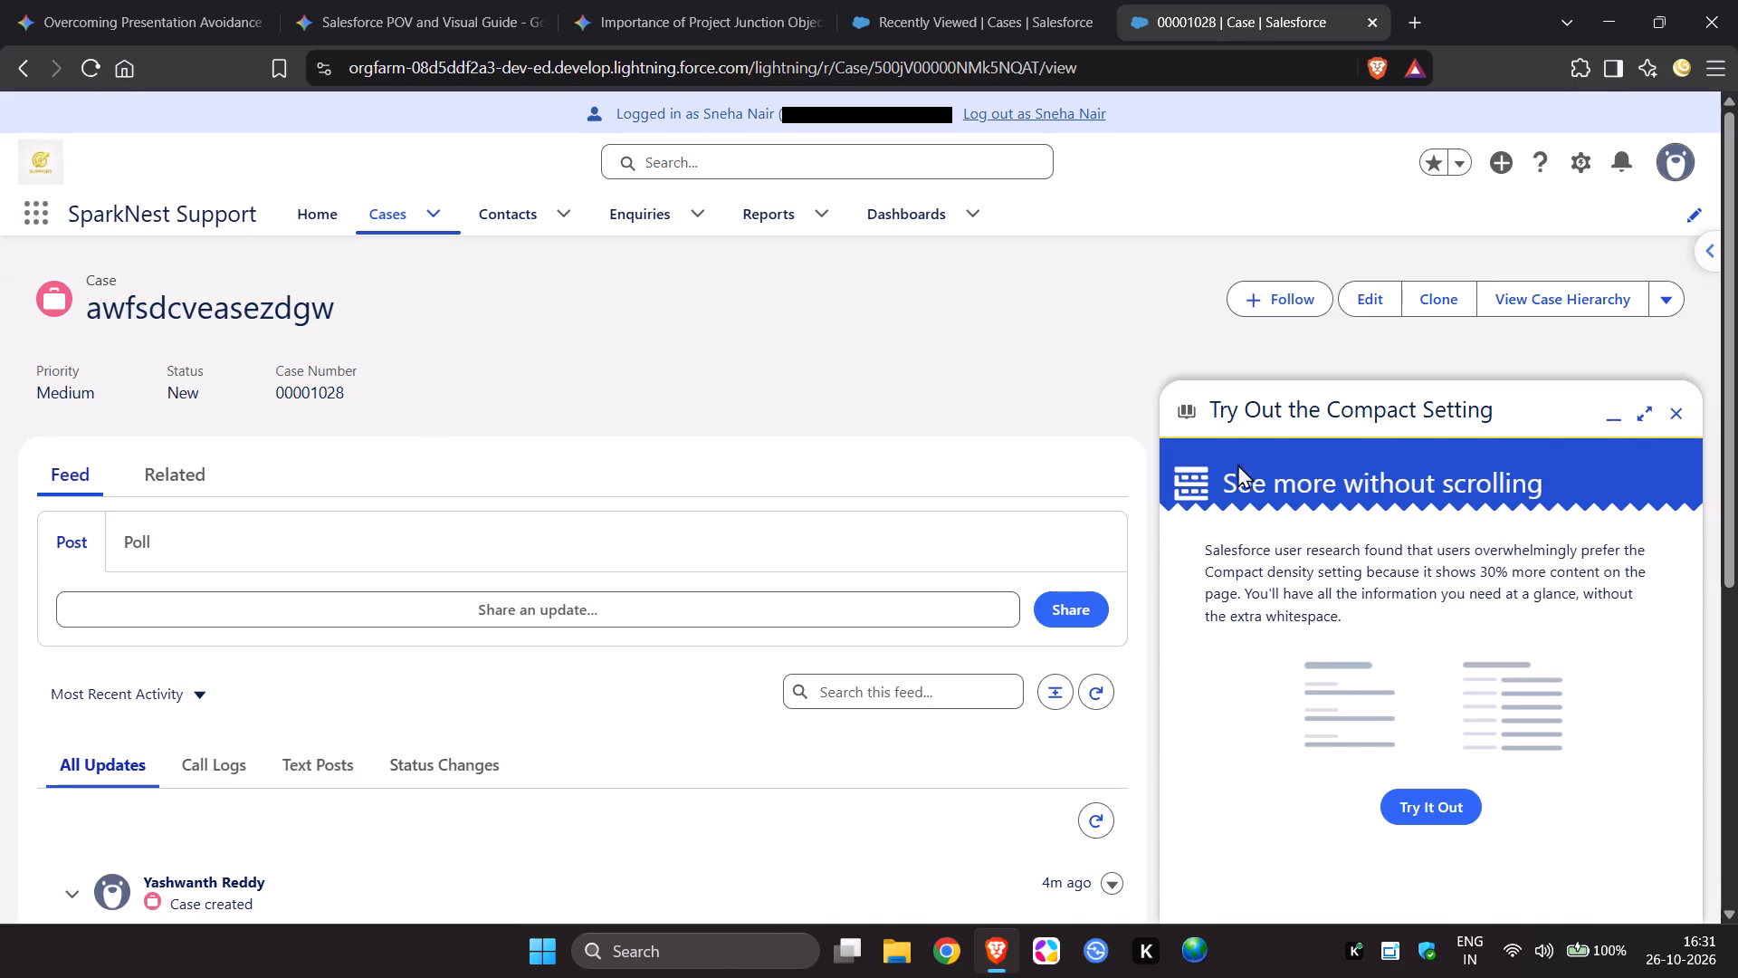
{"action": "left_click", "coordinate": [1686, 403]}
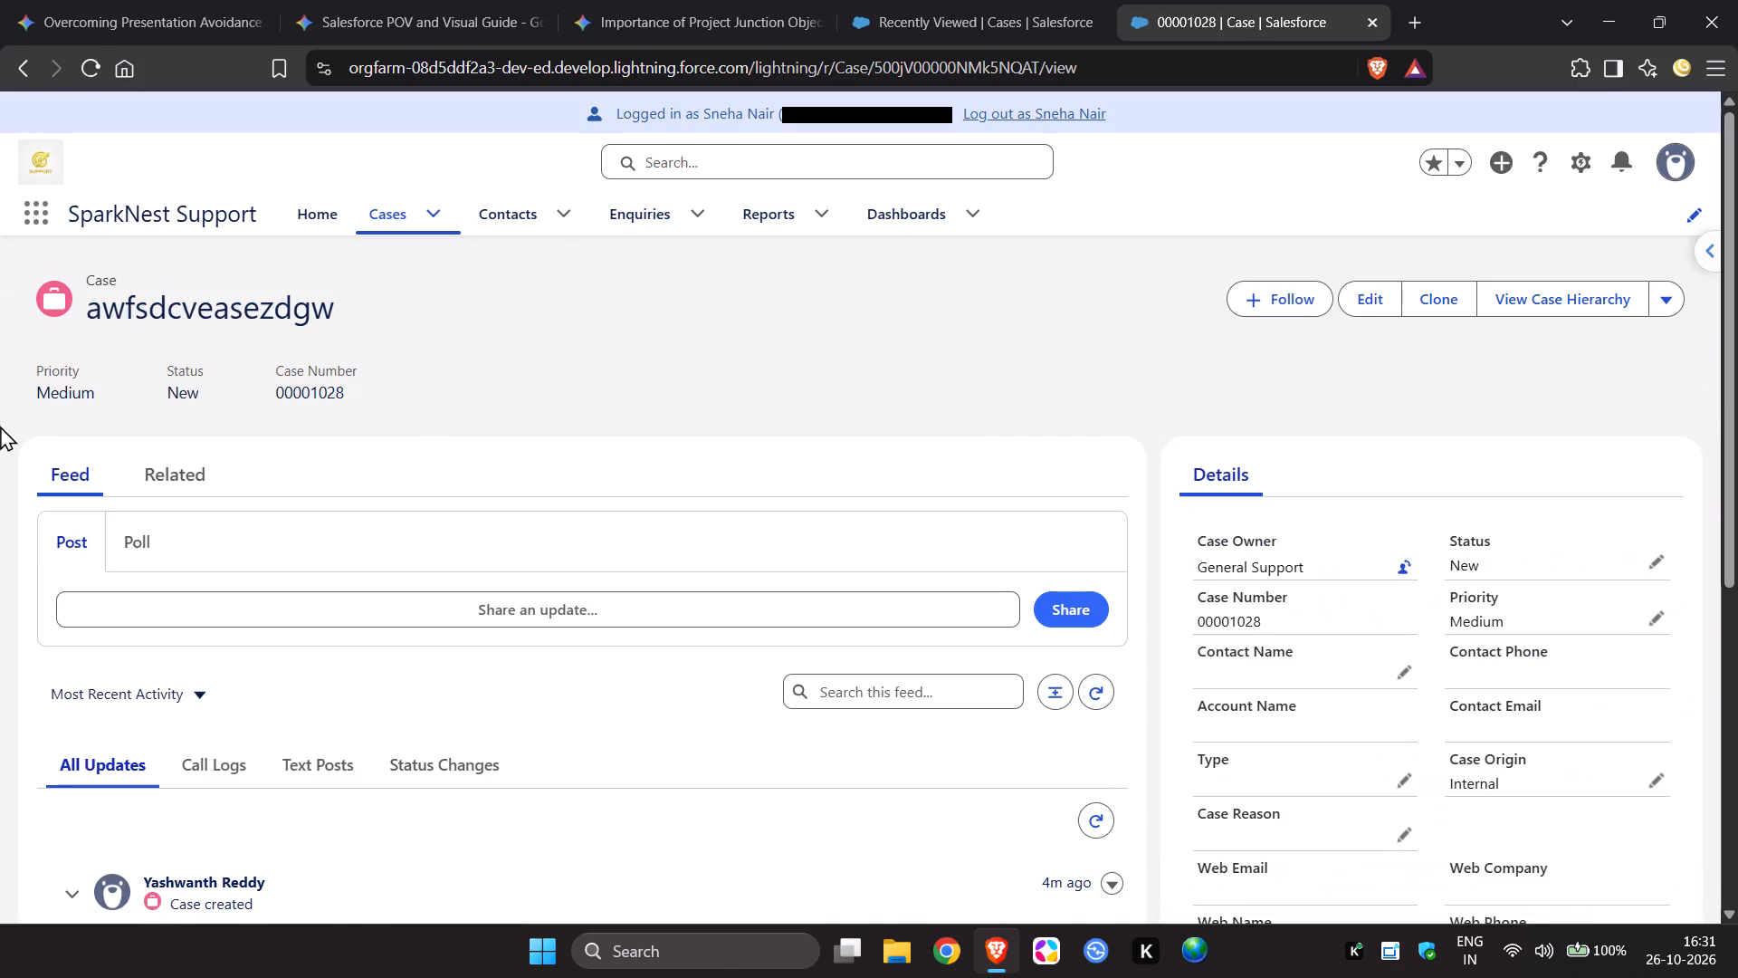
{"action": "scroll", "coordinate": [53, 488], "scroll_direction": "down", "scroll_amount": 2}
{"action": "scroll", "coordinate": [240, 618], "scroll_direction": "up", "scroll_amount": 2}
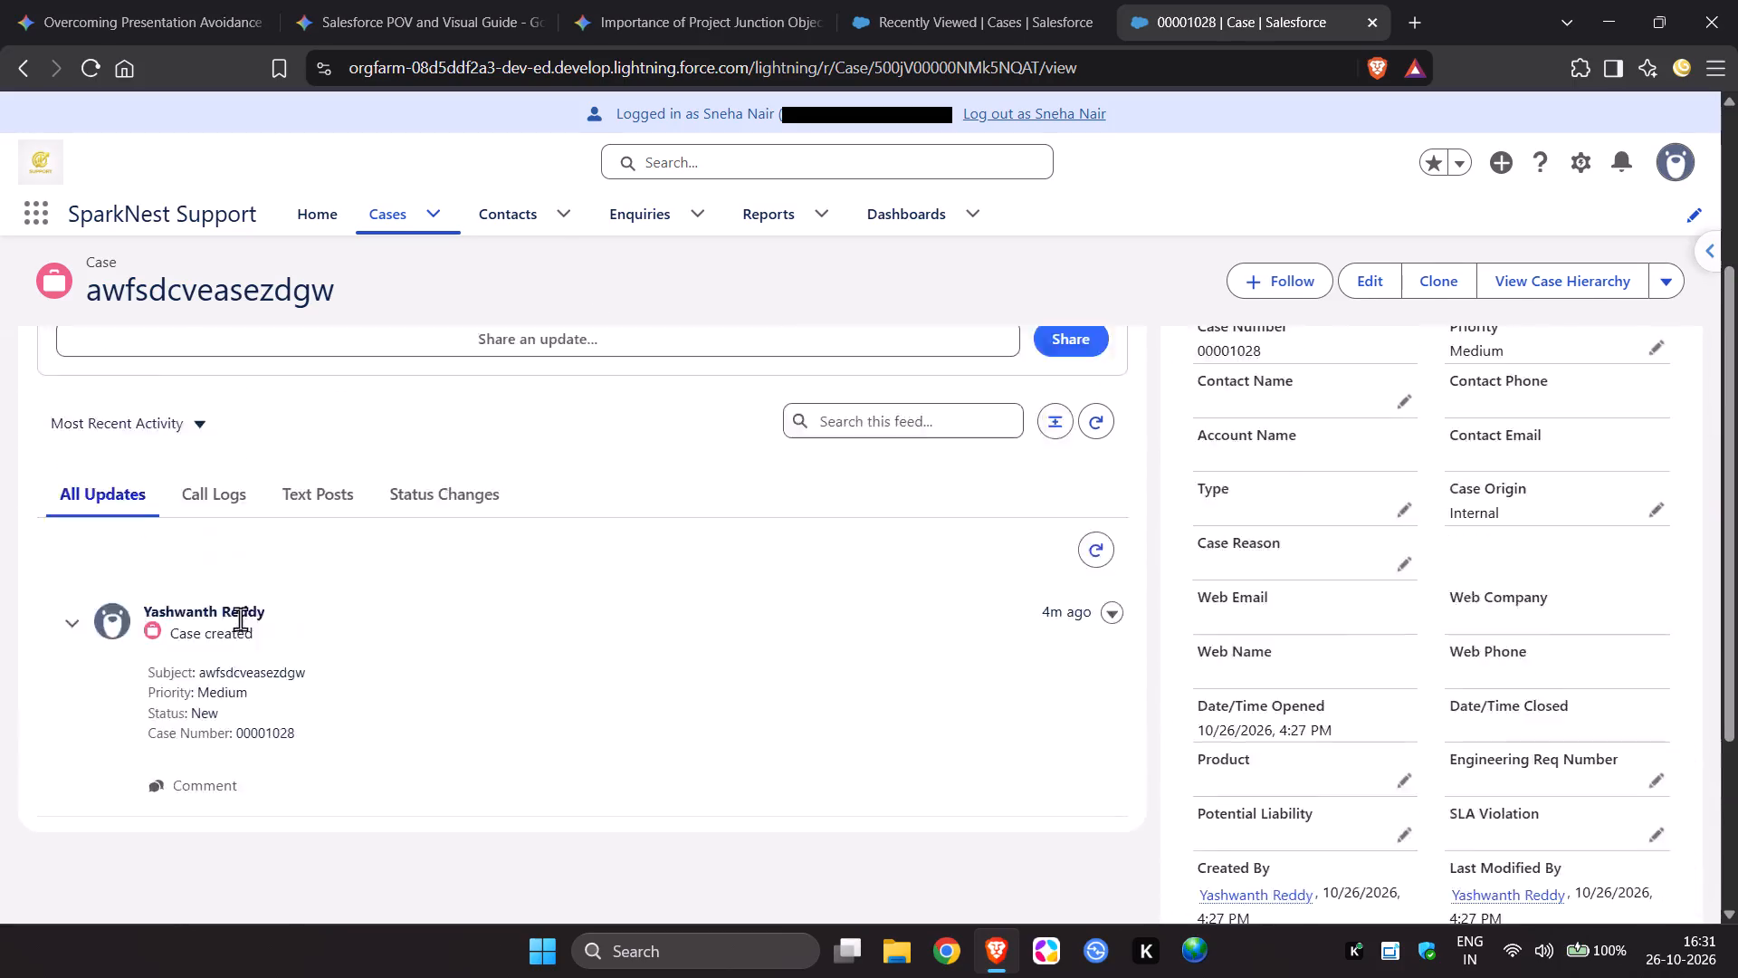
Show the All Open Cases list in the other Cases browser tab and reload the page.
{"action": "scroll", "coordinate": [240, 618], "scroll_direction": "up", "scroll_amount": 2}
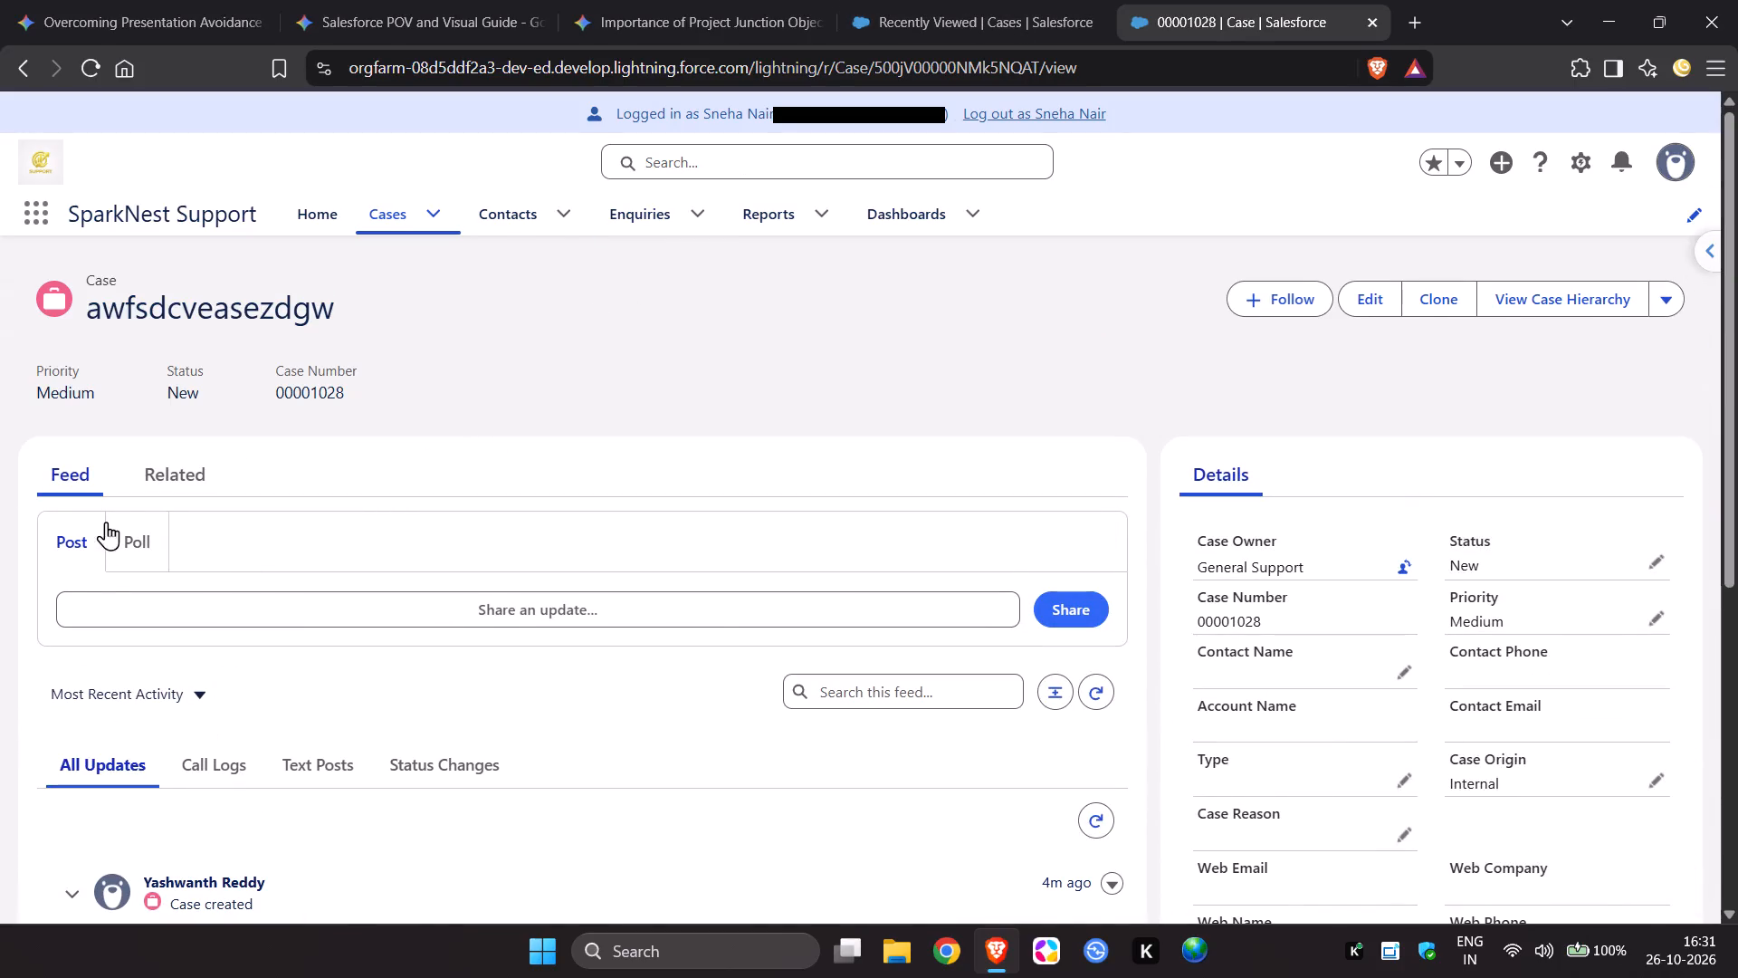
{"action": "left_click", "coordinate": [968, 11]}
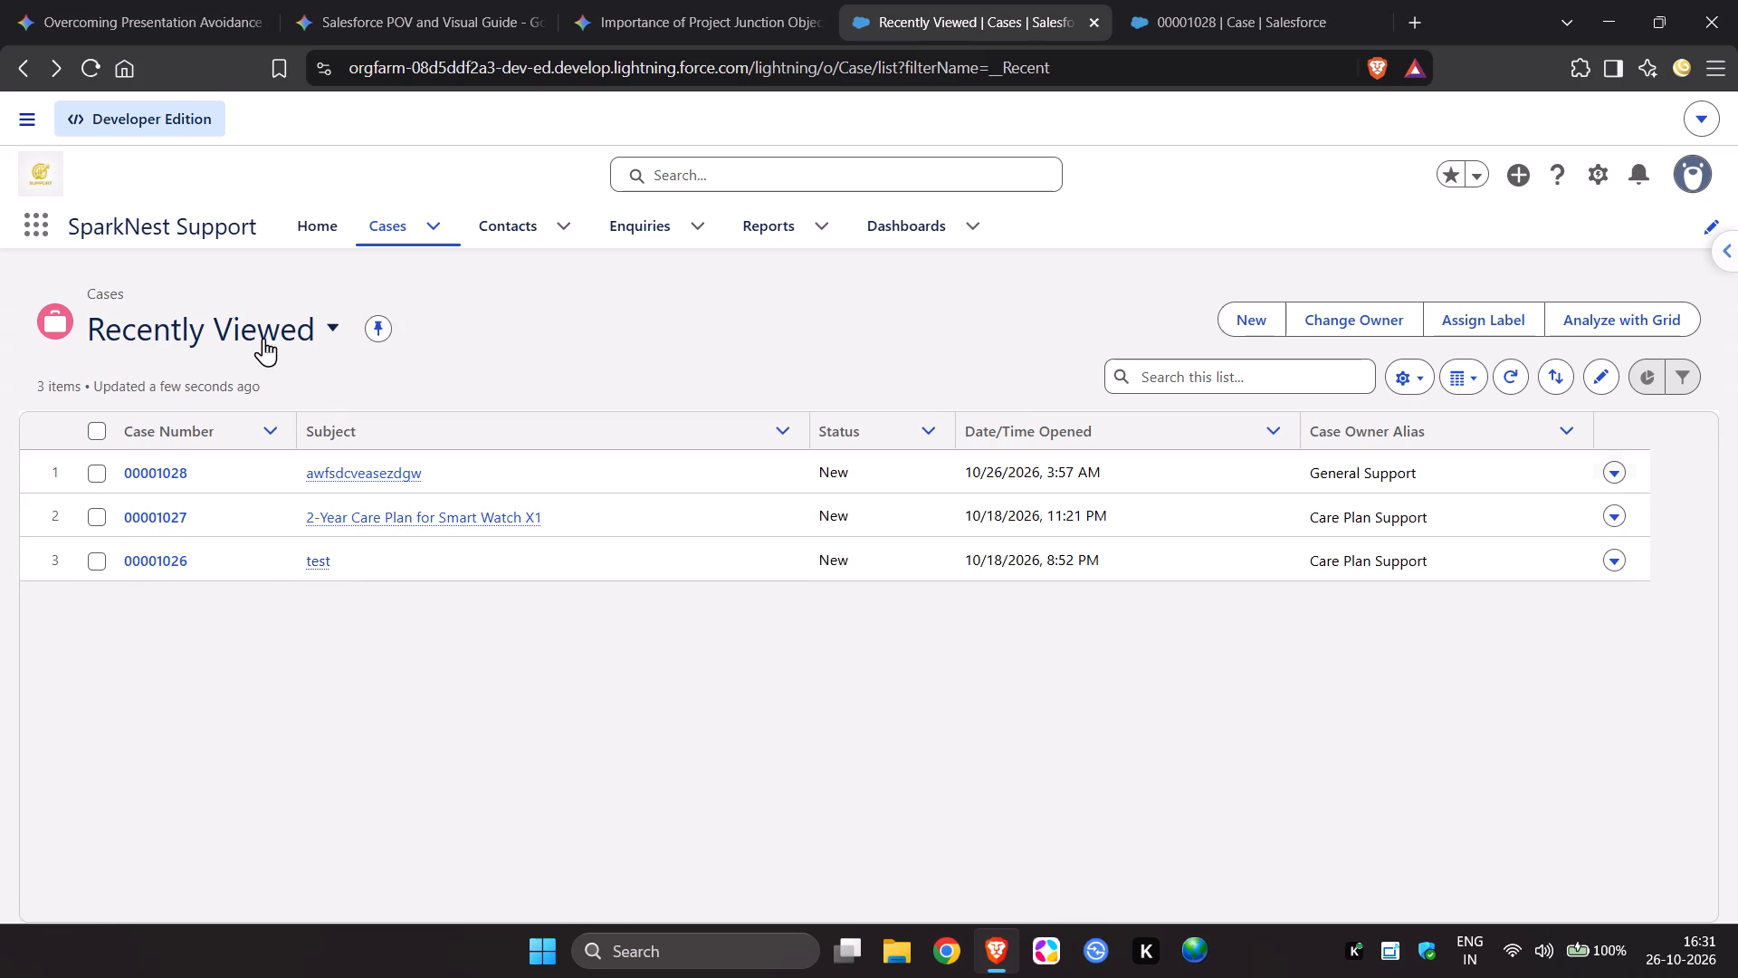
{"action": "left_click", "coordinate": [274, 326]}
{"action": "left_click", "coordinate": [234, 507]}
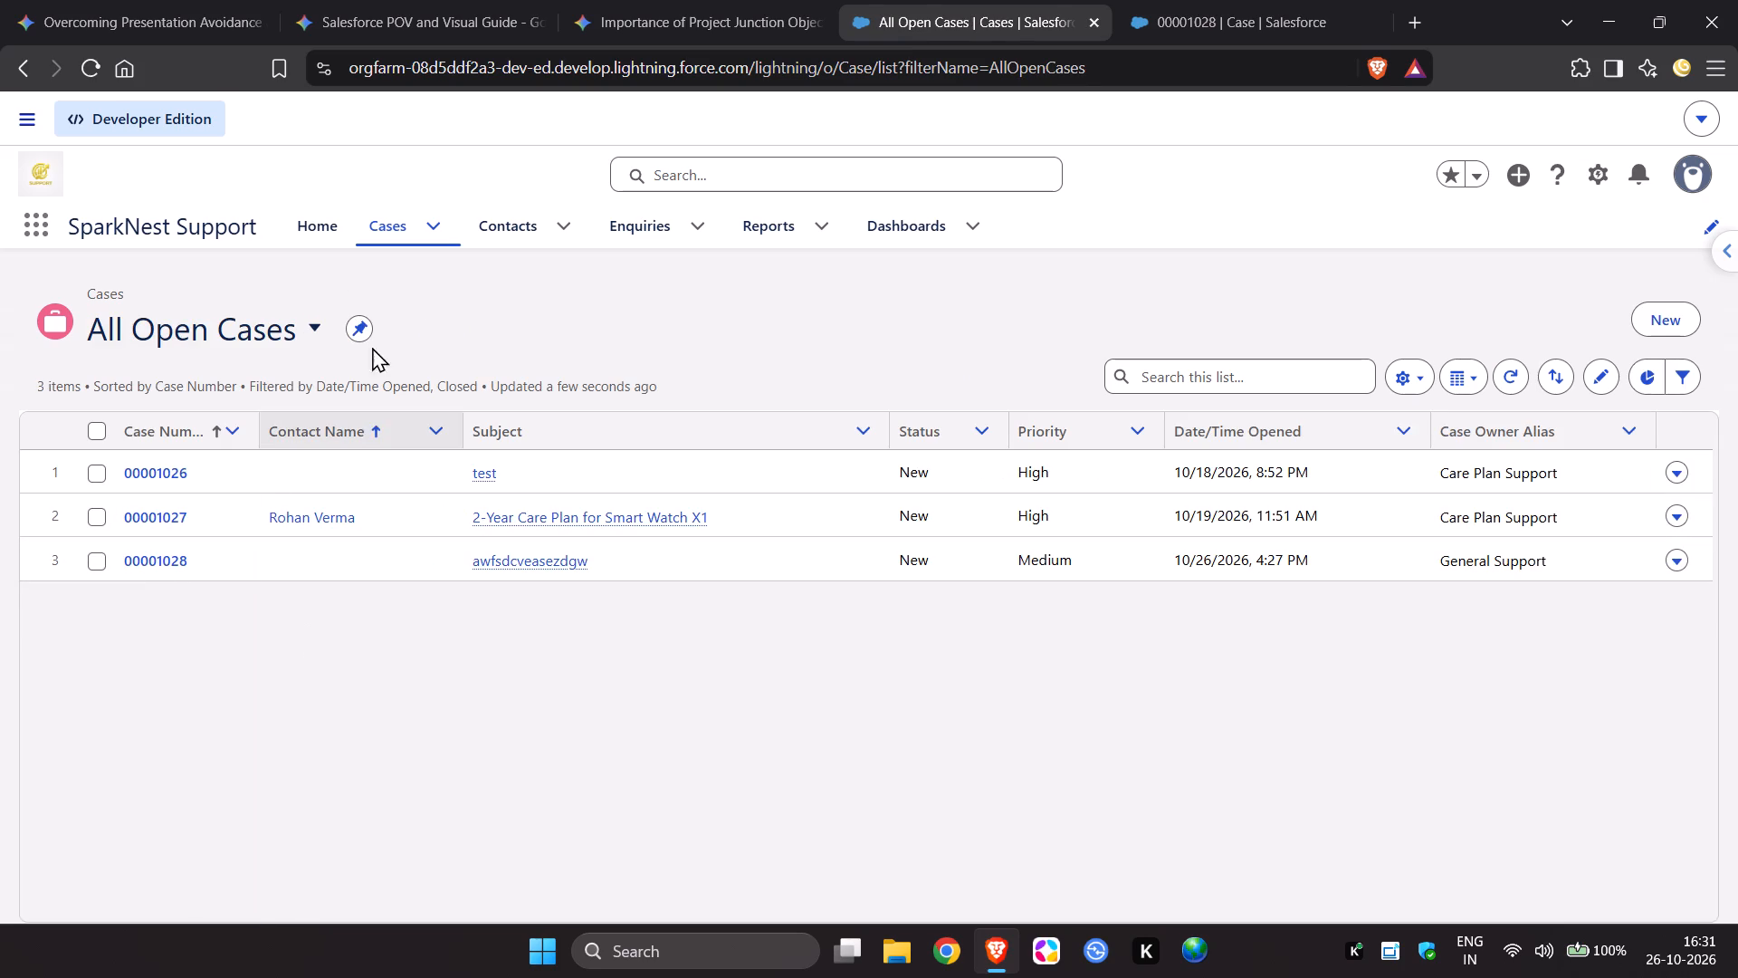
{"action": "left_click", "coordinate": [93, 75]}
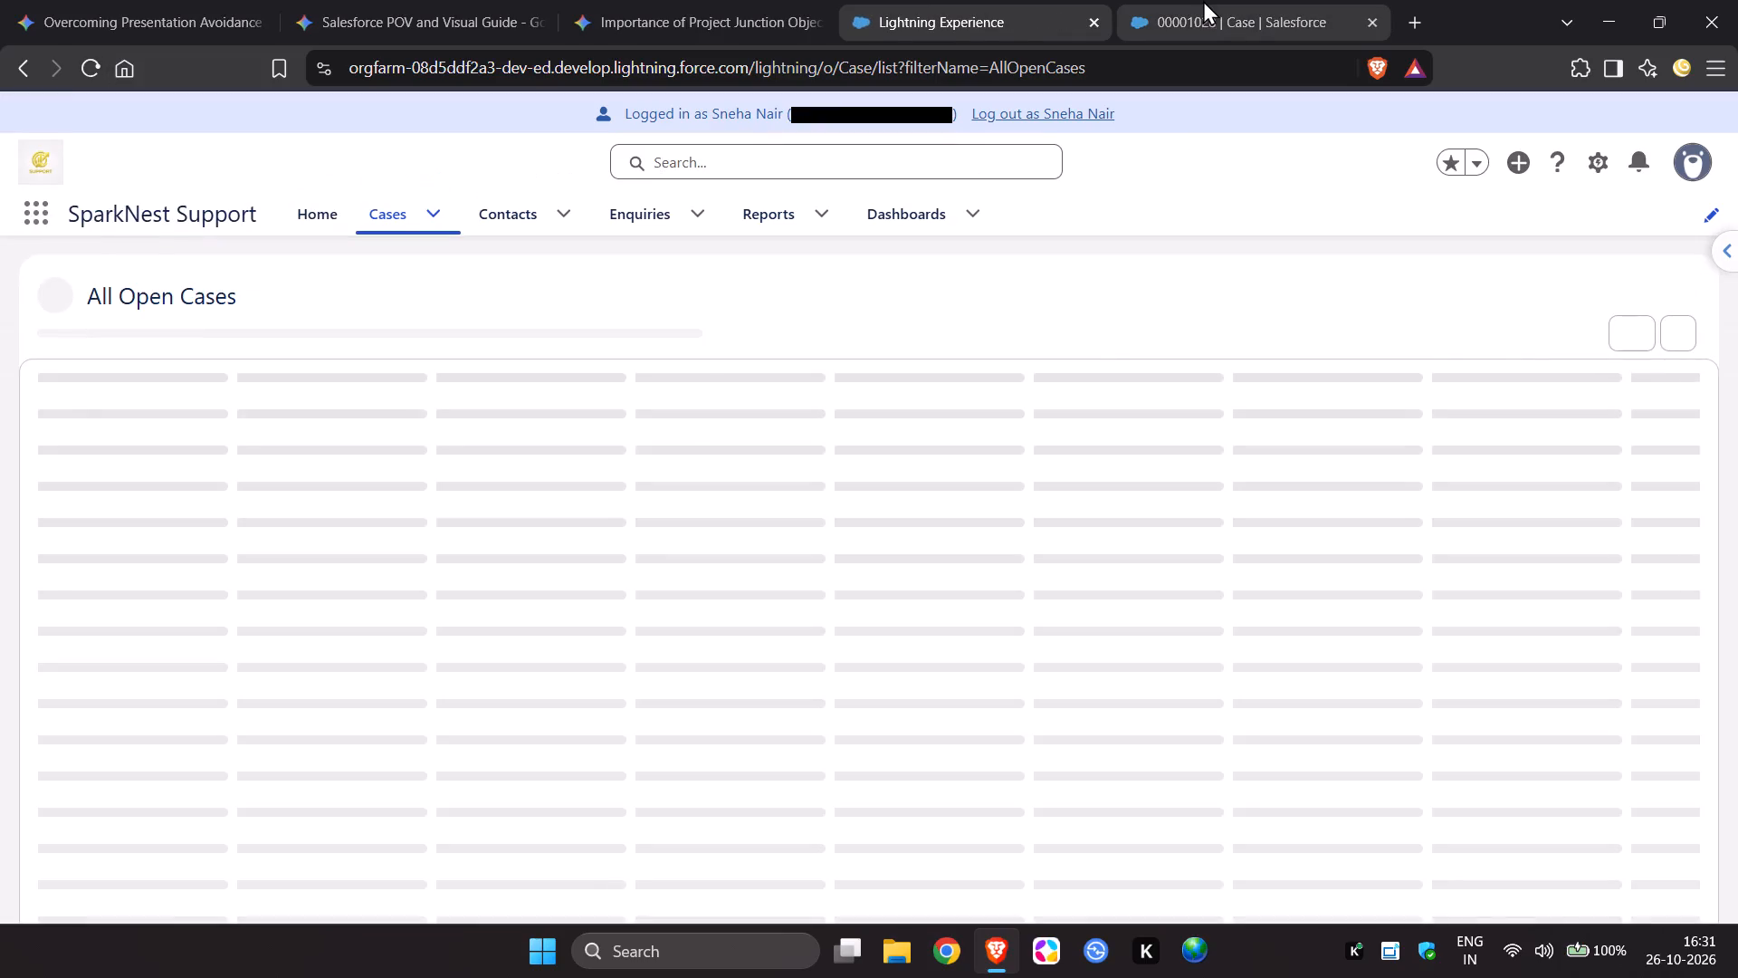
Switch back to case 00001028's browser tab and return to its All Open Cases list.
{"action": "left_click", "coordinate": [1214, 0]}
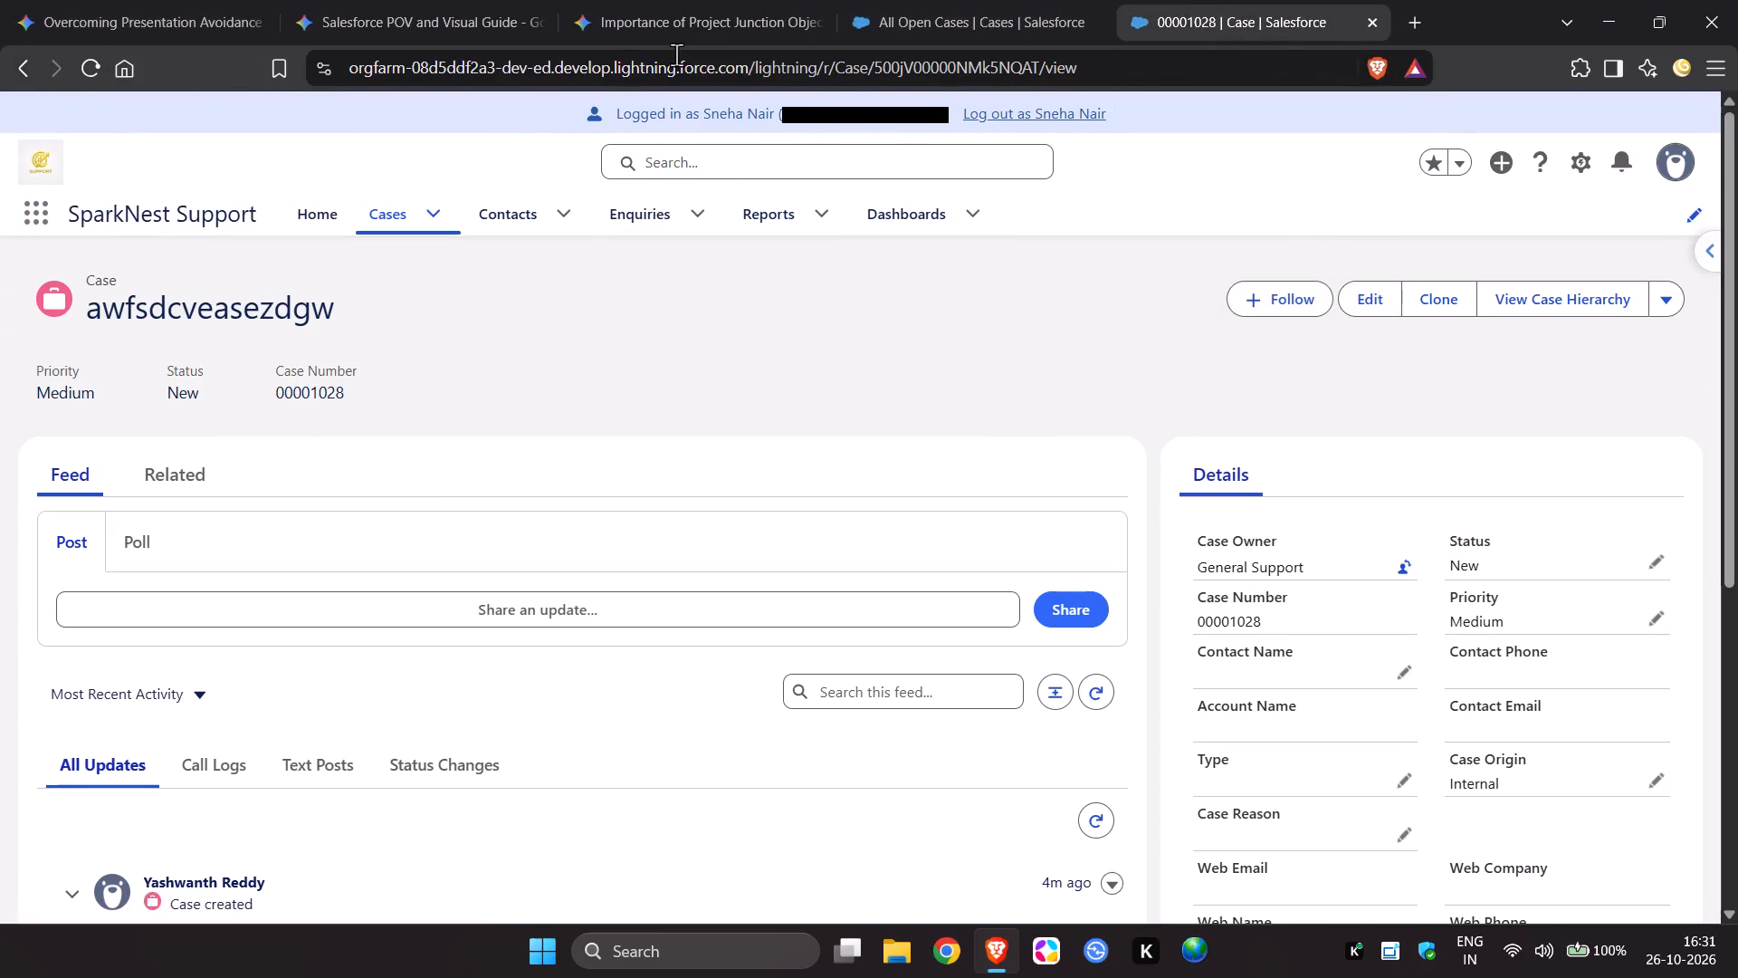
{"action": "left_click", "coordinate": [20, 76]}
{"action": "left_click", "coordinate": [20, 76]}
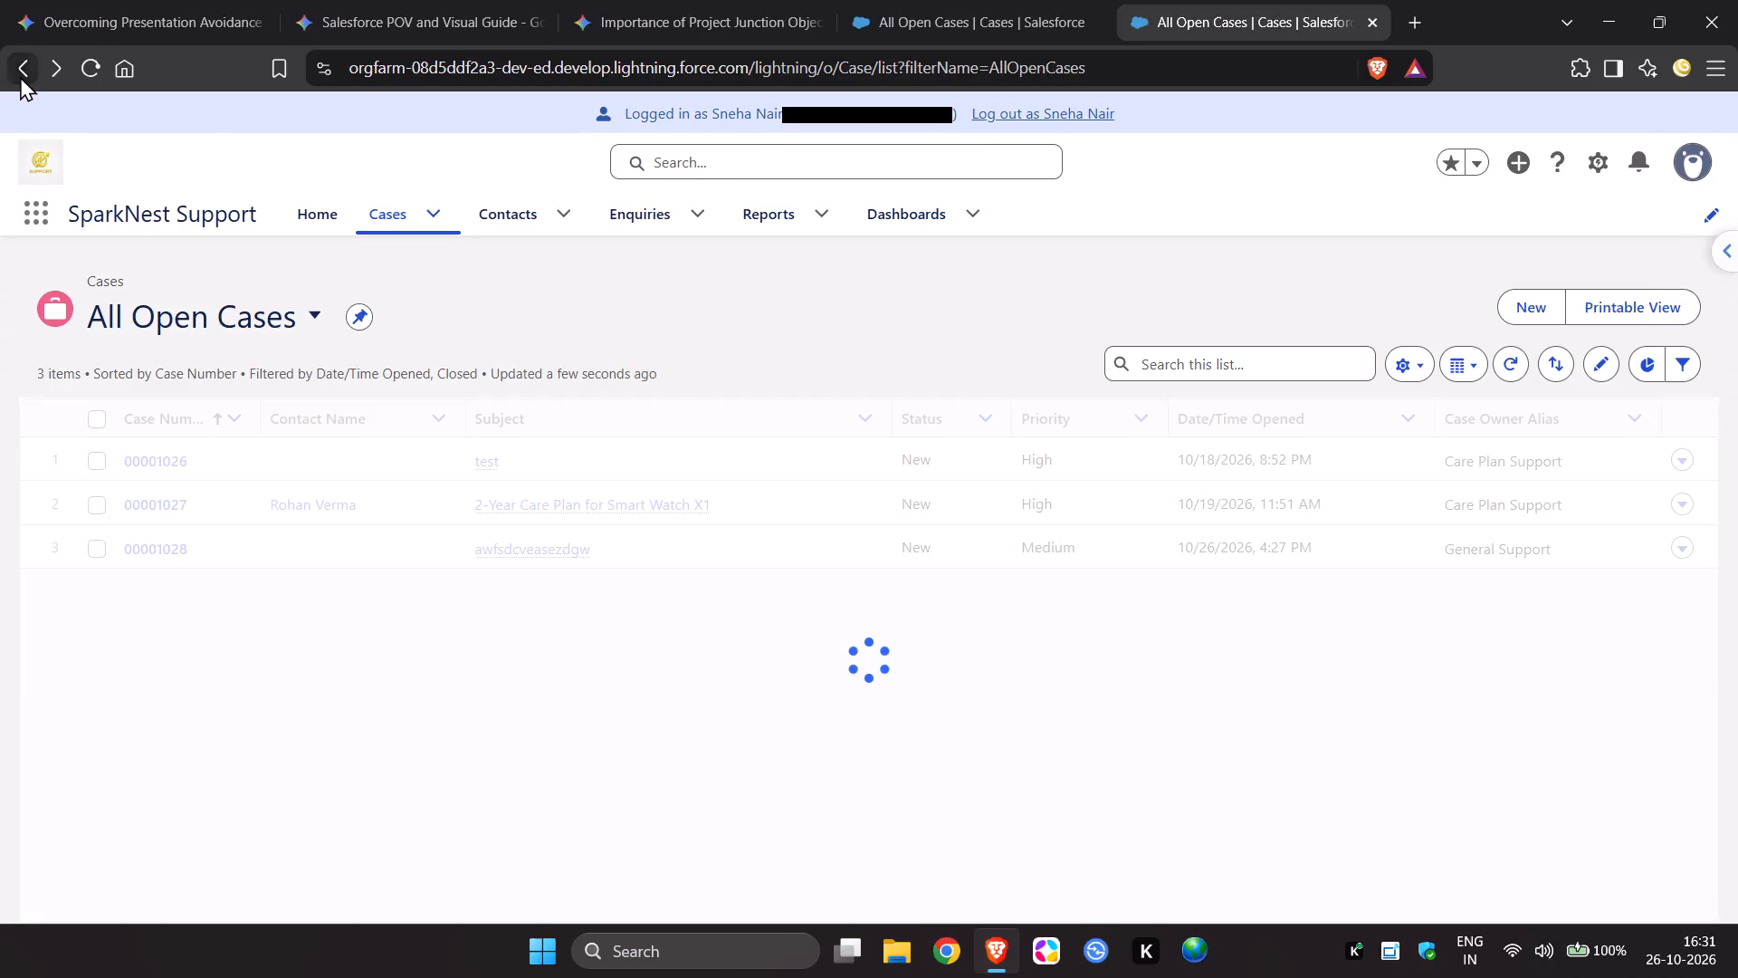
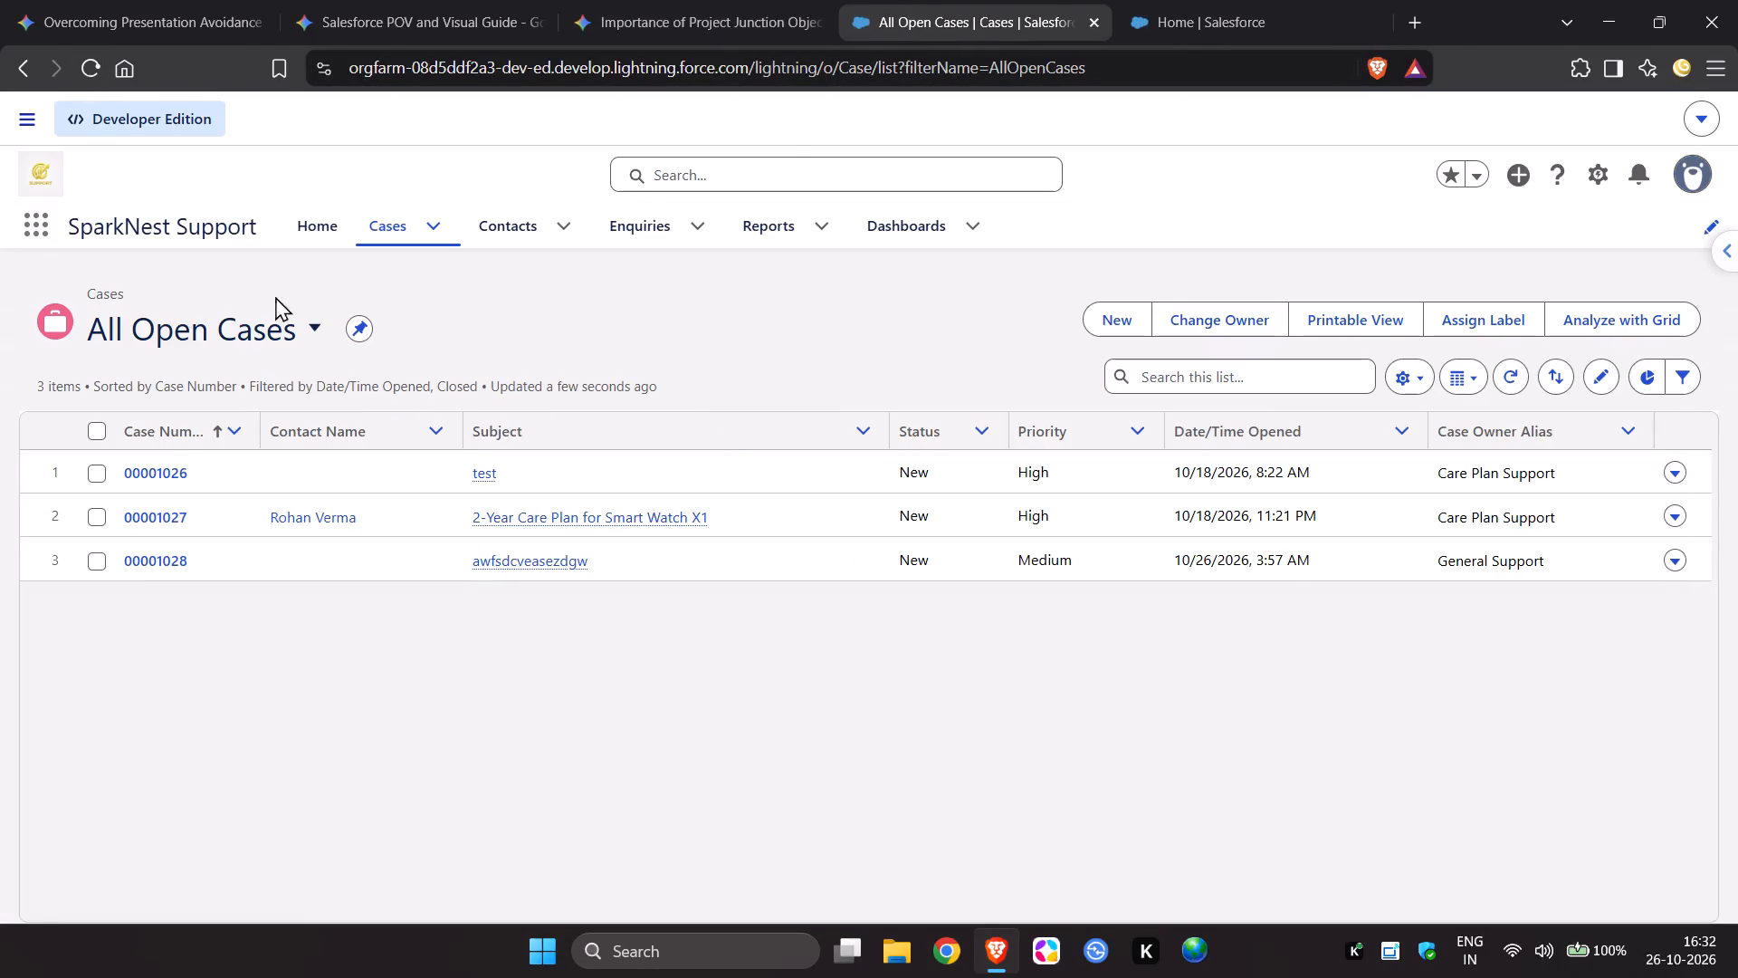
Switch to the SparkNest Sales app and open its Enquiries list.
{"action": "left_click", "coordinate": [45, 230]}
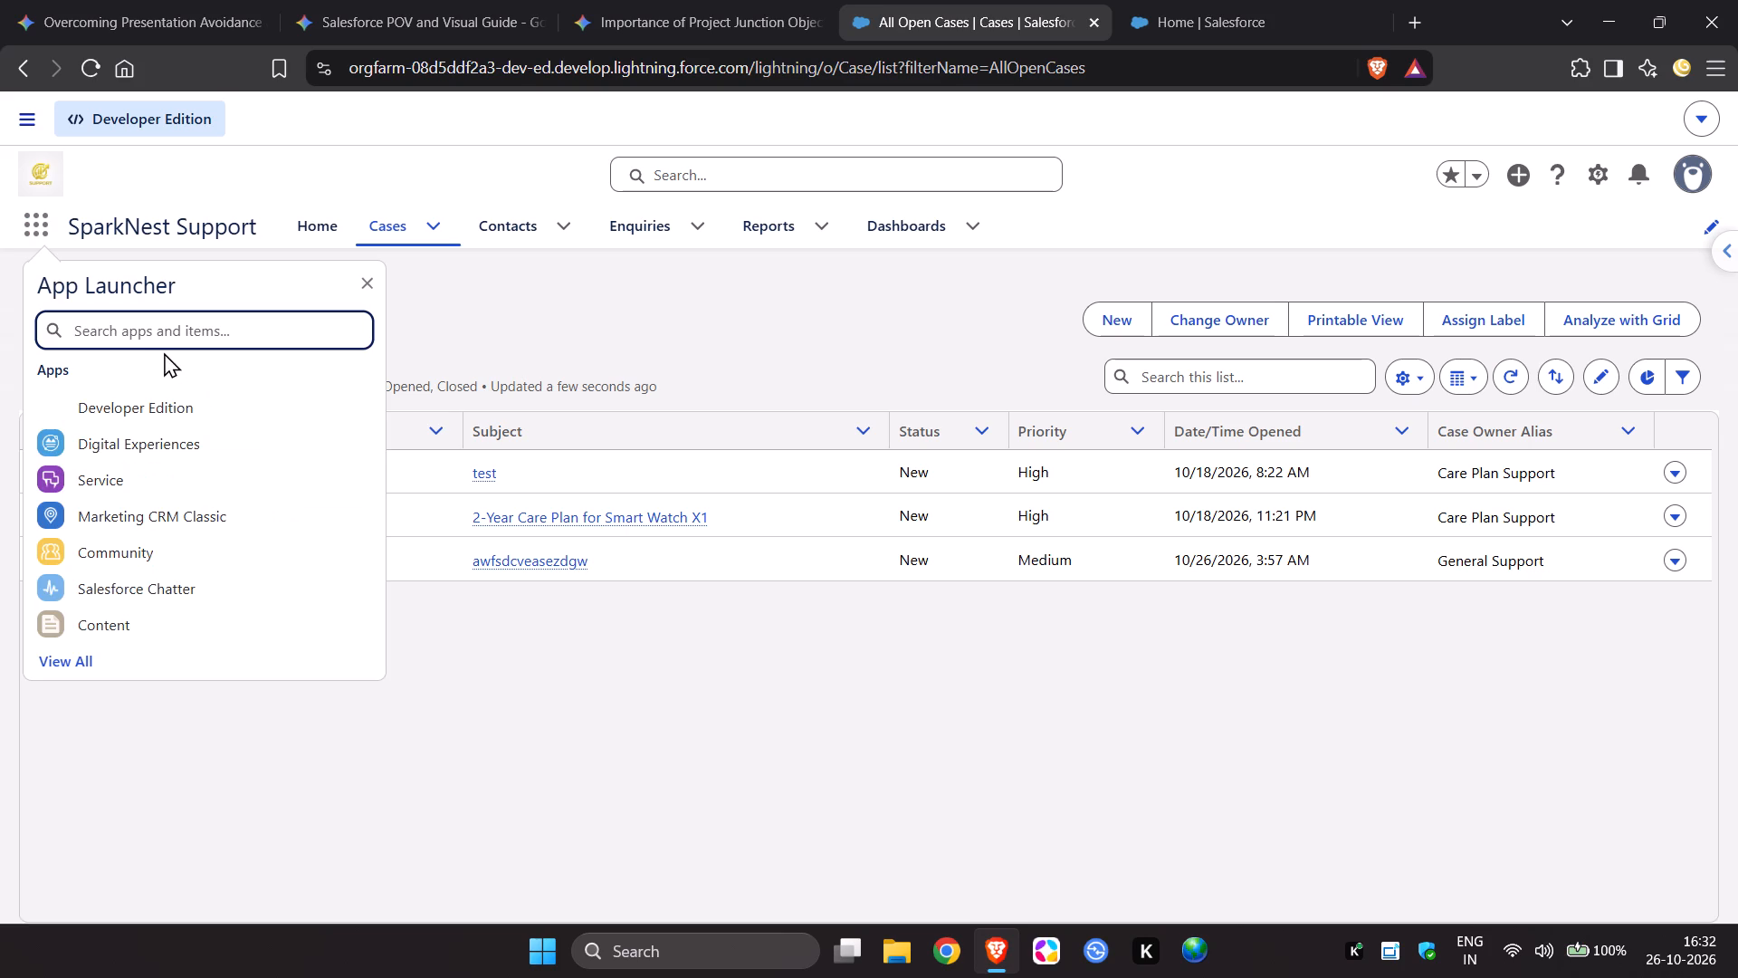
{"action": "left_click", "coordinate": [185, 339]}
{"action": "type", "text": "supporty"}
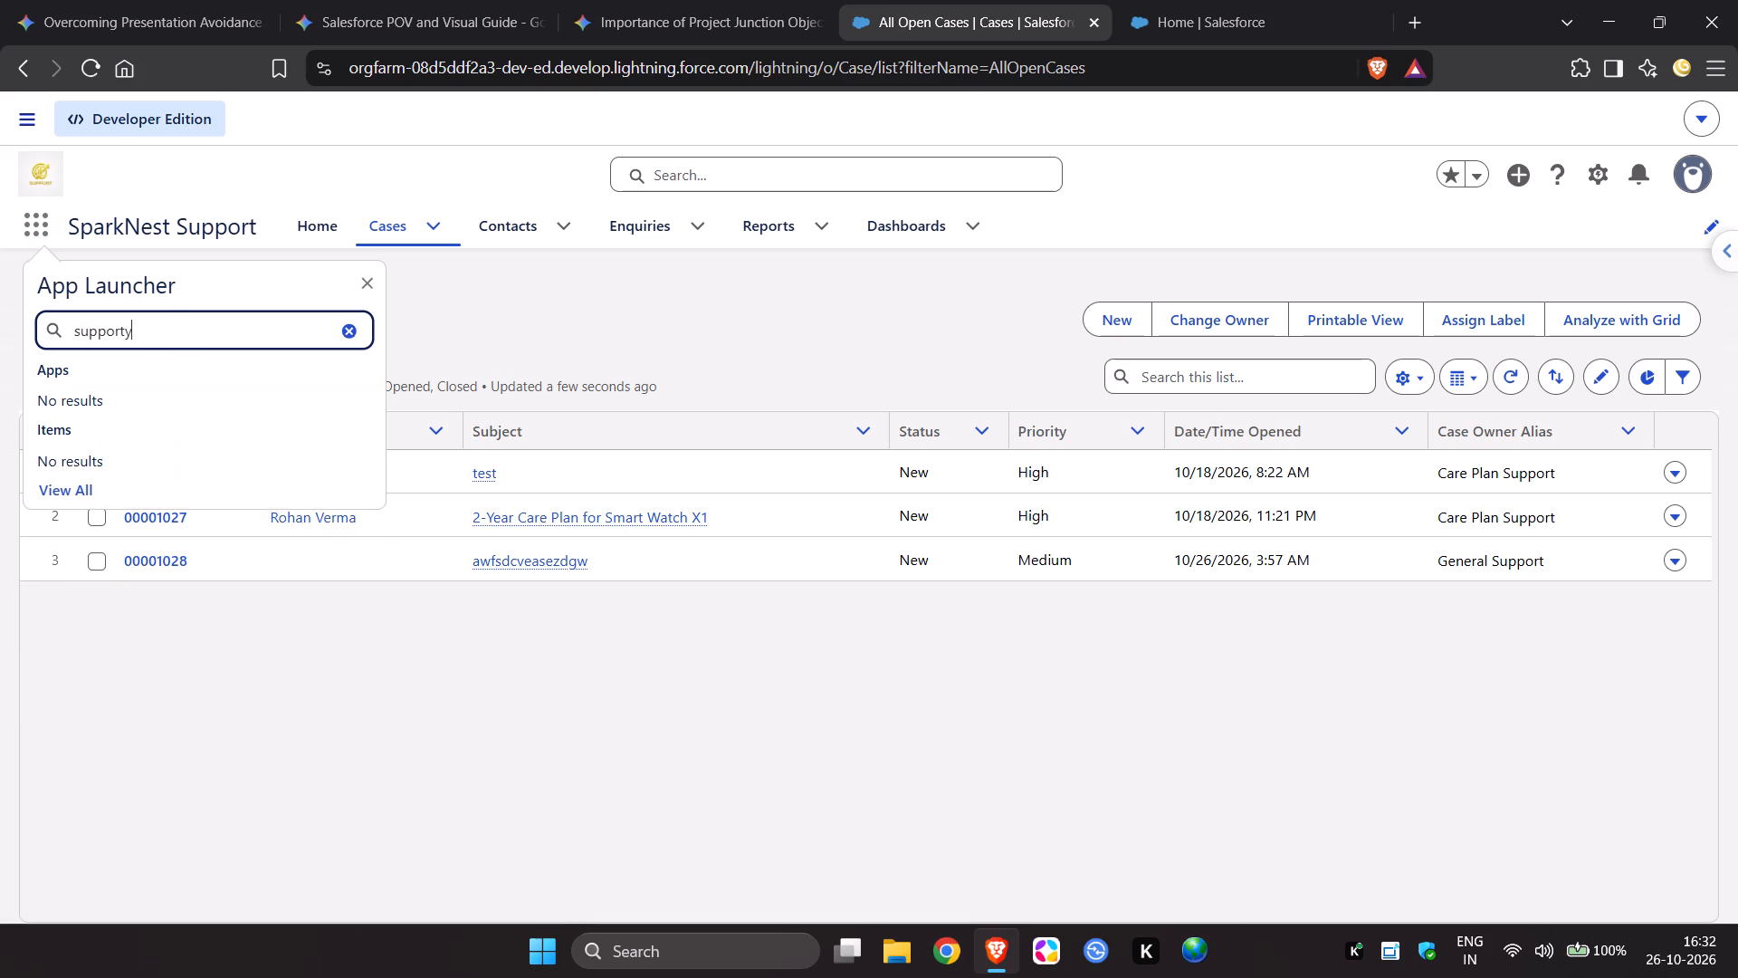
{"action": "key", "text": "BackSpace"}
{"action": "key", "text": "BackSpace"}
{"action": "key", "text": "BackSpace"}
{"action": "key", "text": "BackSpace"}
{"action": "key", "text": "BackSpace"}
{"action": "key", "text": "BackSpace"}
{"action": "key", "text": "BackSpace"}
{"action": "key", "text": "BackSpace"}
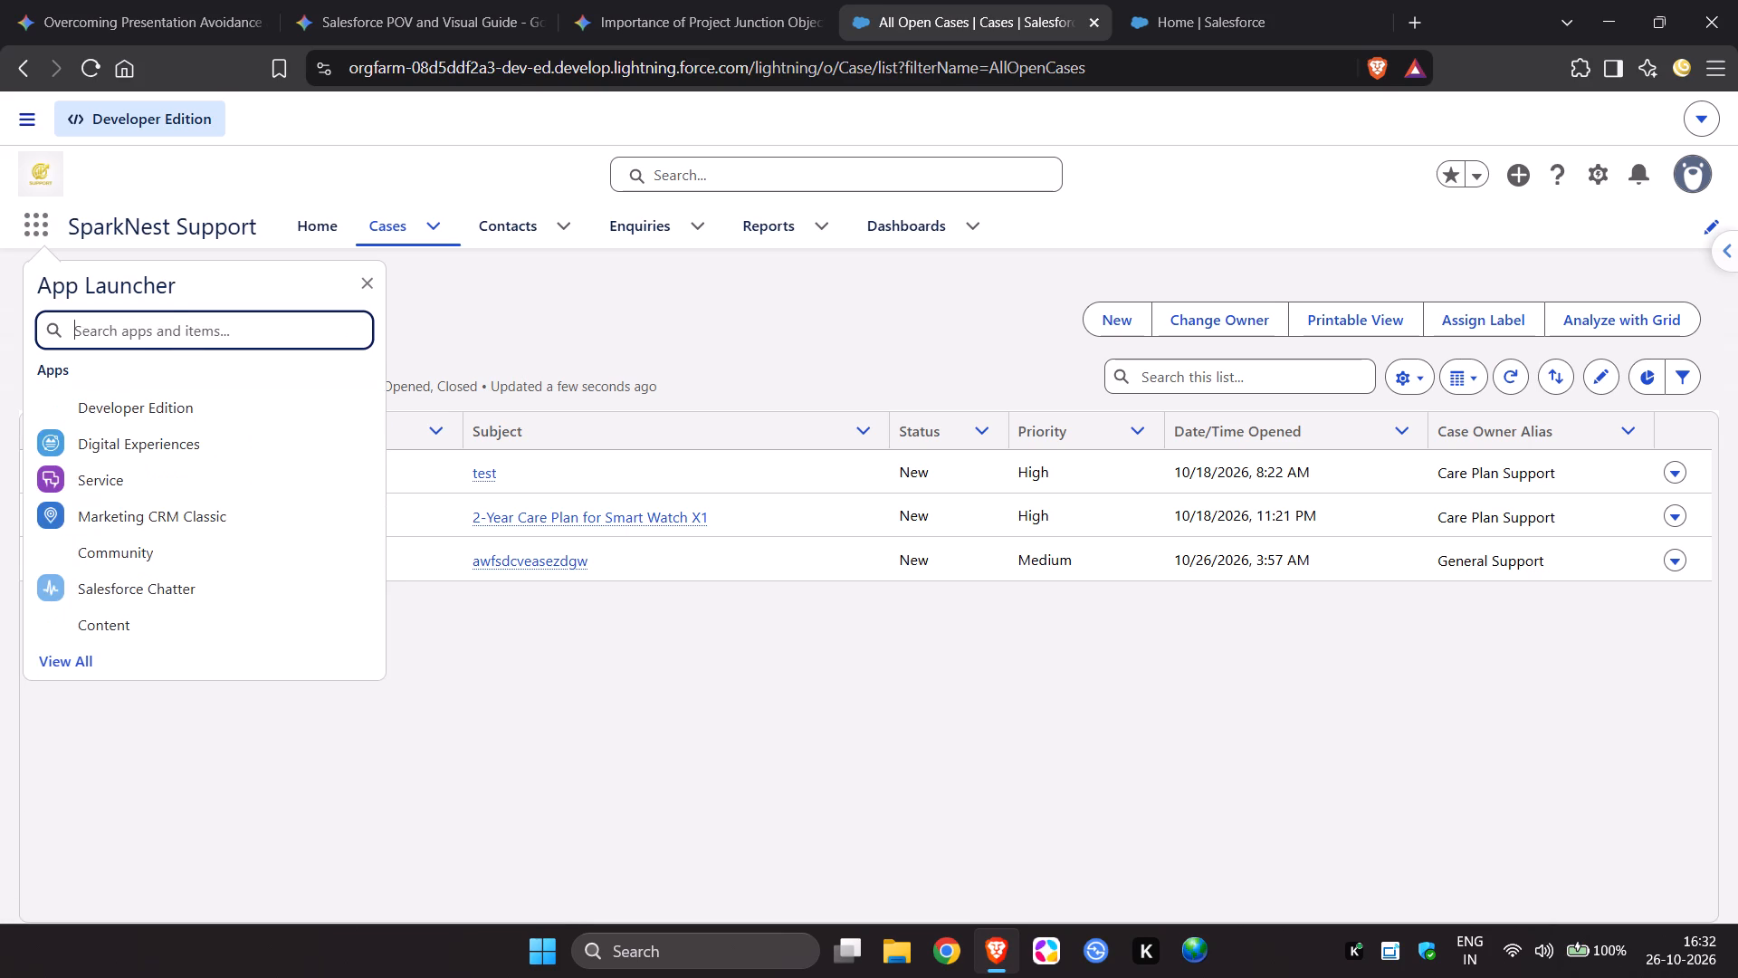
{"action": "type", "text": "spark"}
{"action": "left_click", "coordinate": [162, 401]}
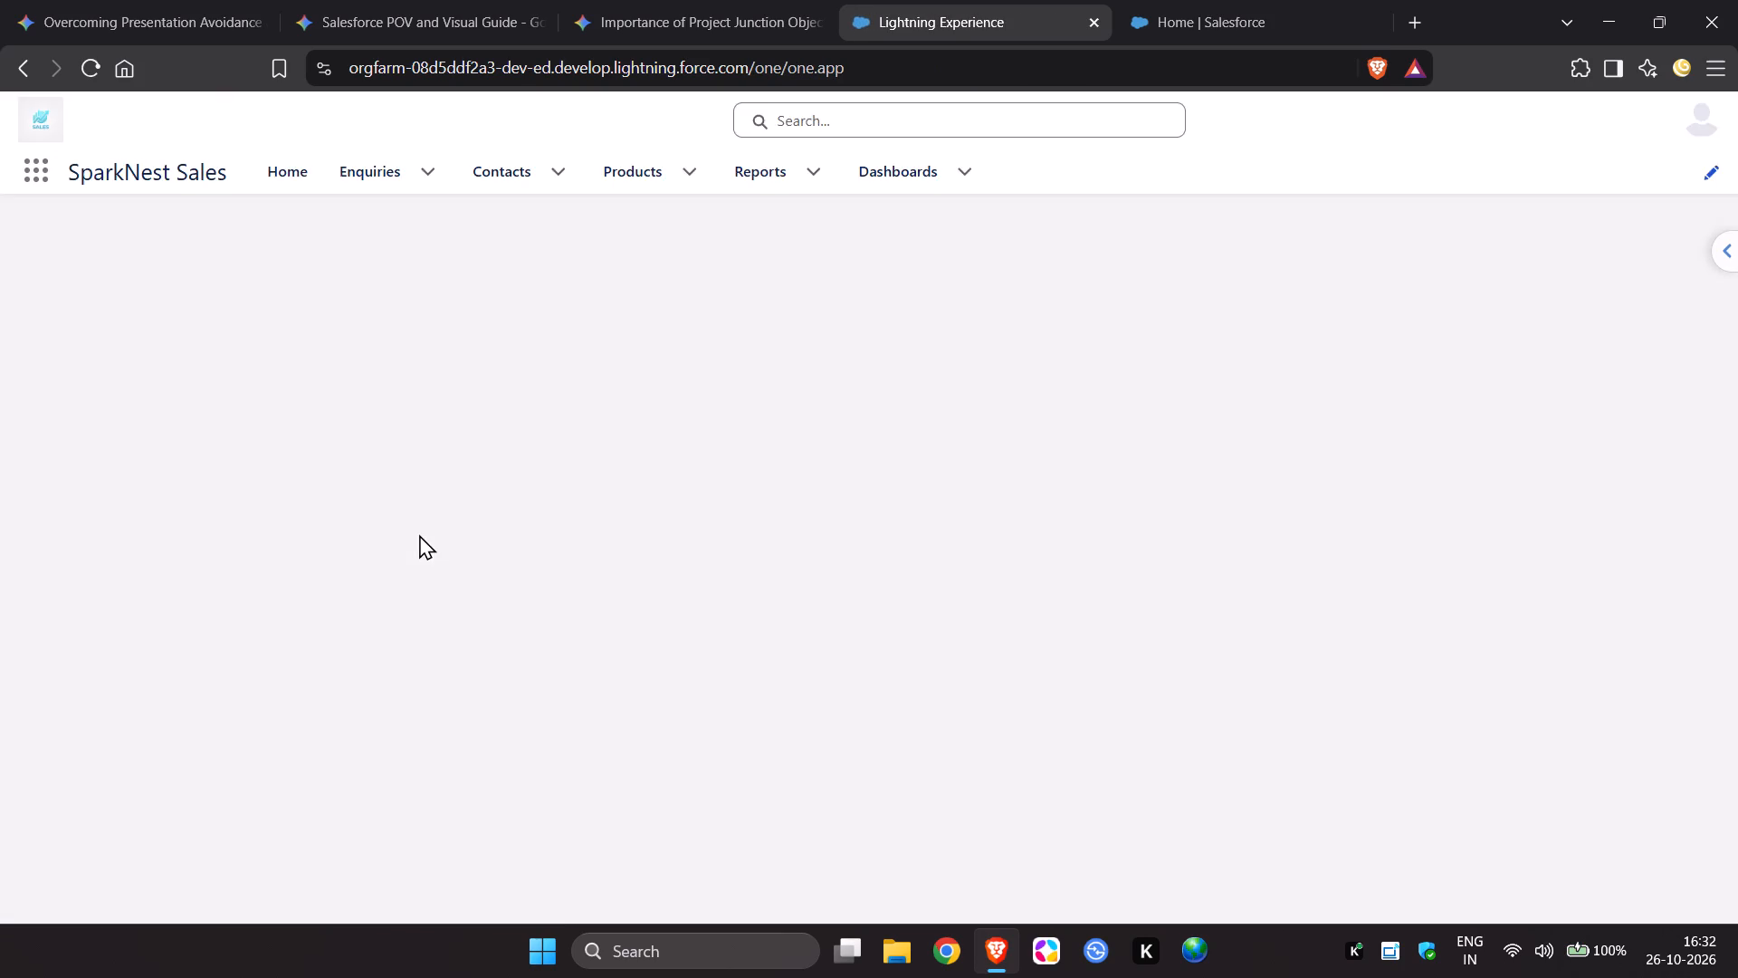
{"action": "left_click", "coordinate": [364, 212]}
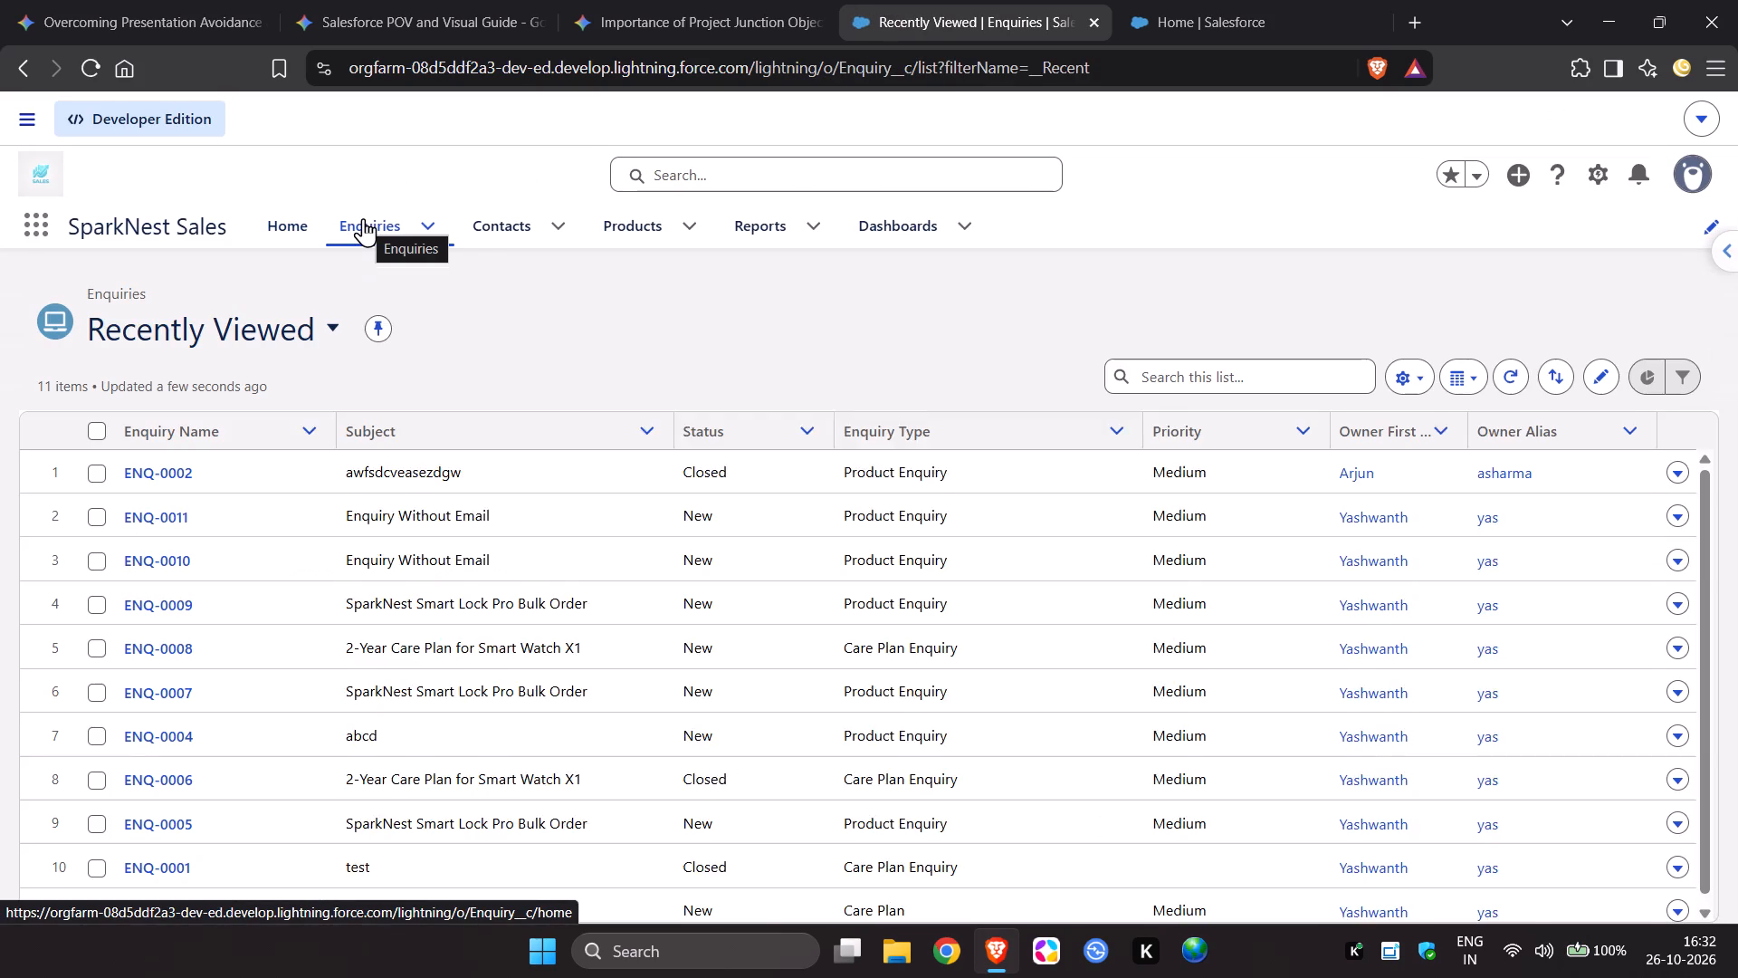
Create an enquiry with subject "product enqury", type Product Enquiry, the second recent contact and status New, and save it.
{"action": "left_click", "coordinate": [1323, 314]}
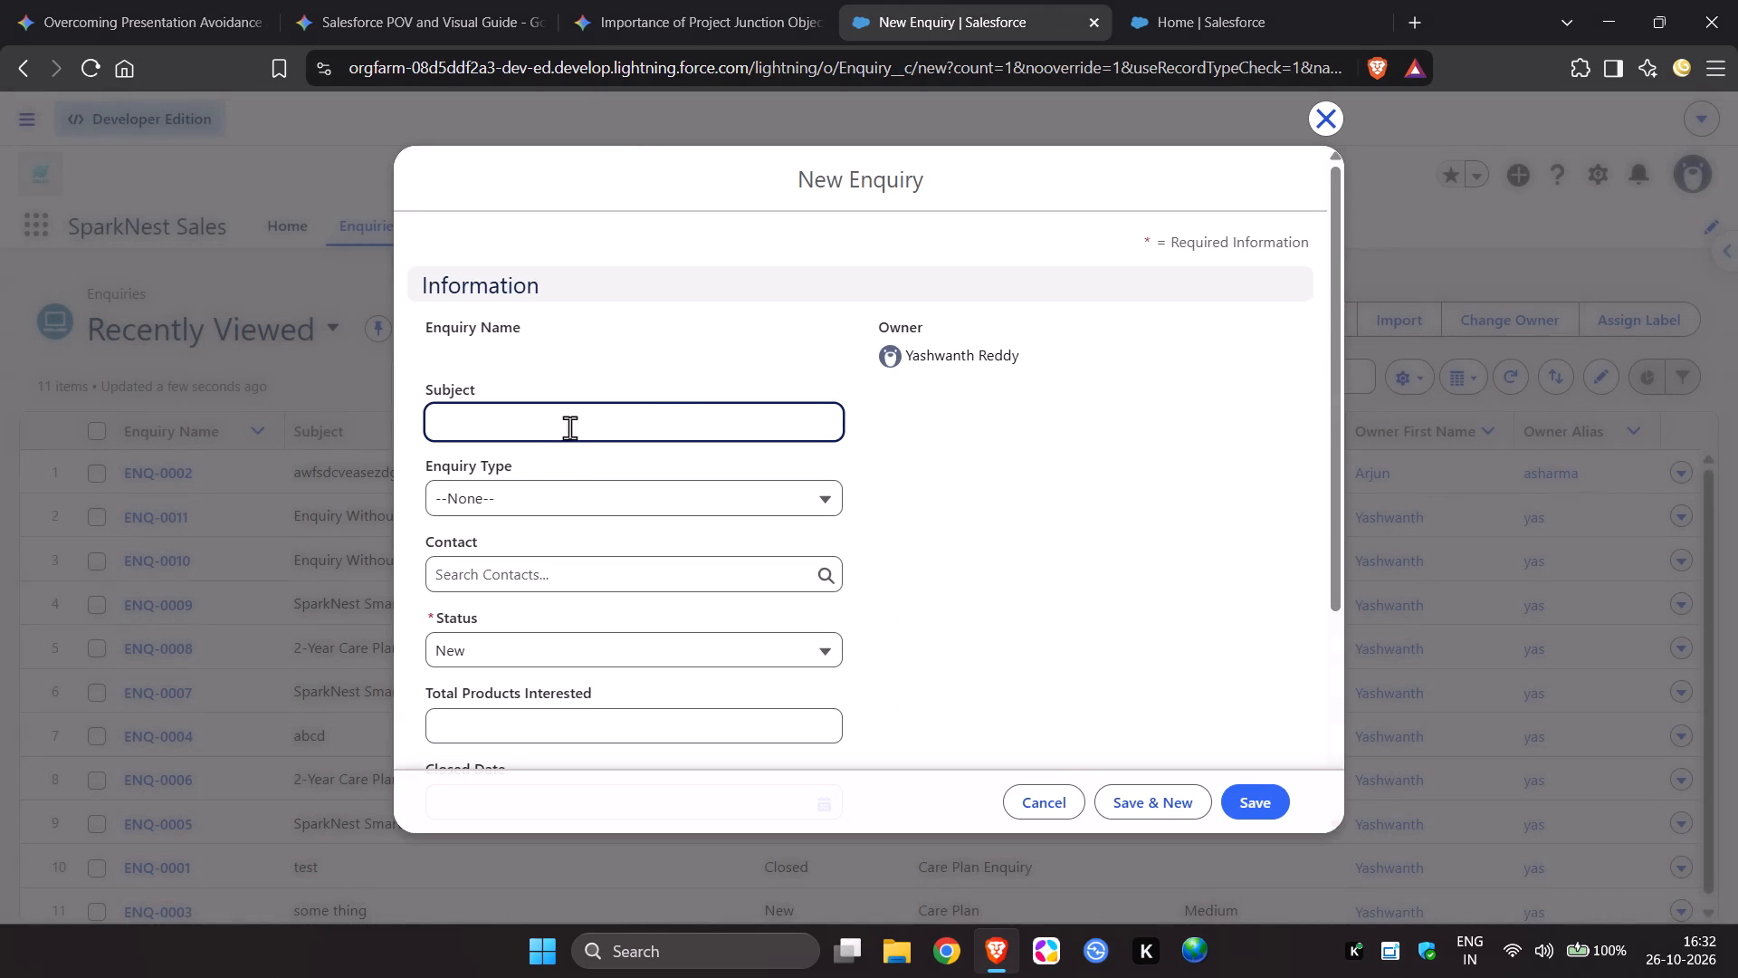
{"action": "left_click", "coordinate": [532, 413]}
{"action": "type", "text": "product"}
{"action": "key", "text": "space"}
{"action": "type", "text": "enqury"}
{"action": "left_click", "coordinate": [599, 488]}
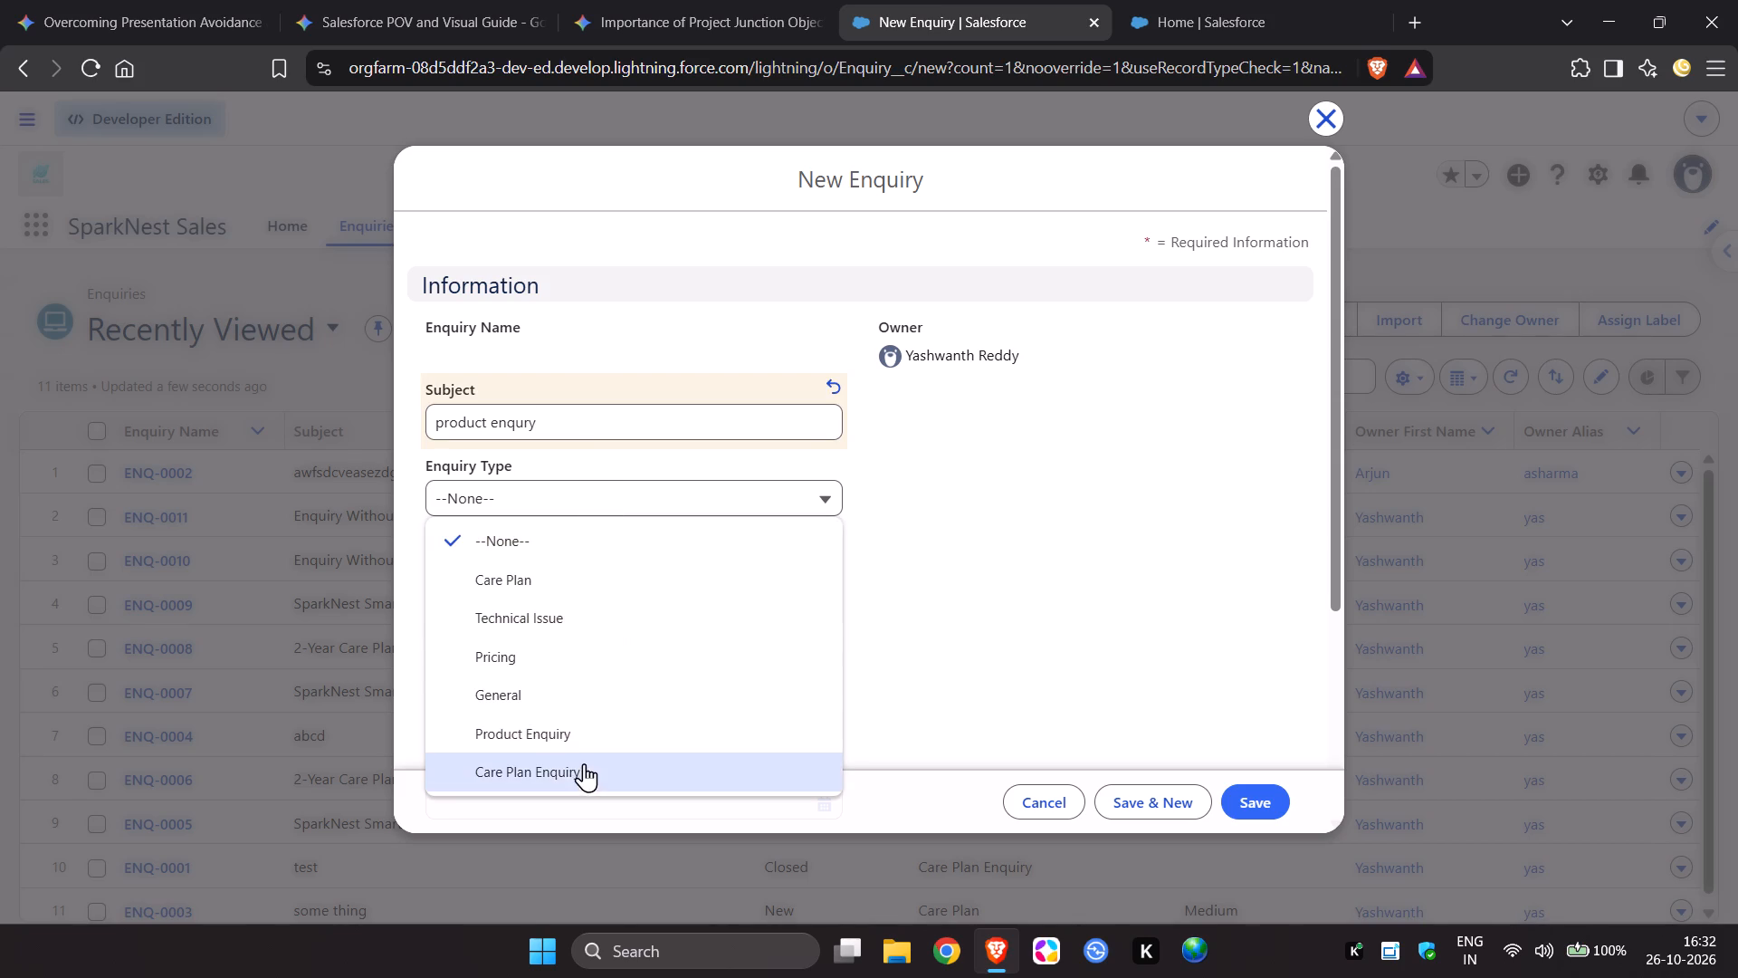
{"action": "left_click", "coordinate": [587, 731]}
{"action": "left_click", "coordinate": [563, 574]}
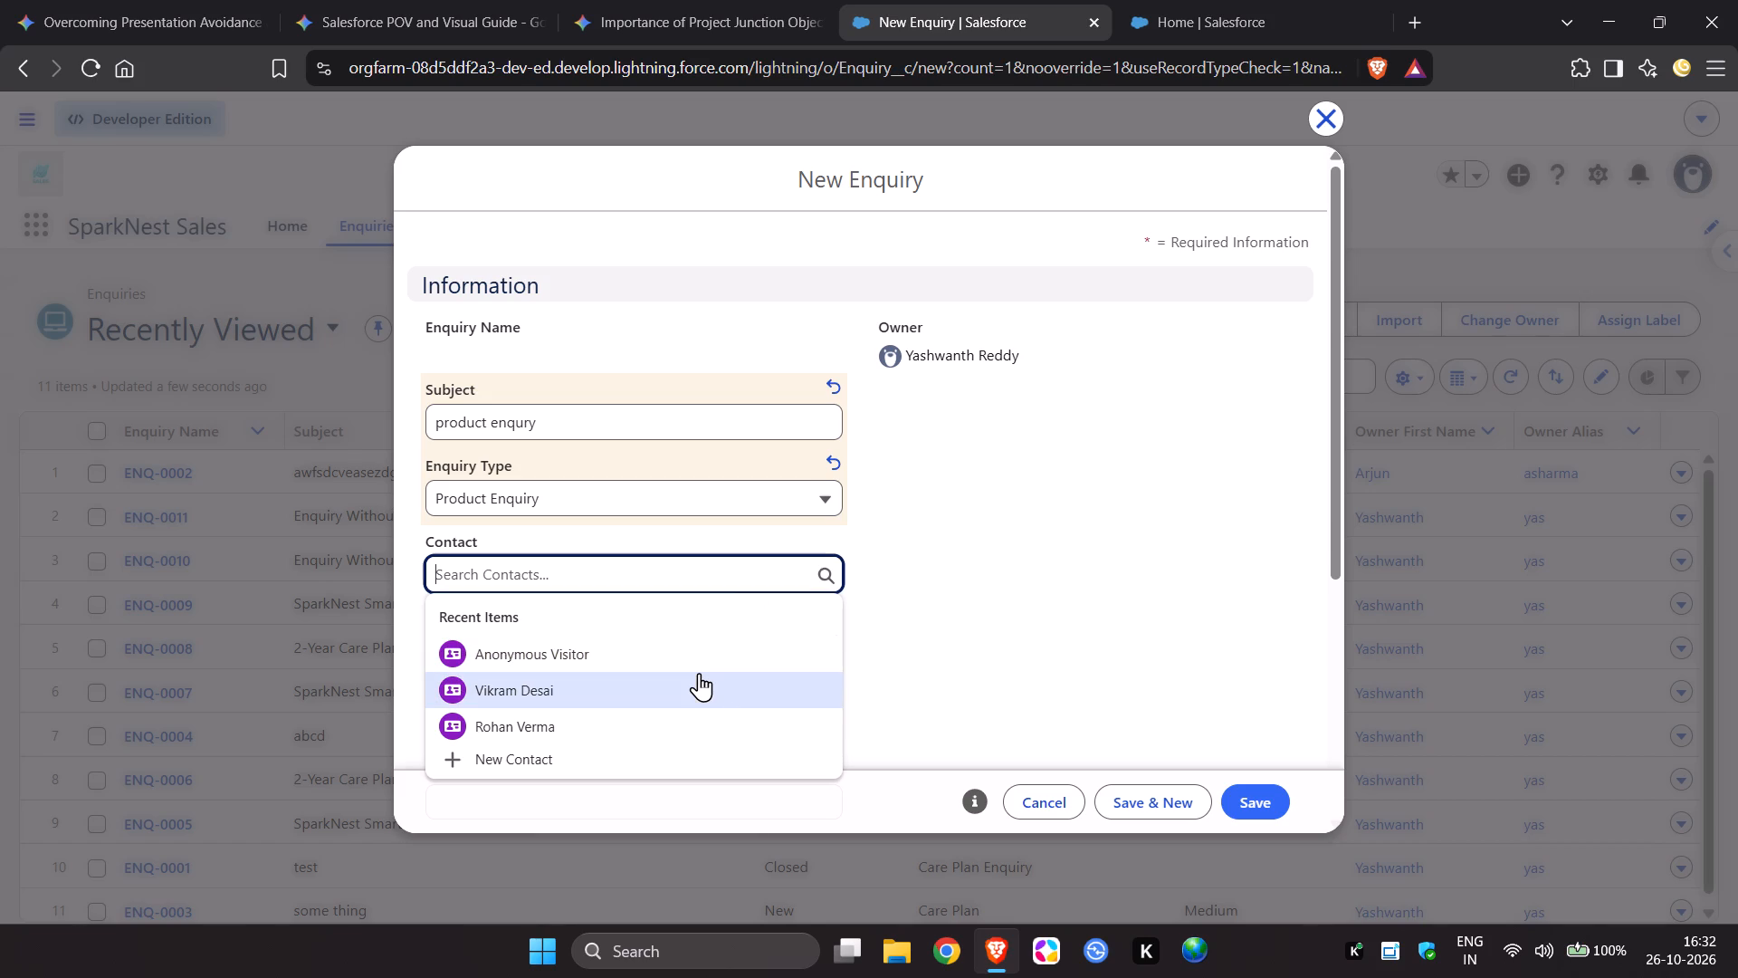
{"action": "left_click", "coordinate": [662, 698]}
{"action": "scroll", "coordinate": [931, 573], "scroll_direction": "down", "scroll_amount": 1}
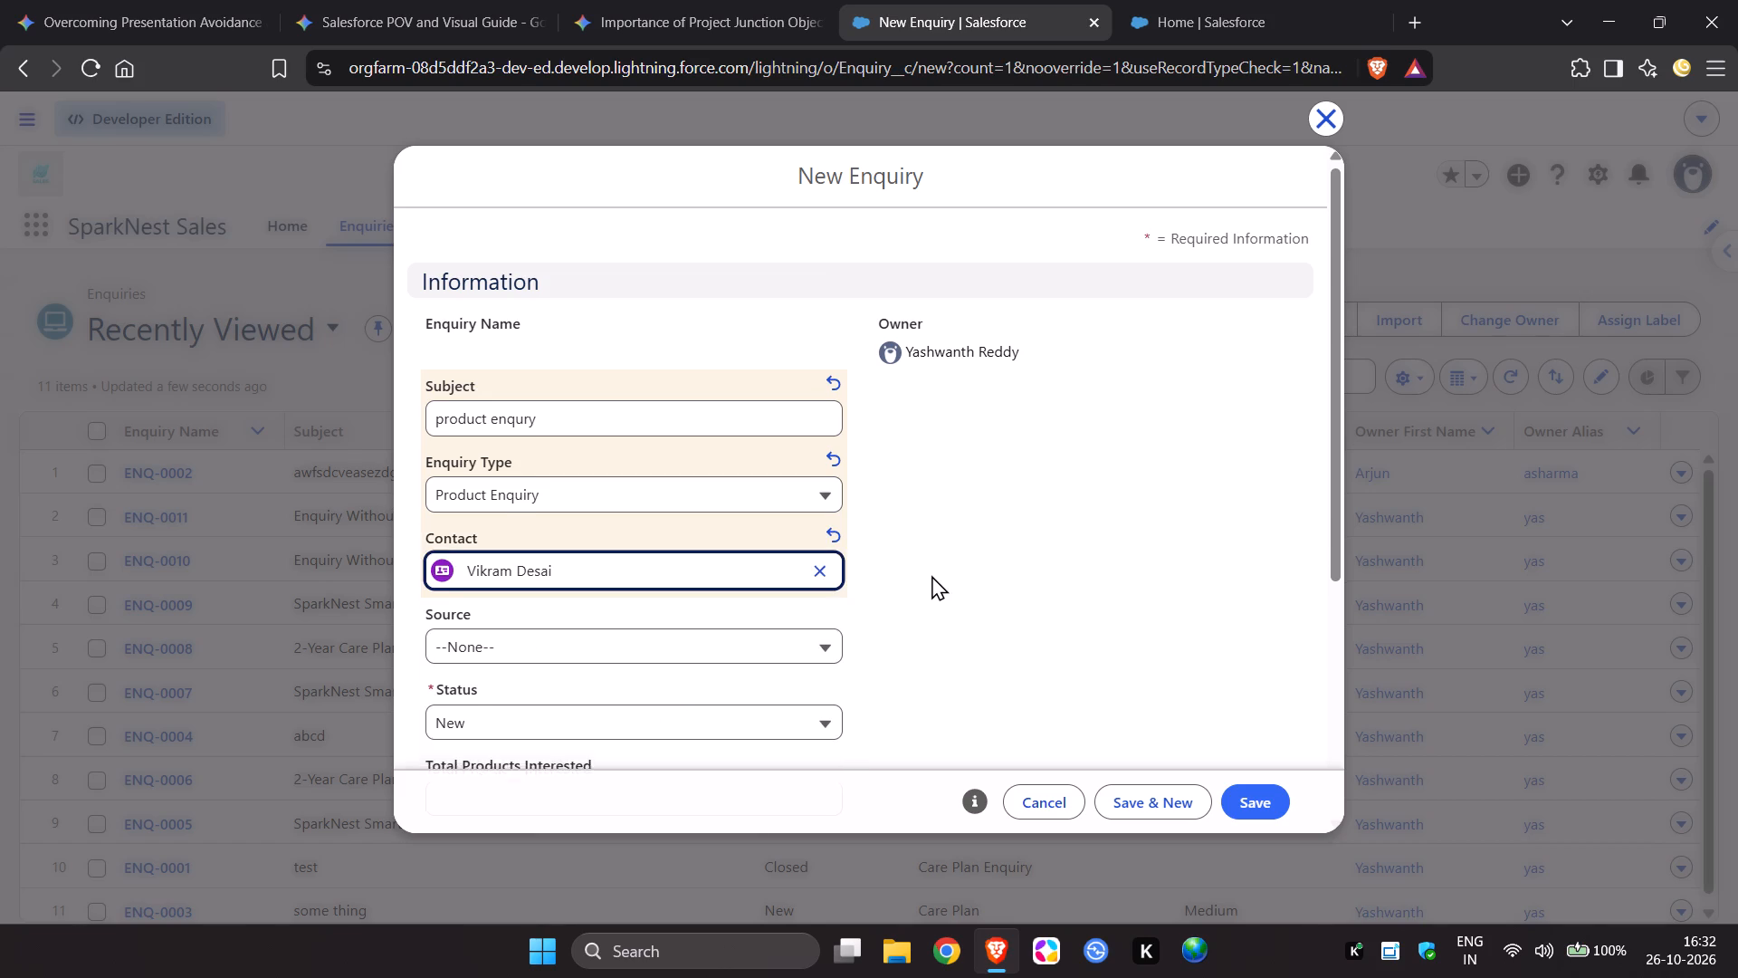
{"action": "scroll", "coordinate": [931, 575], "scroll_direction": "down", "scroll_amount": 1}
{"action": "left_click", "coordinate": [528, 340]}
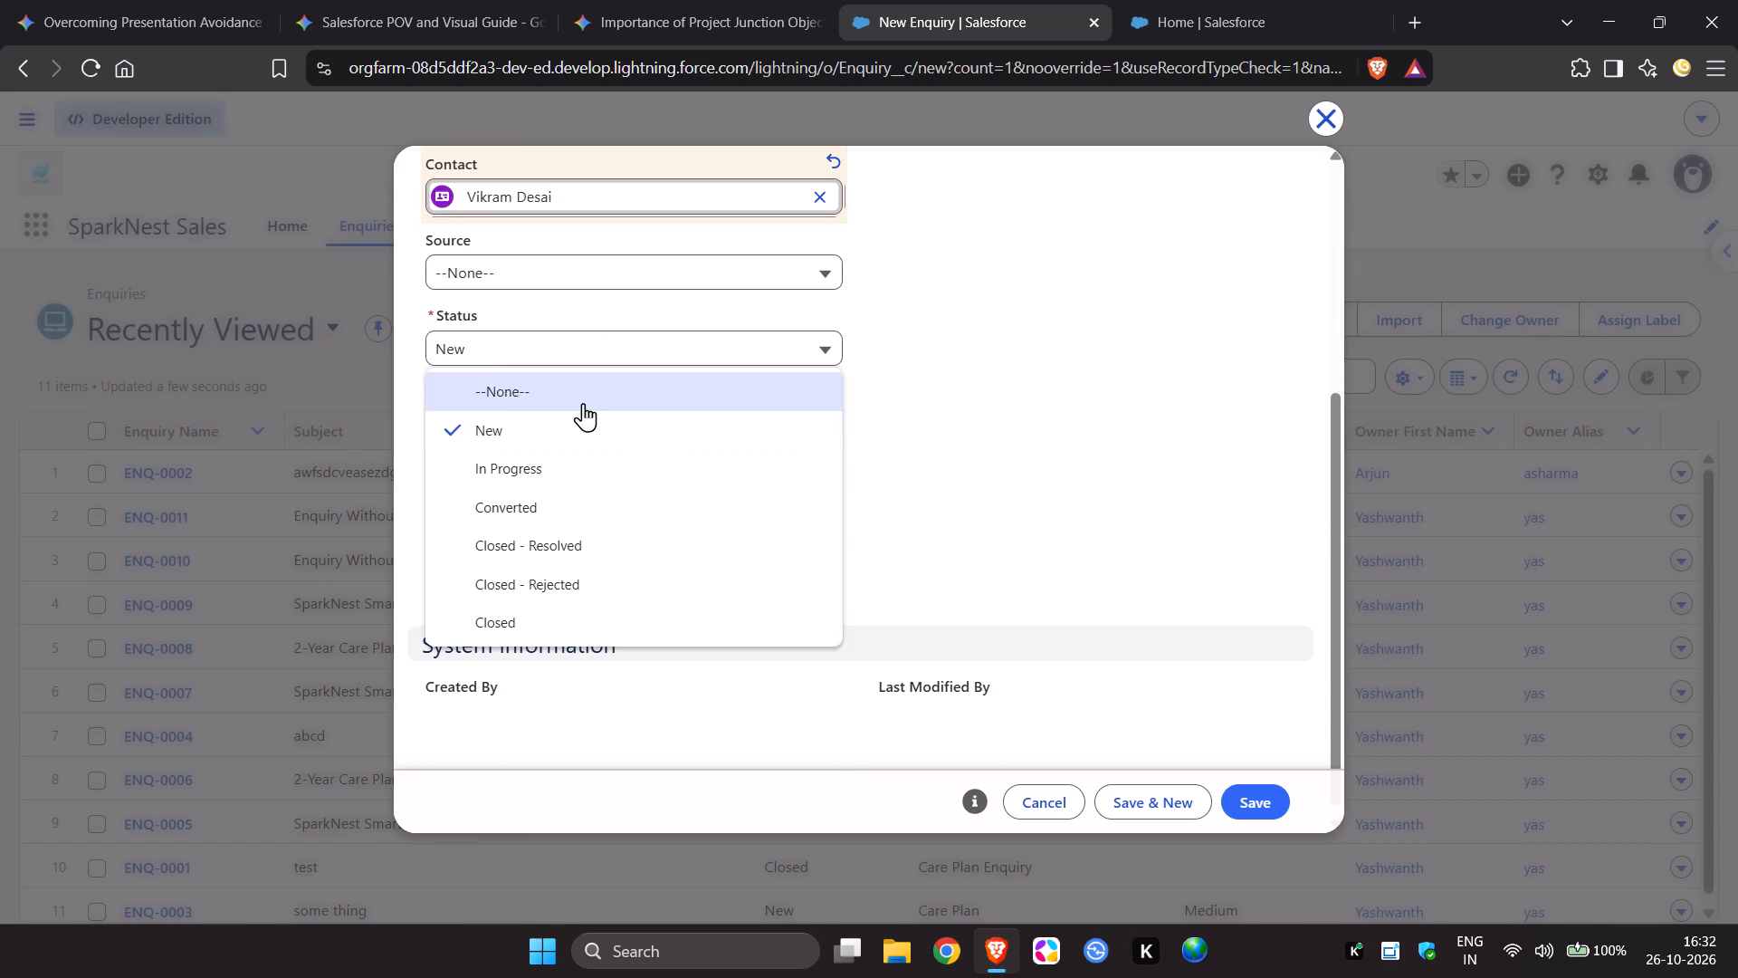
{"action": "left_click", "coordinate": [577, 427]}
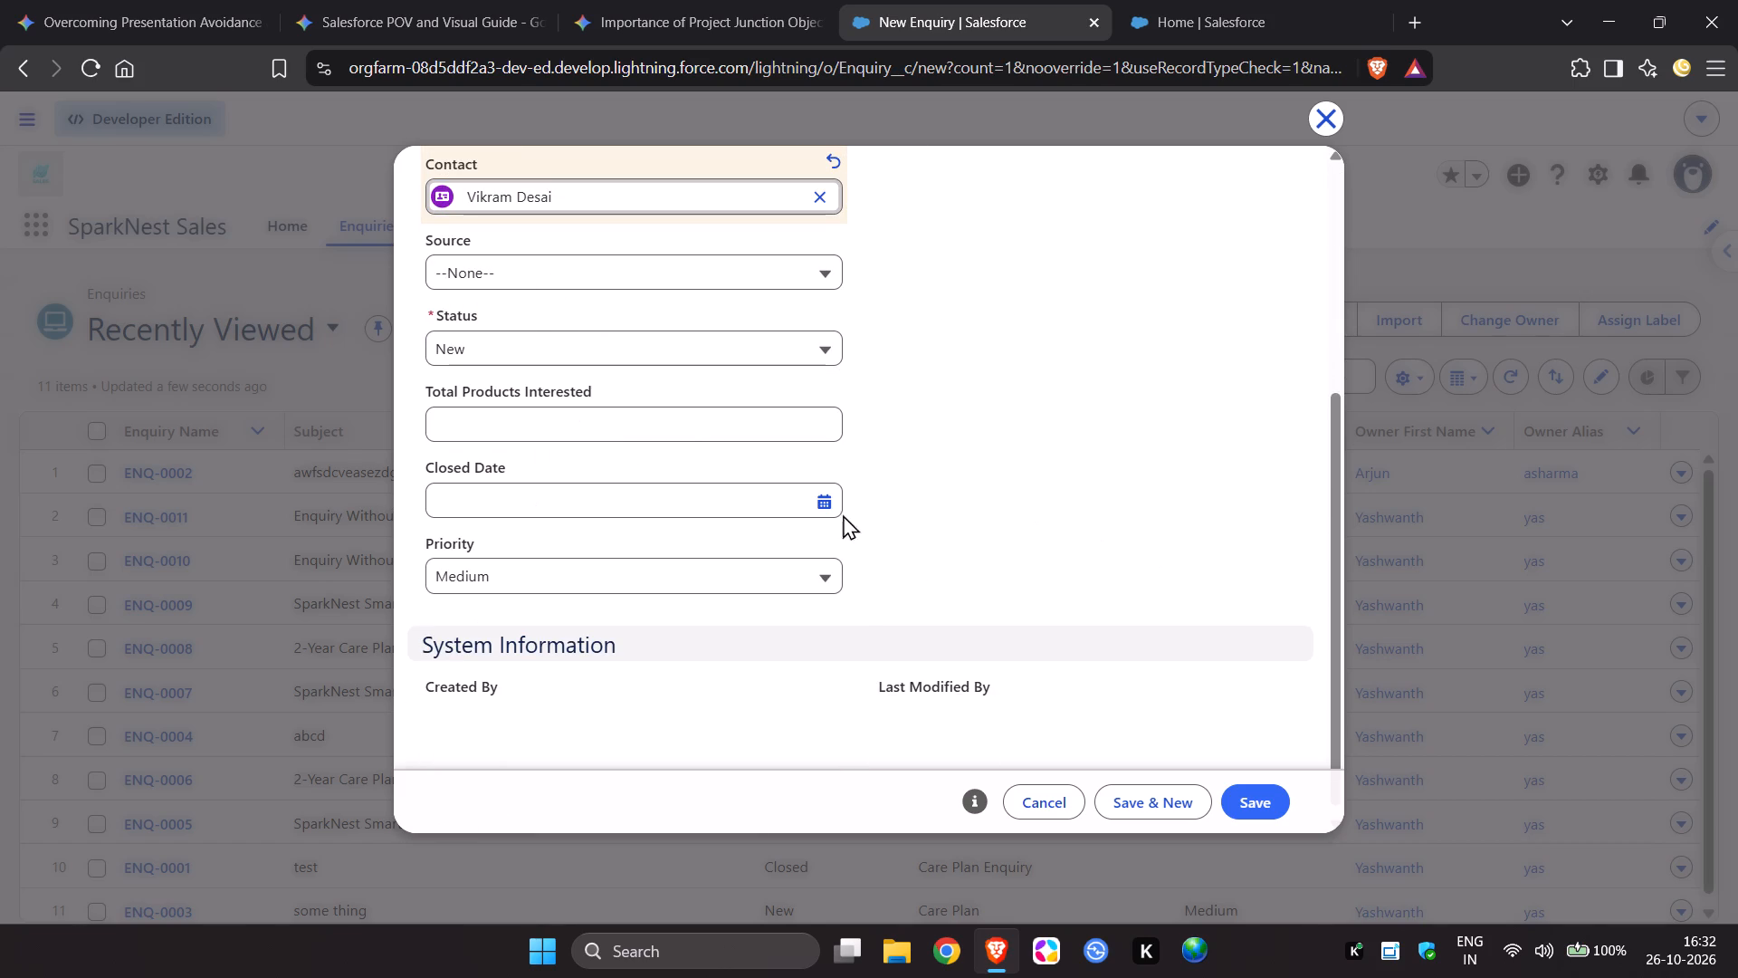
{"action": "scroll", "coordinate": [902, 491], "scroll_direction": "down", "scroll_amount": 2}
{"action": "scroll", "coordinate": [512, 642], "scroll_direction": "down", "scroll_amount": 1}
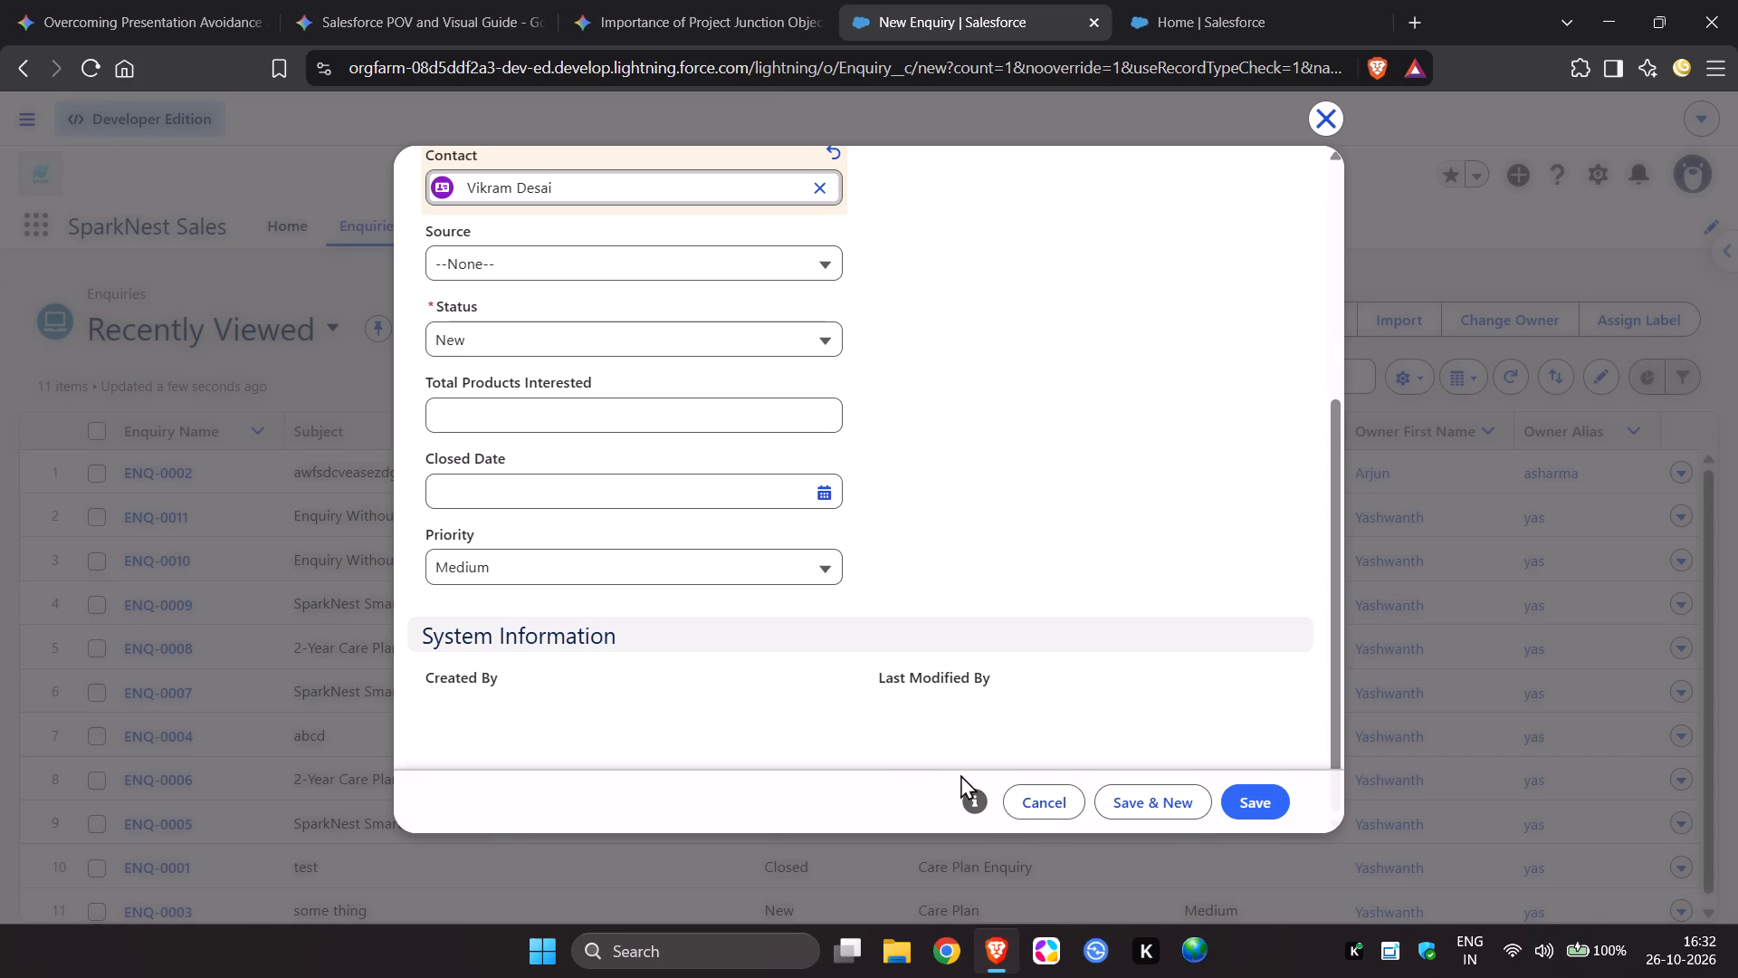
{"action": "left_click", "coordinate": [1249, 808]}
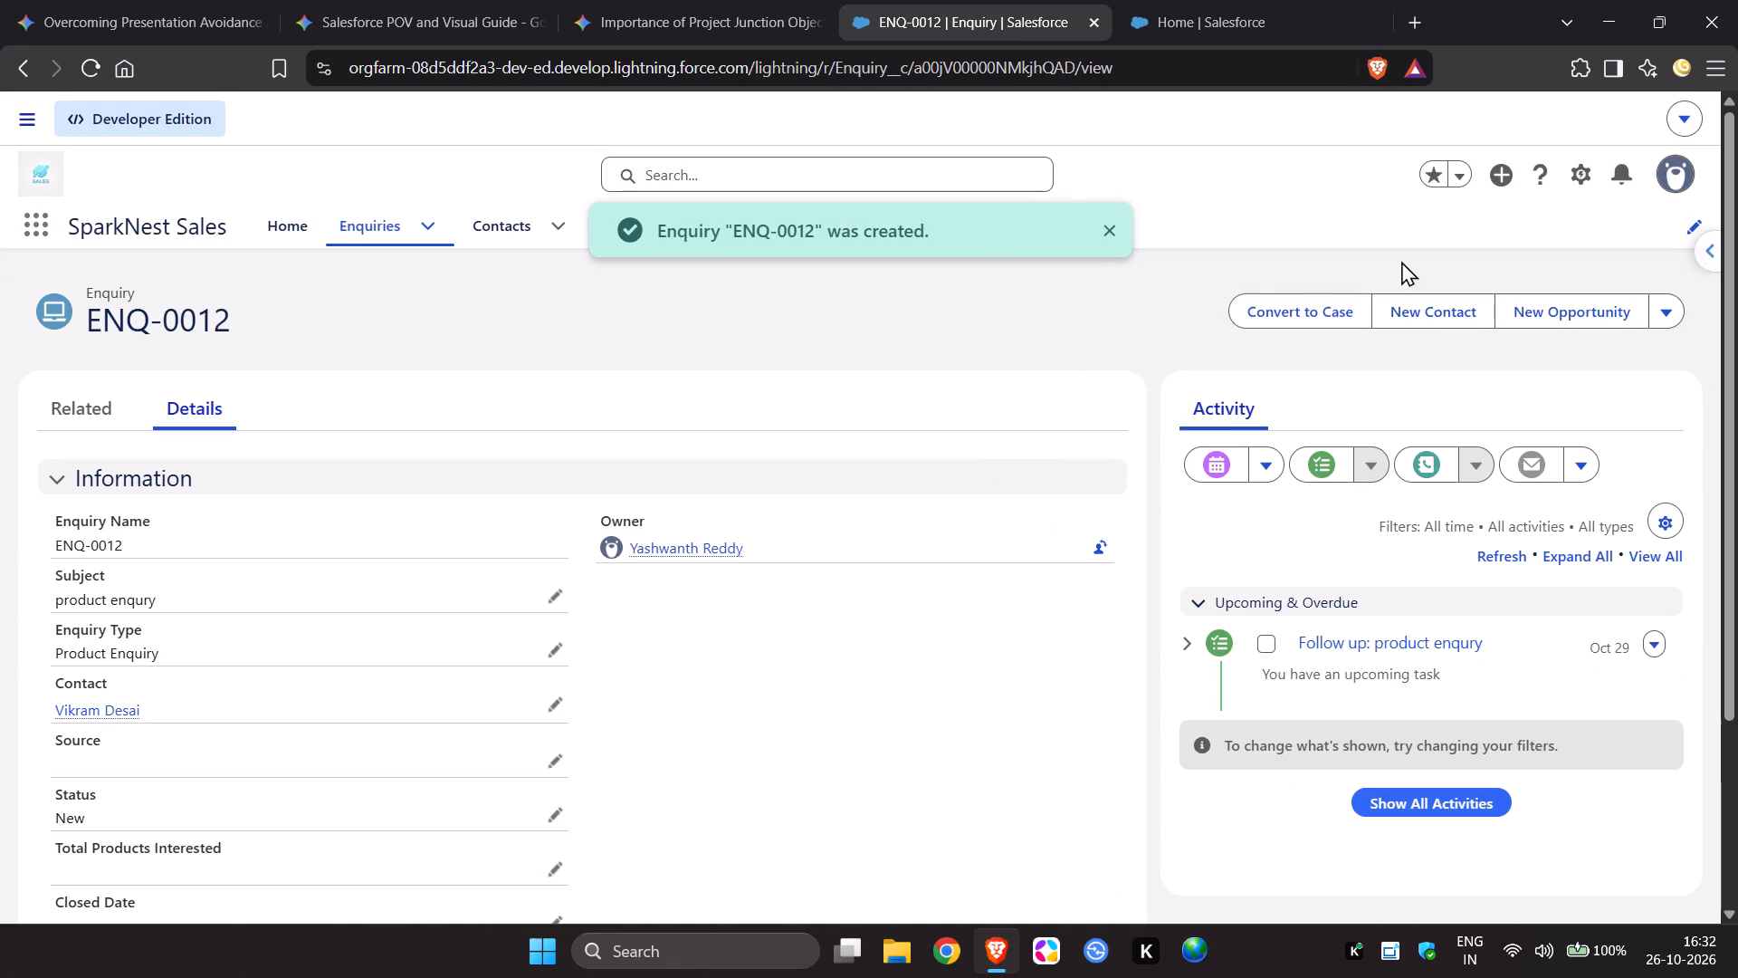
Create another enquiry with subject "care plan enqury", type Care Plan and contact Anonymous Visitor, save it and look over the record.
{"action": "left_click", "coordinate": [373, 235]}
{"action": "left_click", "coordinate": [1309, 322]}
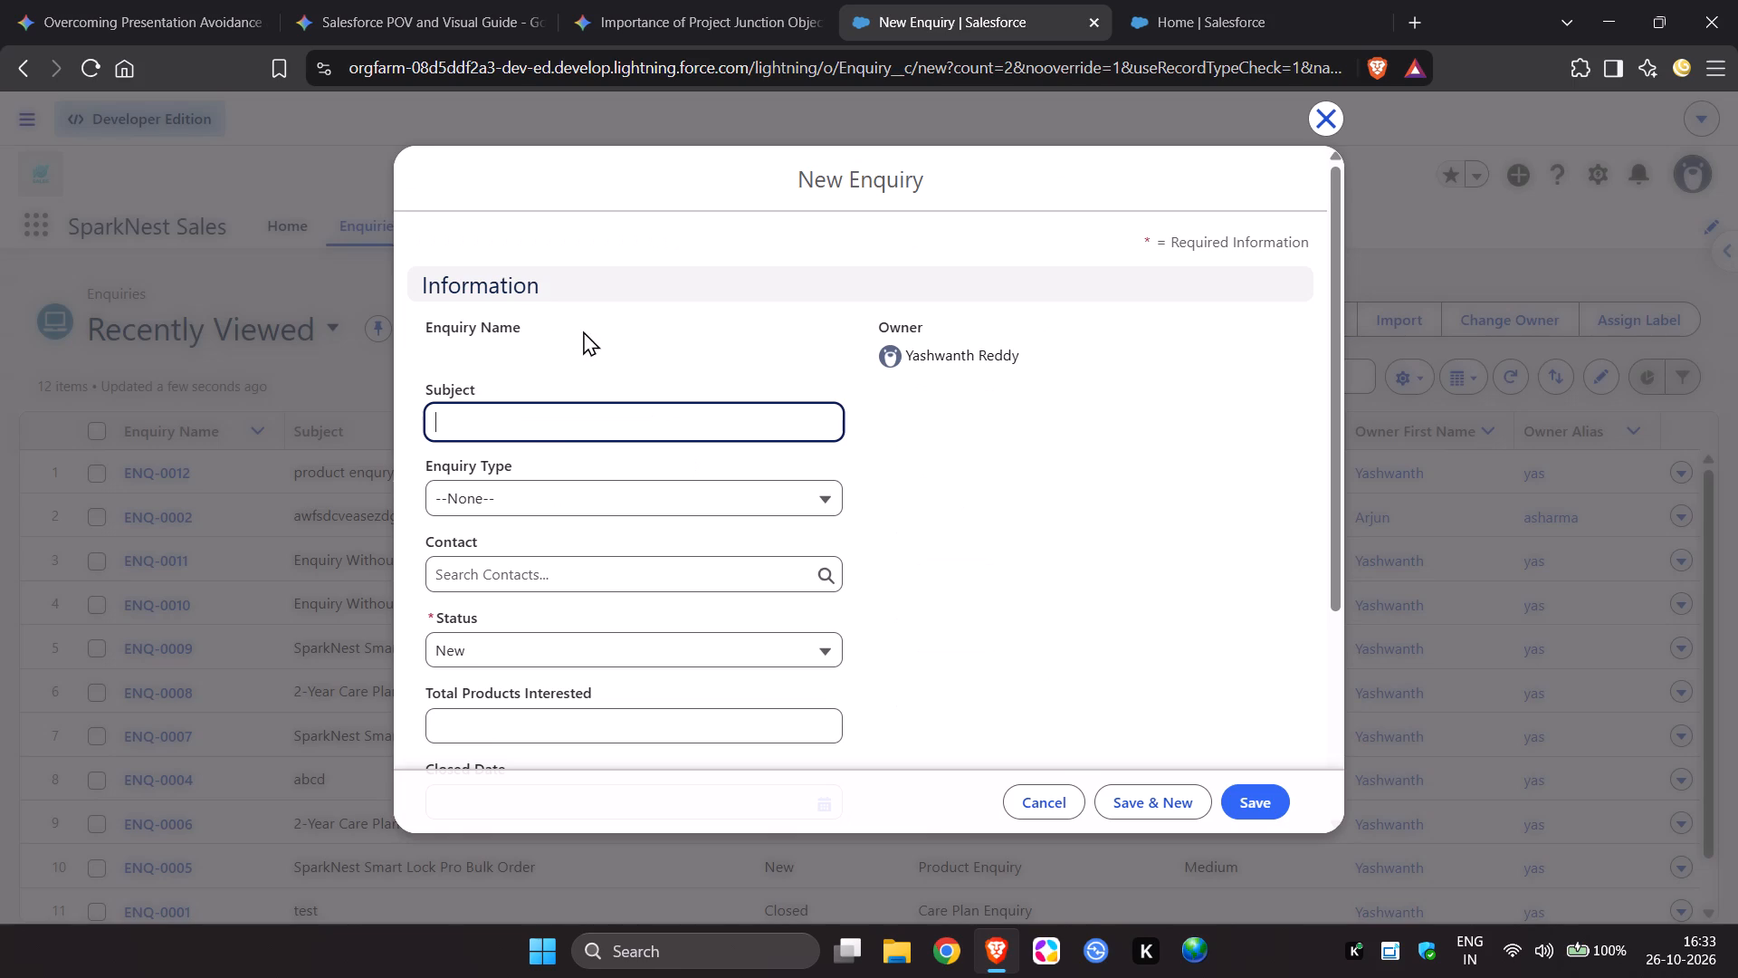
{"action": "left_click", "coordinate": [557, 418]}
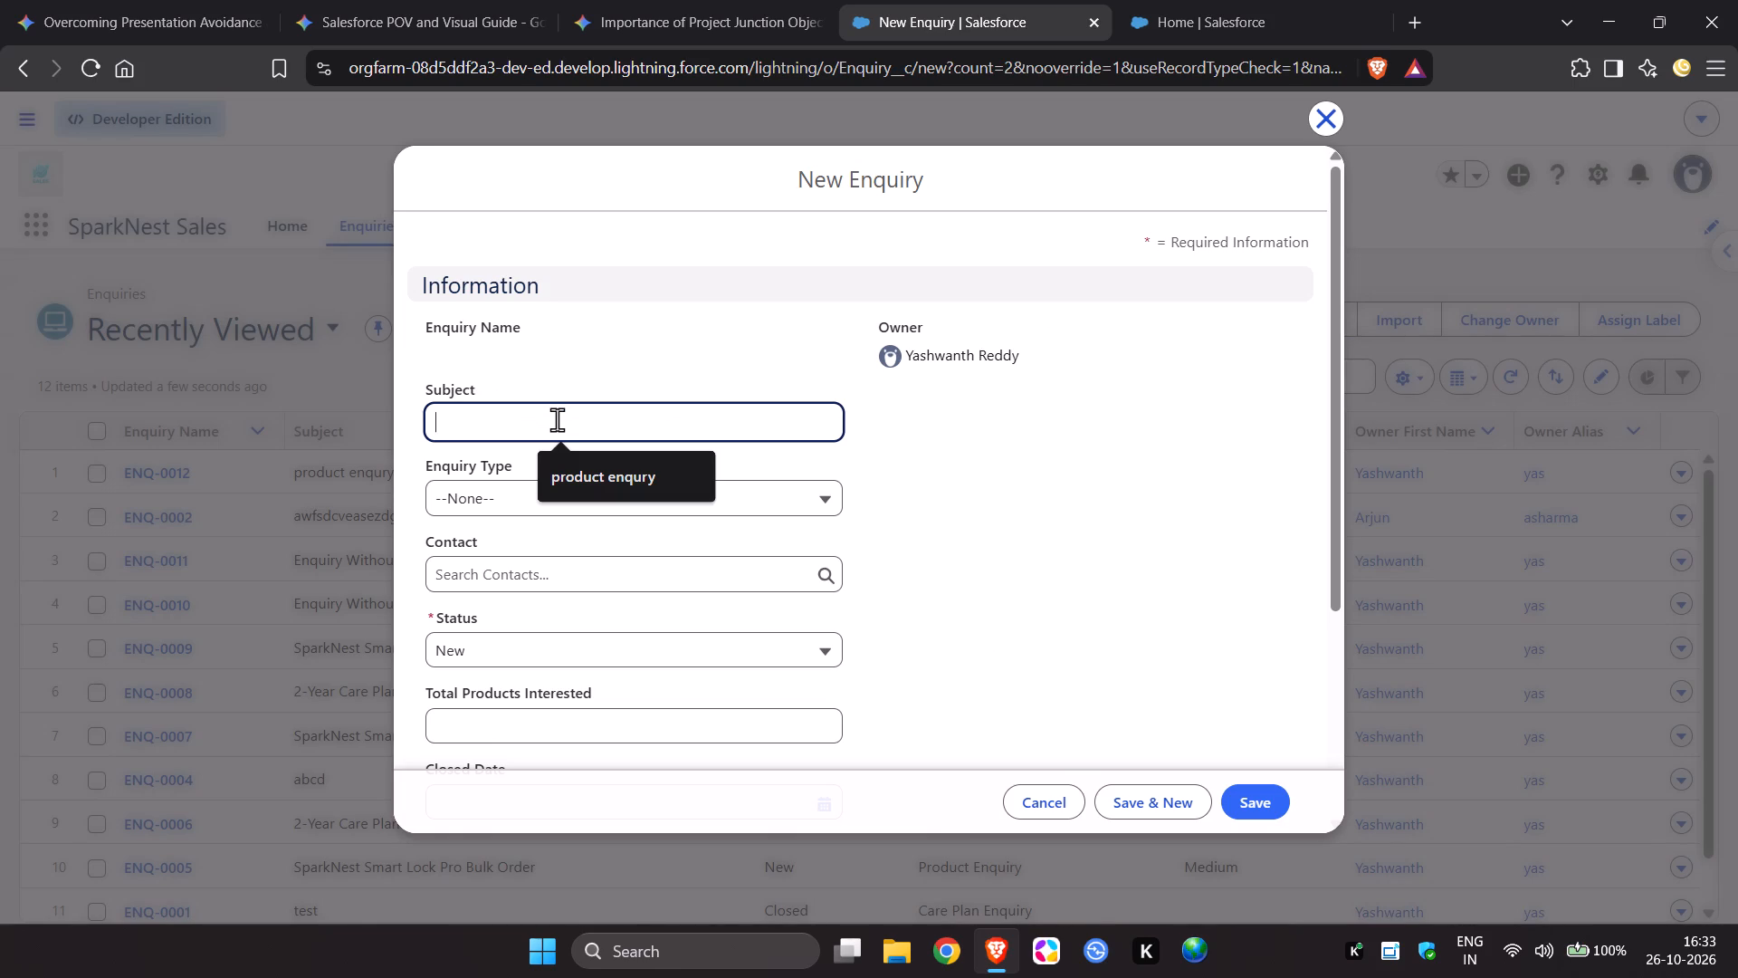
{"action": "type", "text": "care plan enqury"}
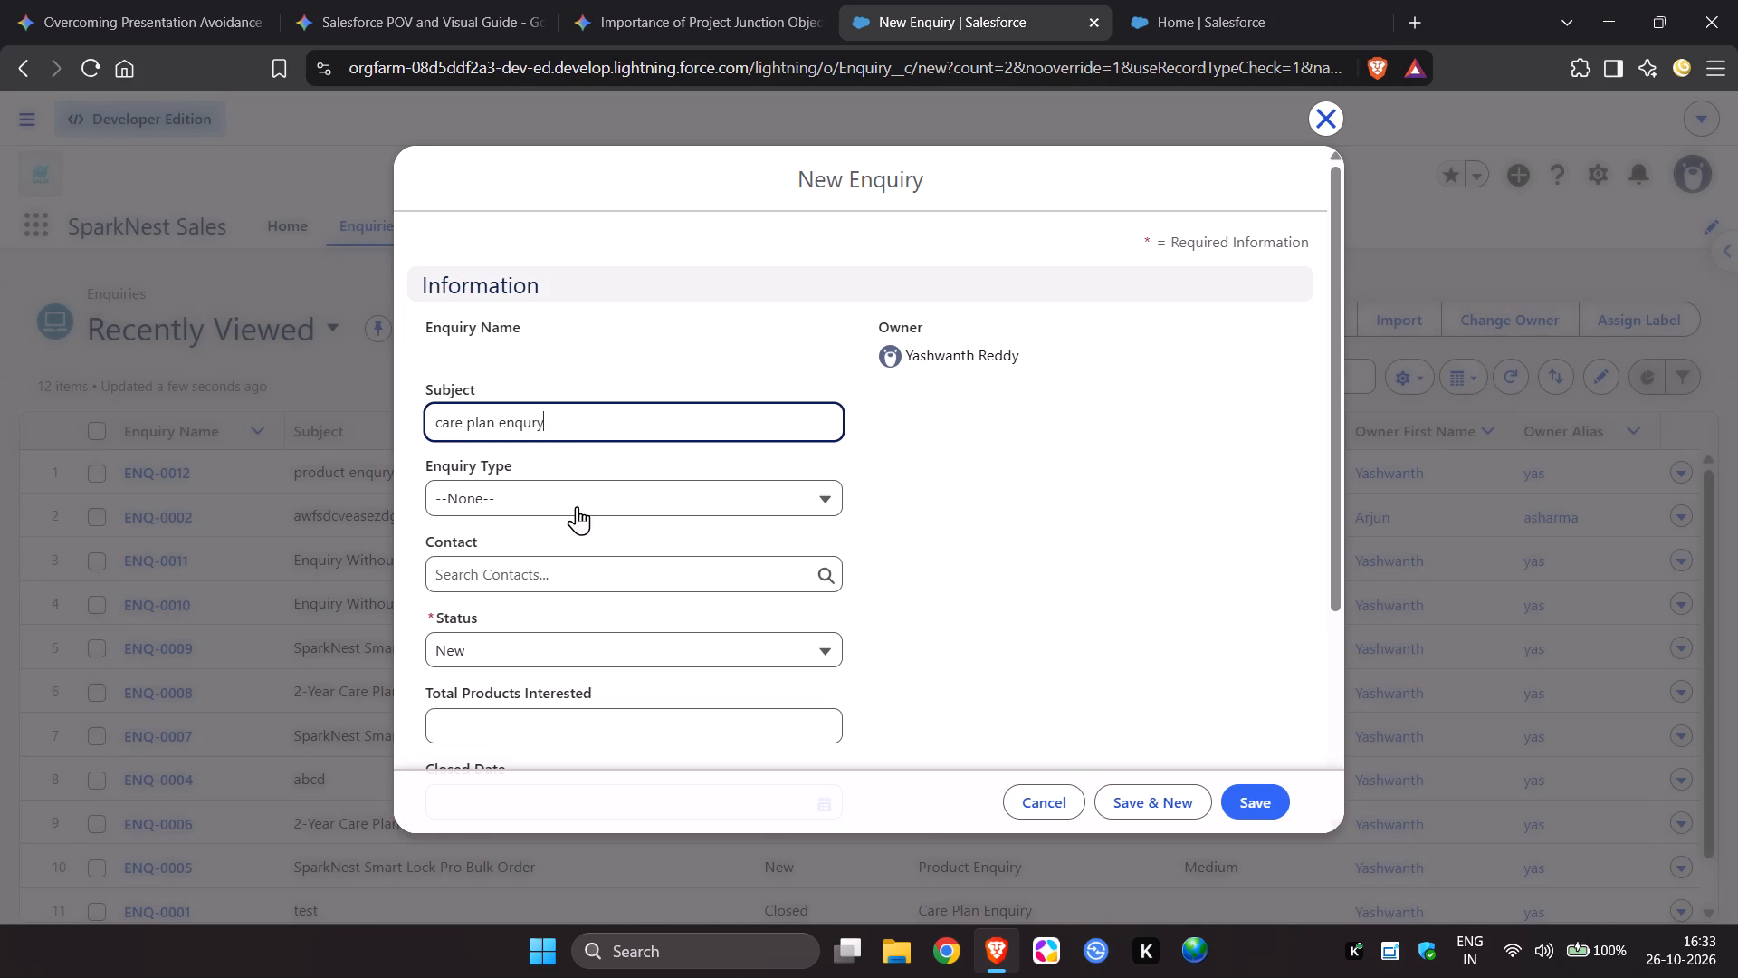
{"action": "left_click", "coordinate": [577, 506]}
{"action": "left_click", "coordinate": [586, 582]}
{"action": "scroll", "coordinate": [873, 548], "scroll_direction": "down", "scroll_amount": 3}
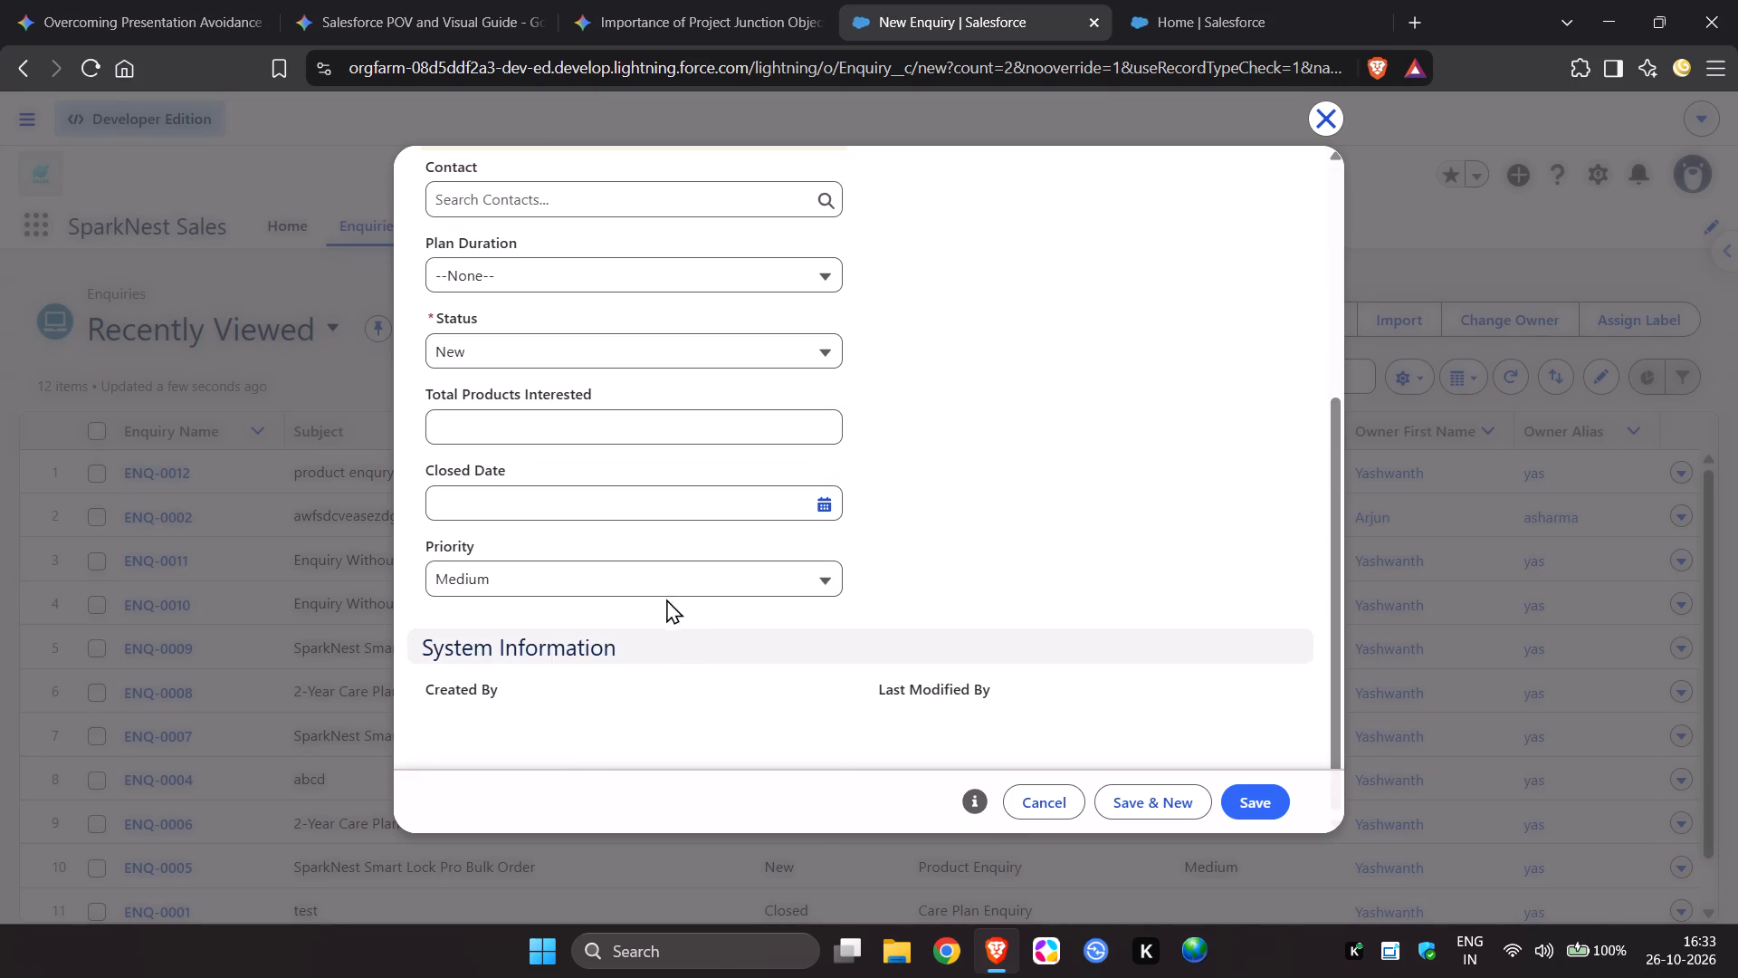
{"action": "scroll", "coordinate": [748, 567], "scroll_direction": "up", "scroll_amount": 1}
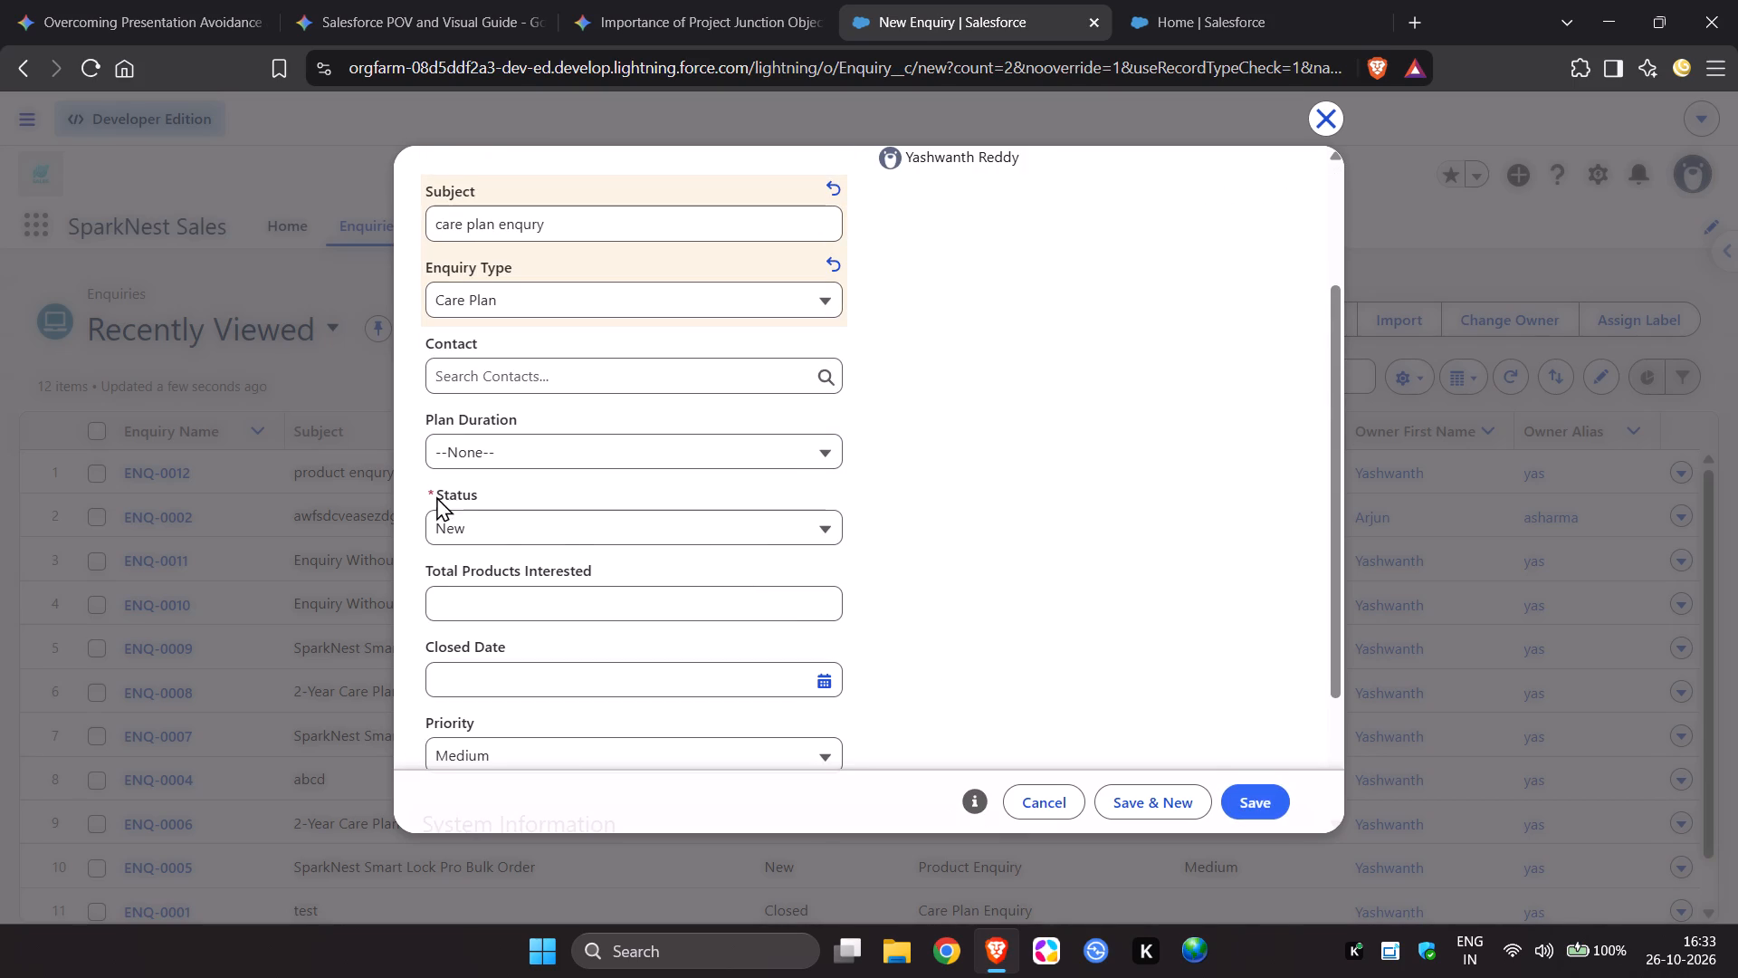
{"action": "double_click", "coordinate": [494, 520]}
{"action": "left_click", "coordinate": [551, 374]}
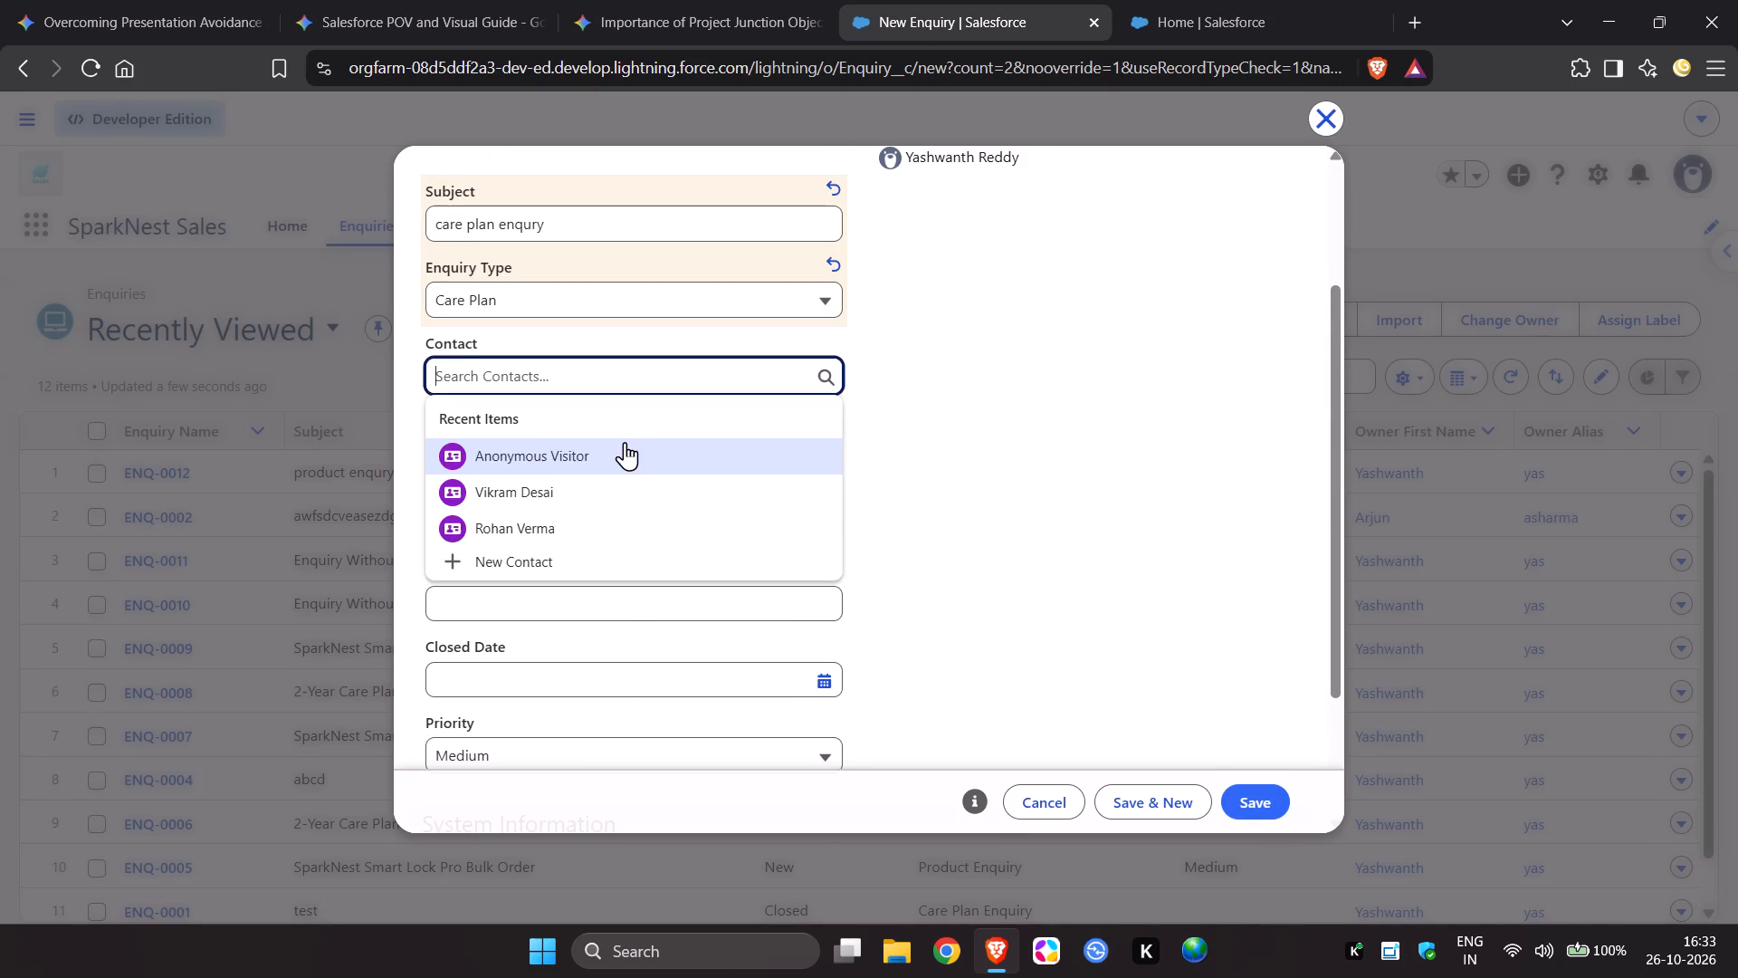
{"action": "left_click", "coordinate": [538, 445]}
{"action": "scroll", "coordinate": [1171, 676], "scroll_direction": "down", "scroll_amount": 3}
{"action": "left_click", "coordinate": [1259, 794]}
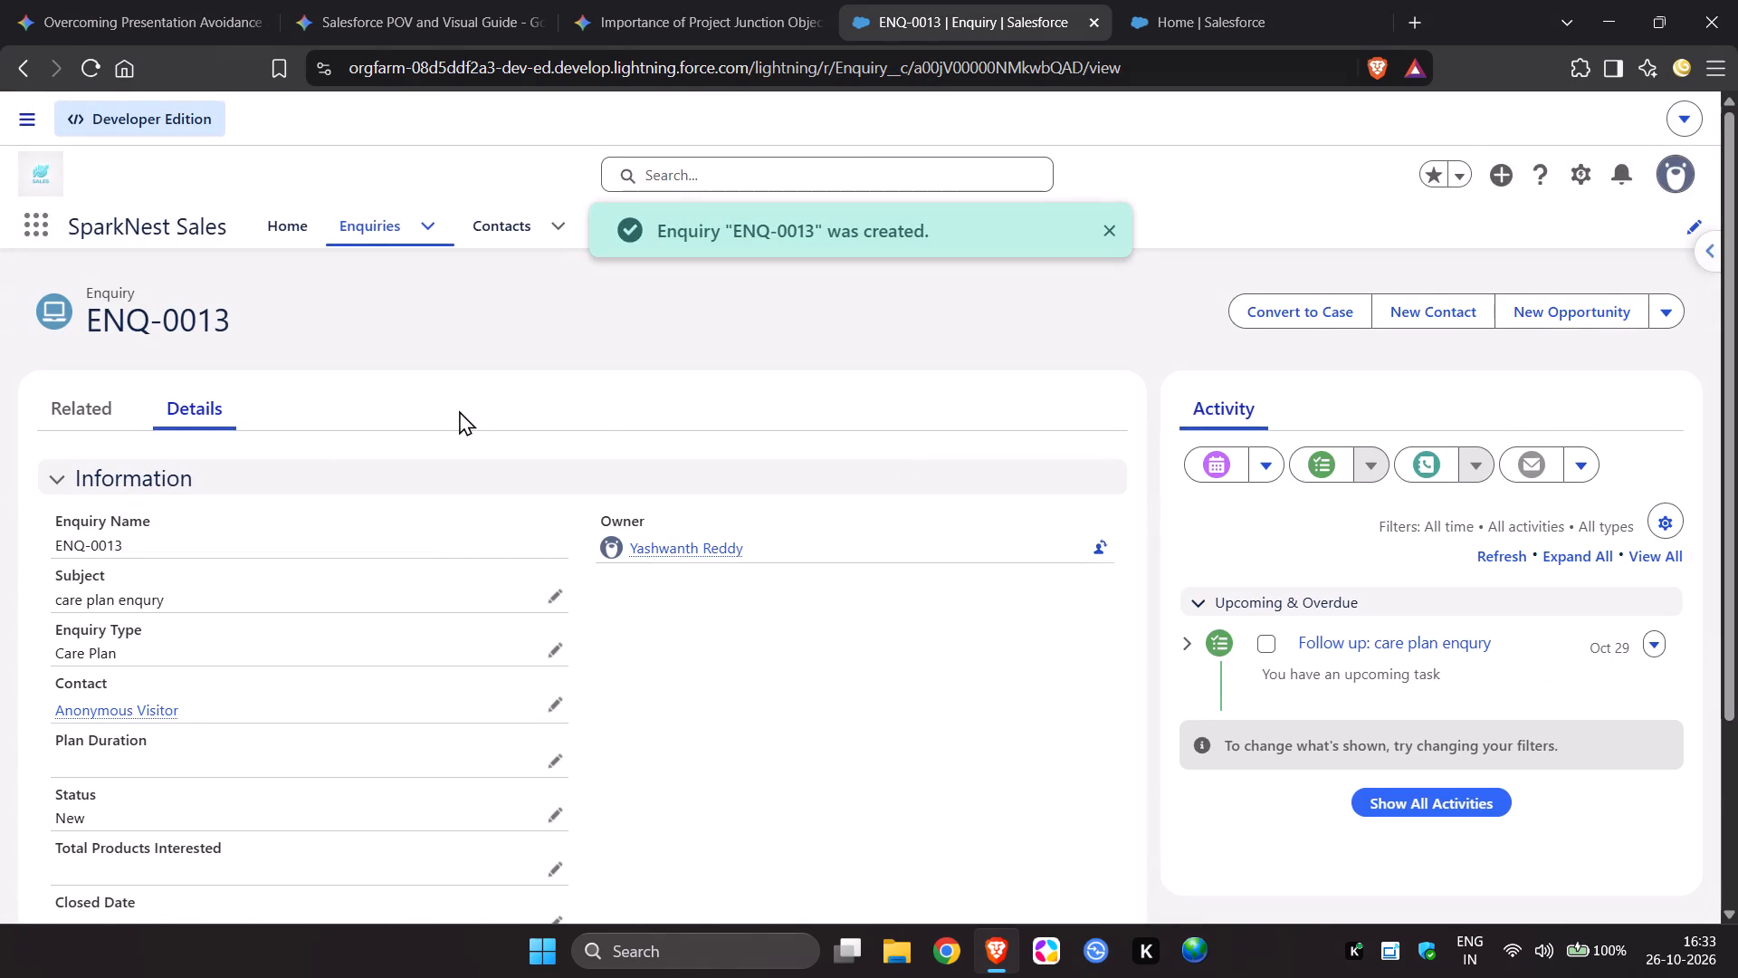
{"action": "scroll", "coordinate": [468, 413], "scroll_direction": "down", "scroll_amount": 5}
{"action": "scroll", "coordinate": [454, 421], "scroll_direction": "up", "scroll_amount": 8}
Switch to the SparkNest Support browser tab and show the All Closed Cases list.
{"action": "left_click", "coordinate": [1174, 0]}
{"action": "left_click", "coordinate": [337, 230]}
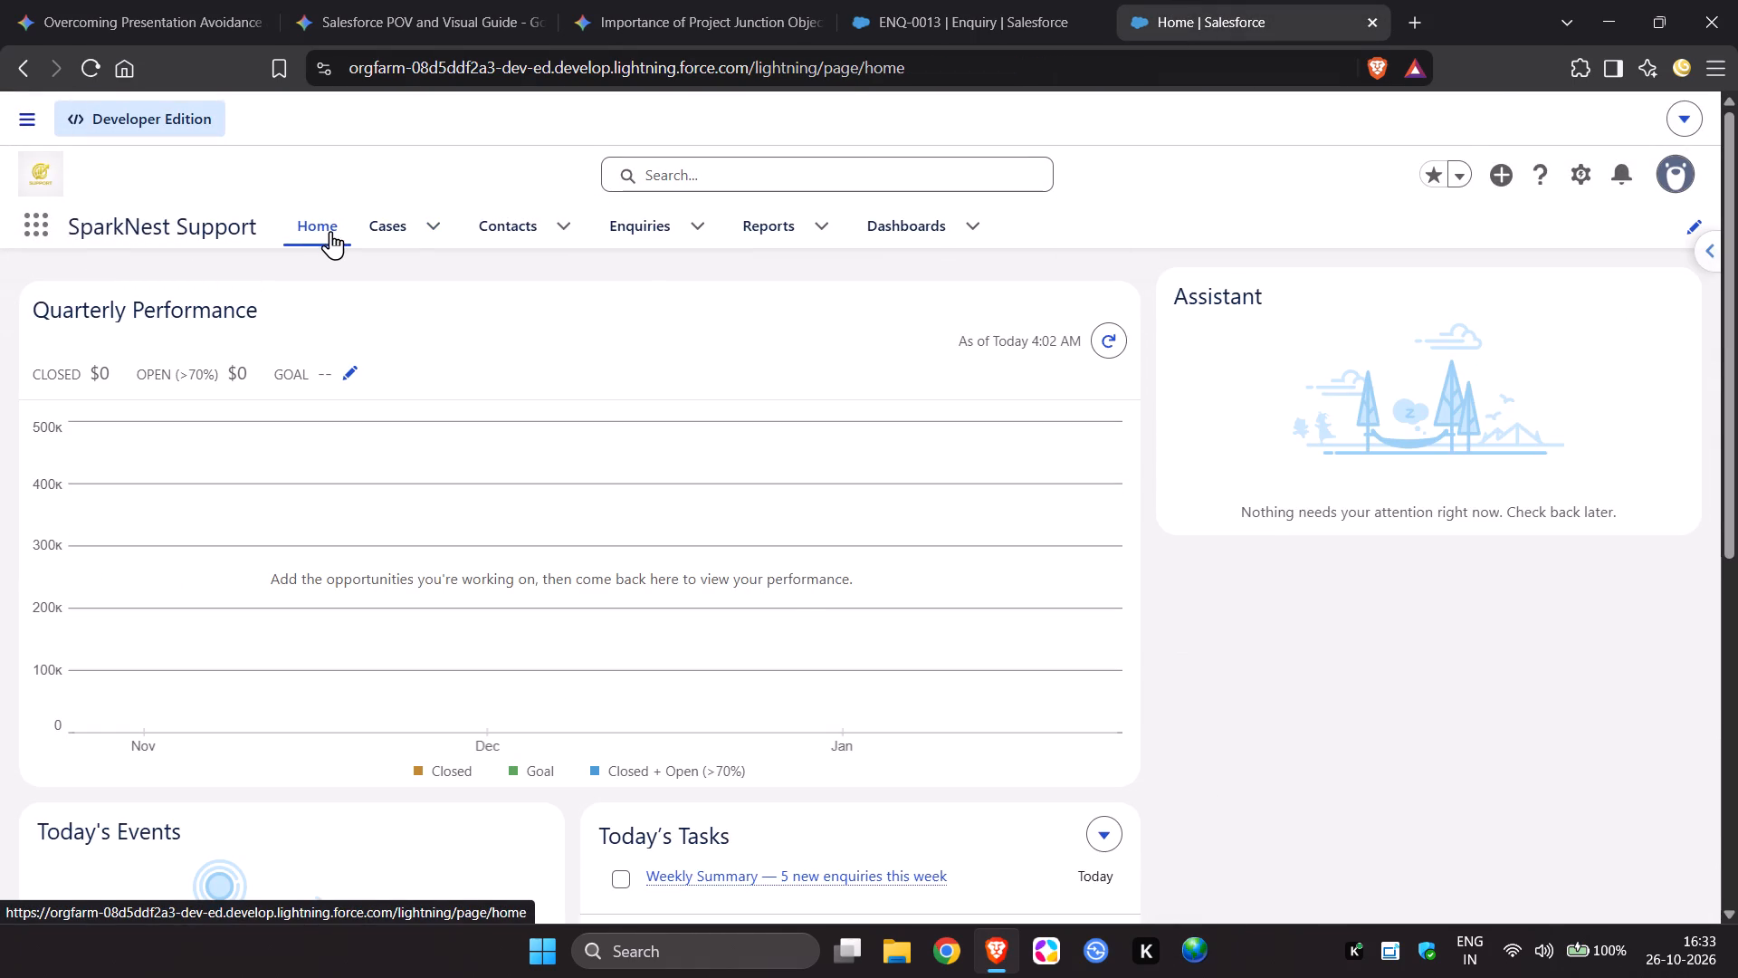
{"action": "left_click", "coordinate": [406, 222]}
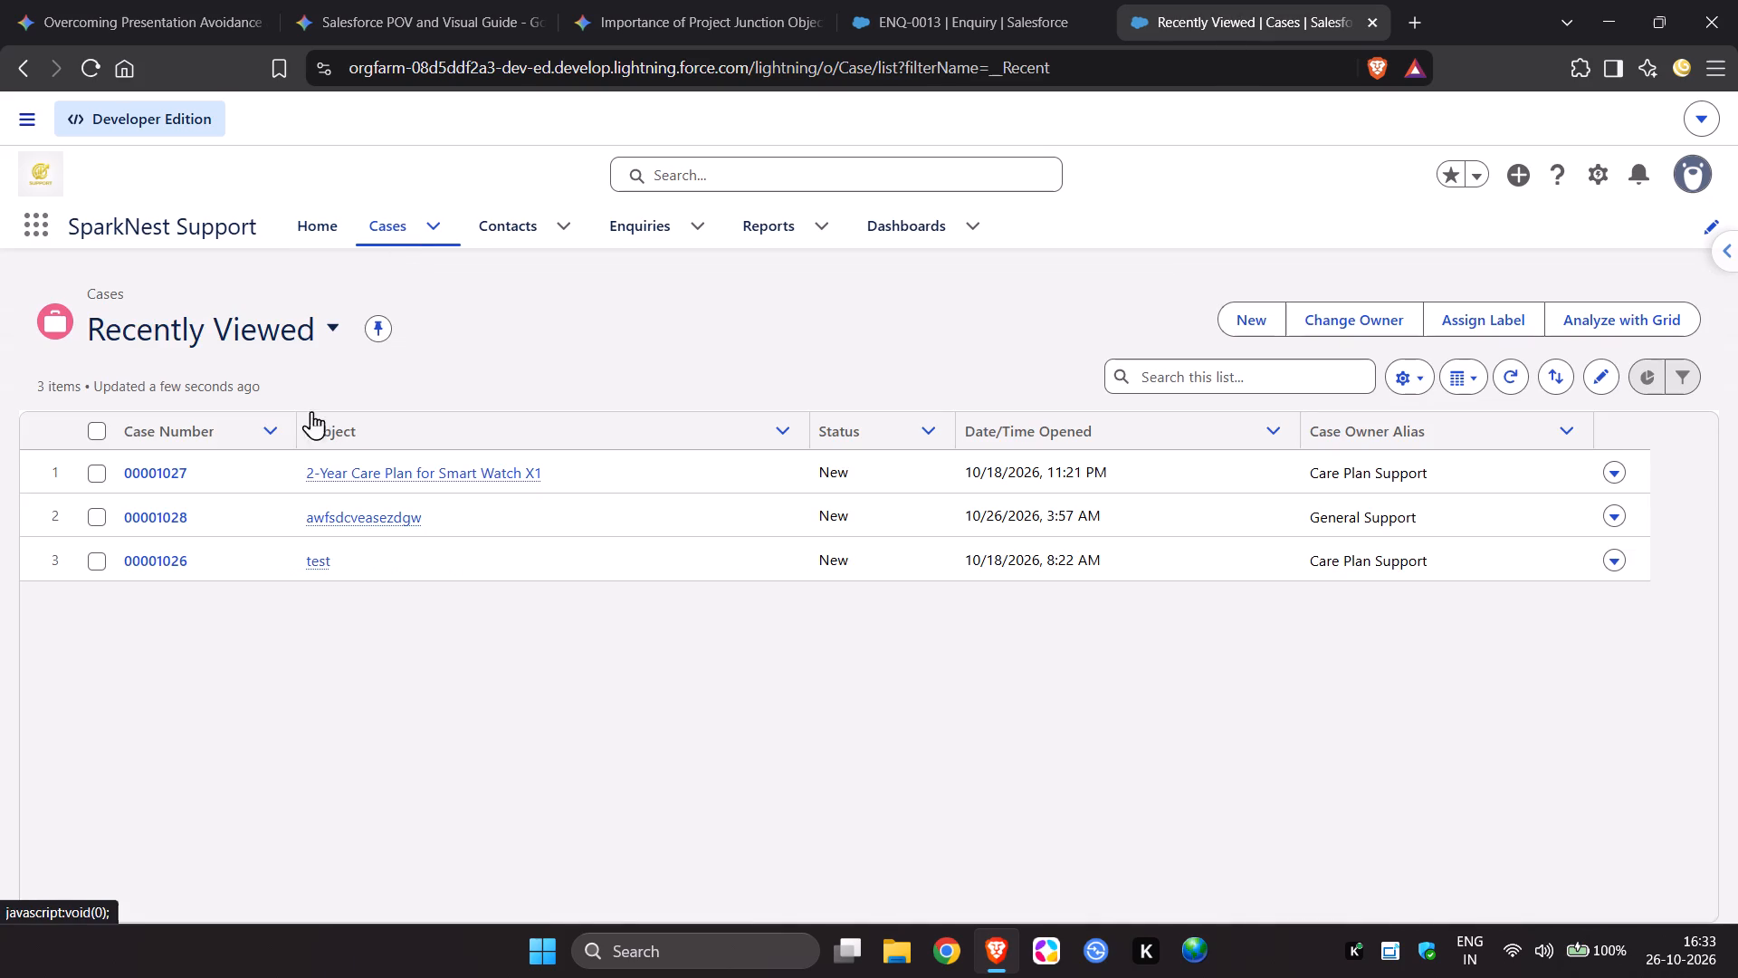
{"action": "left_click", "coordinate": [238, 338]}
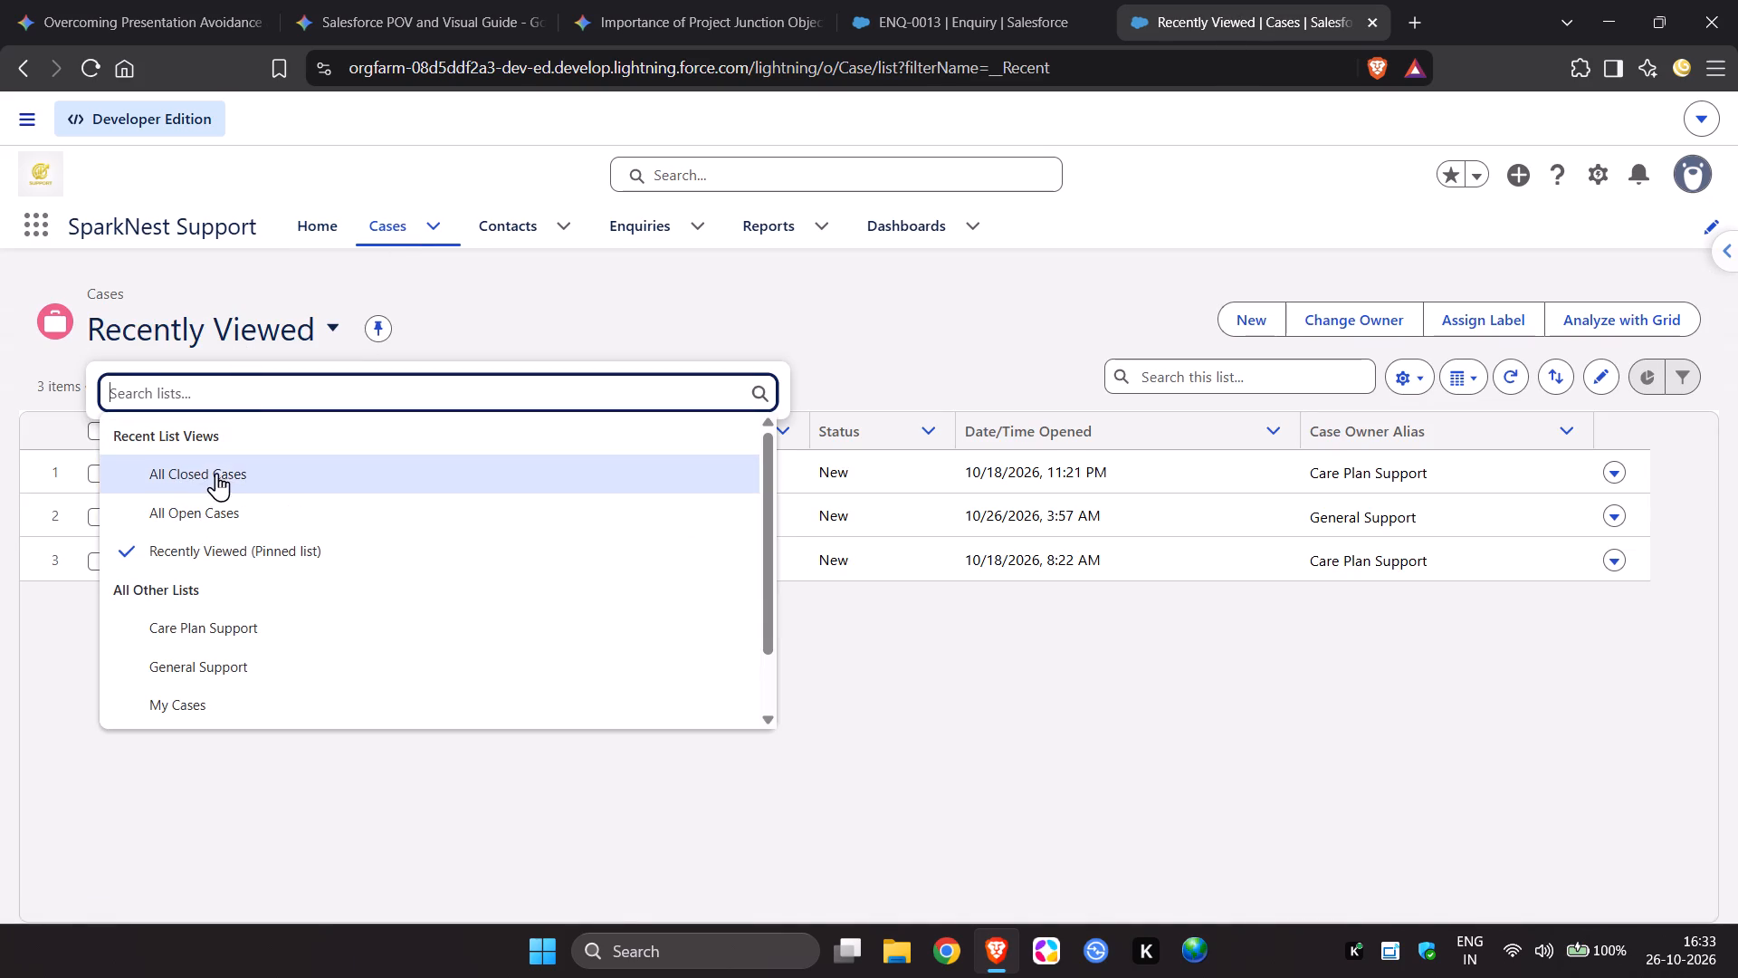
{"action": "left_click", "coordinate": [216, 473]}
Show the All Open Cases list, pin it as the default case list and reload the page.
{"action": "left_click", "coordinate": [318, 341]}
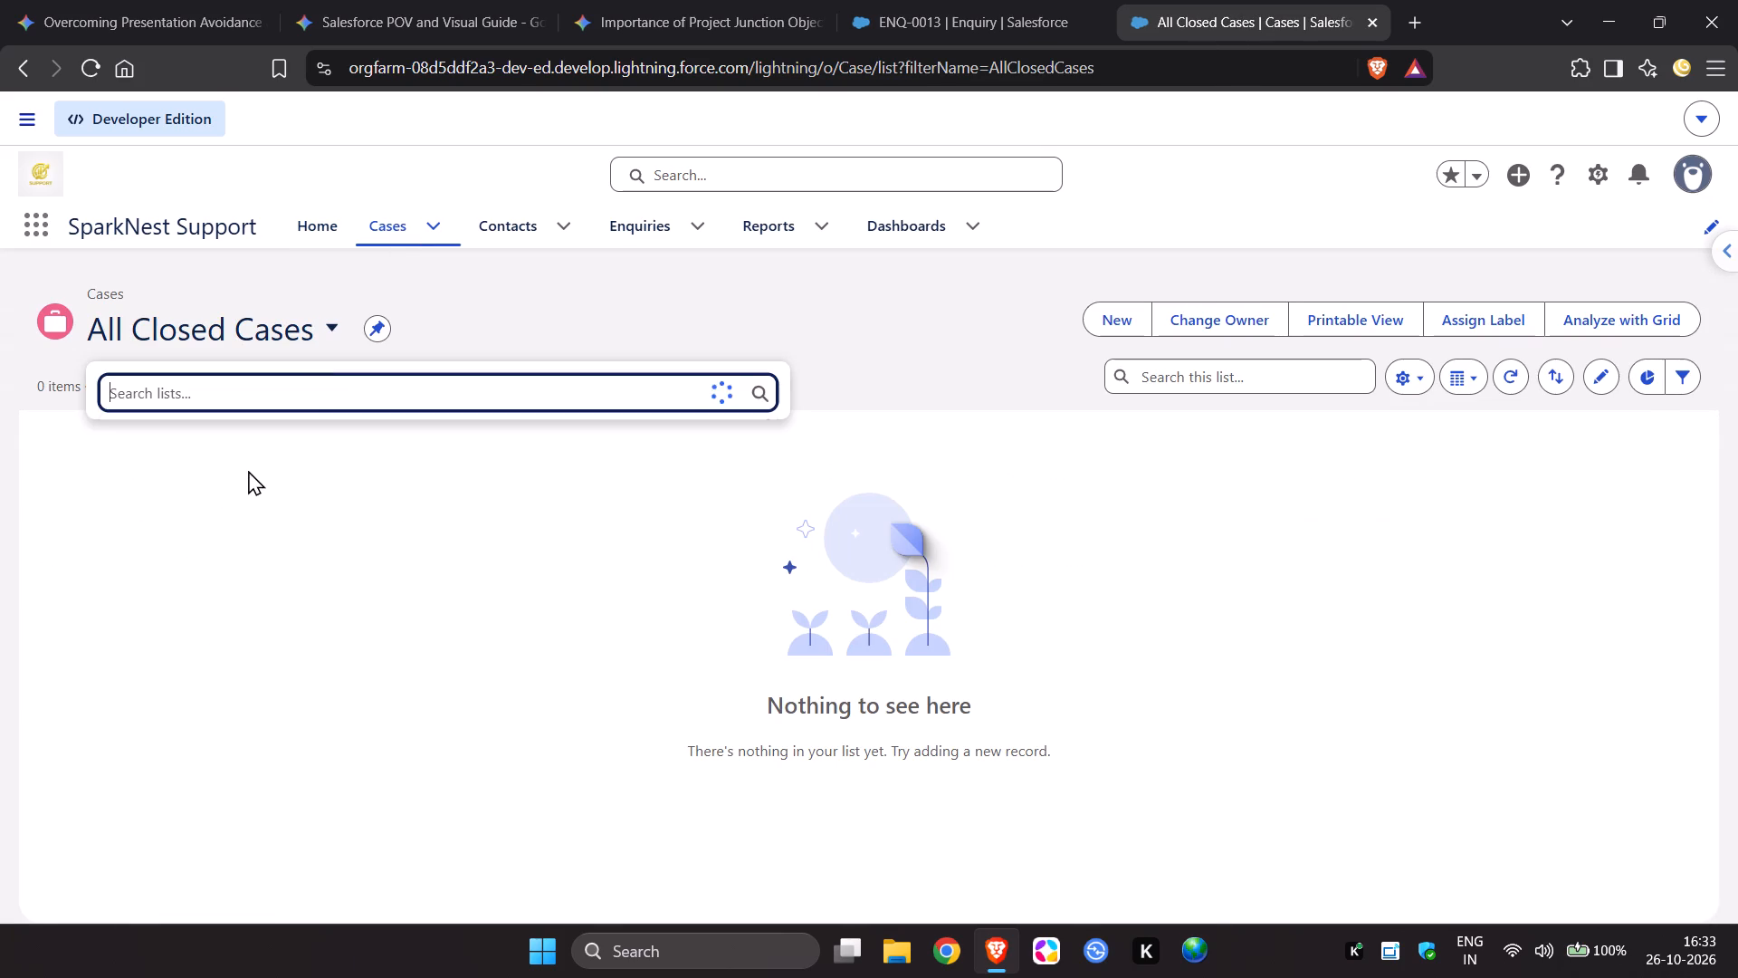
{"action": "left_click", "coordinate": [207, 523]}
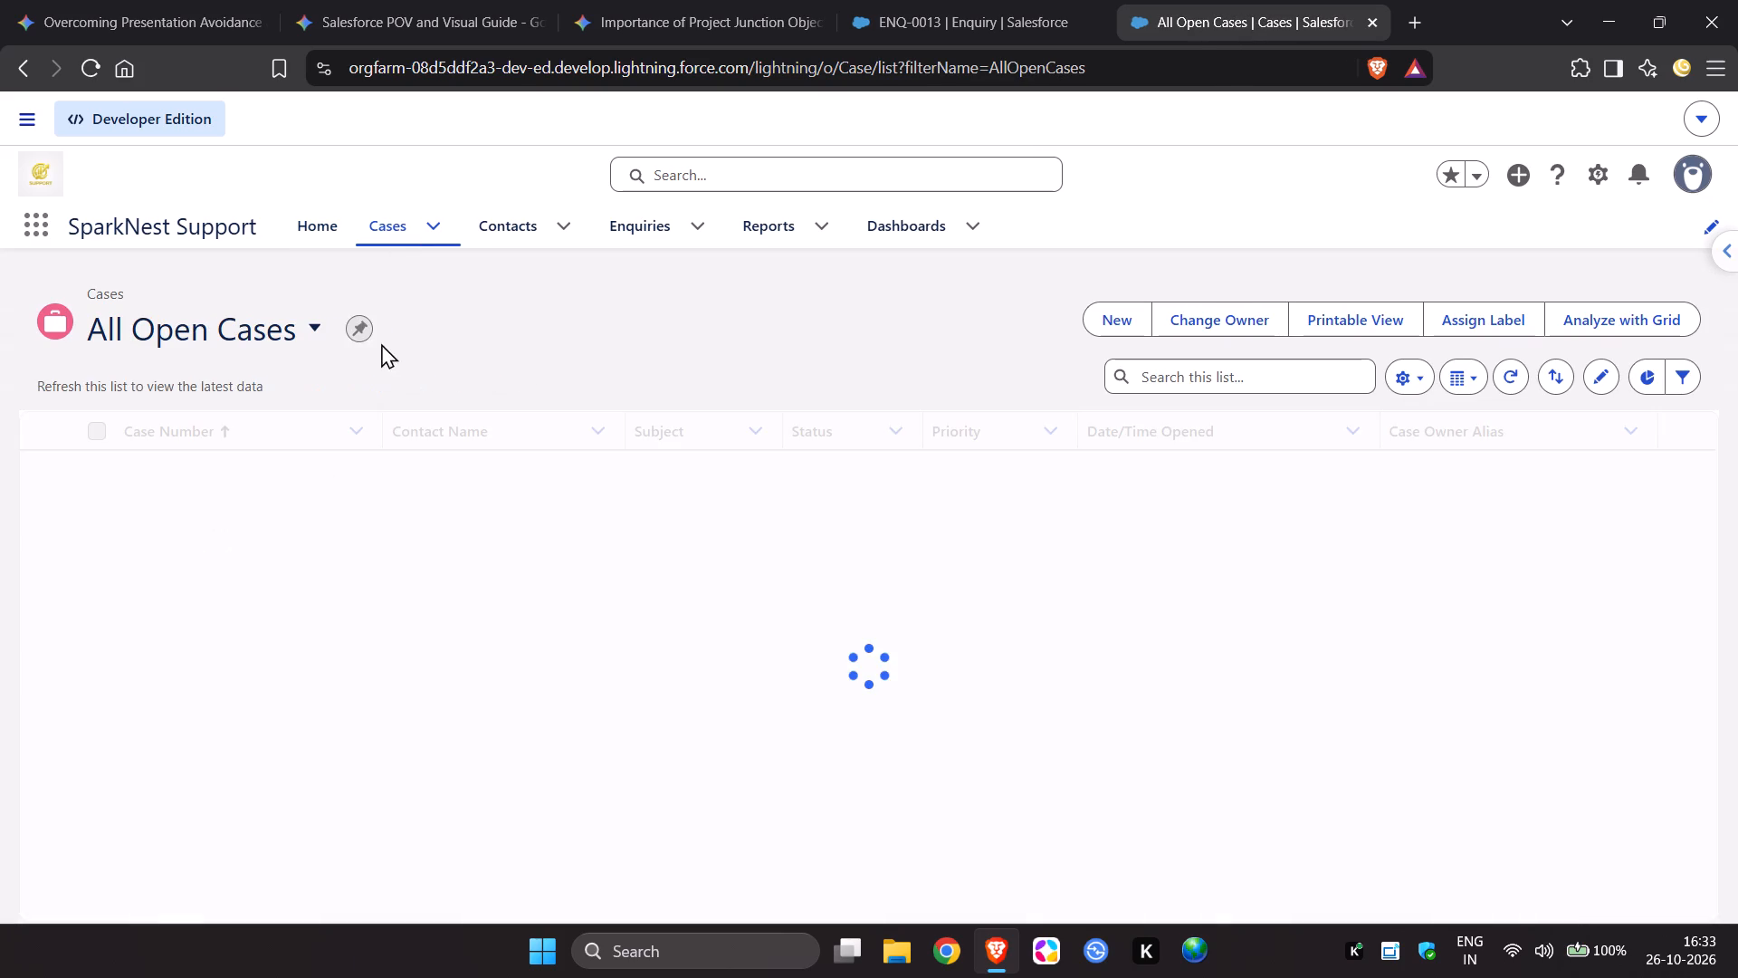
{"action": "left_click", "coordinate": [360, 331]}
{"action": "left_click", "coordinate": [385, 767]}
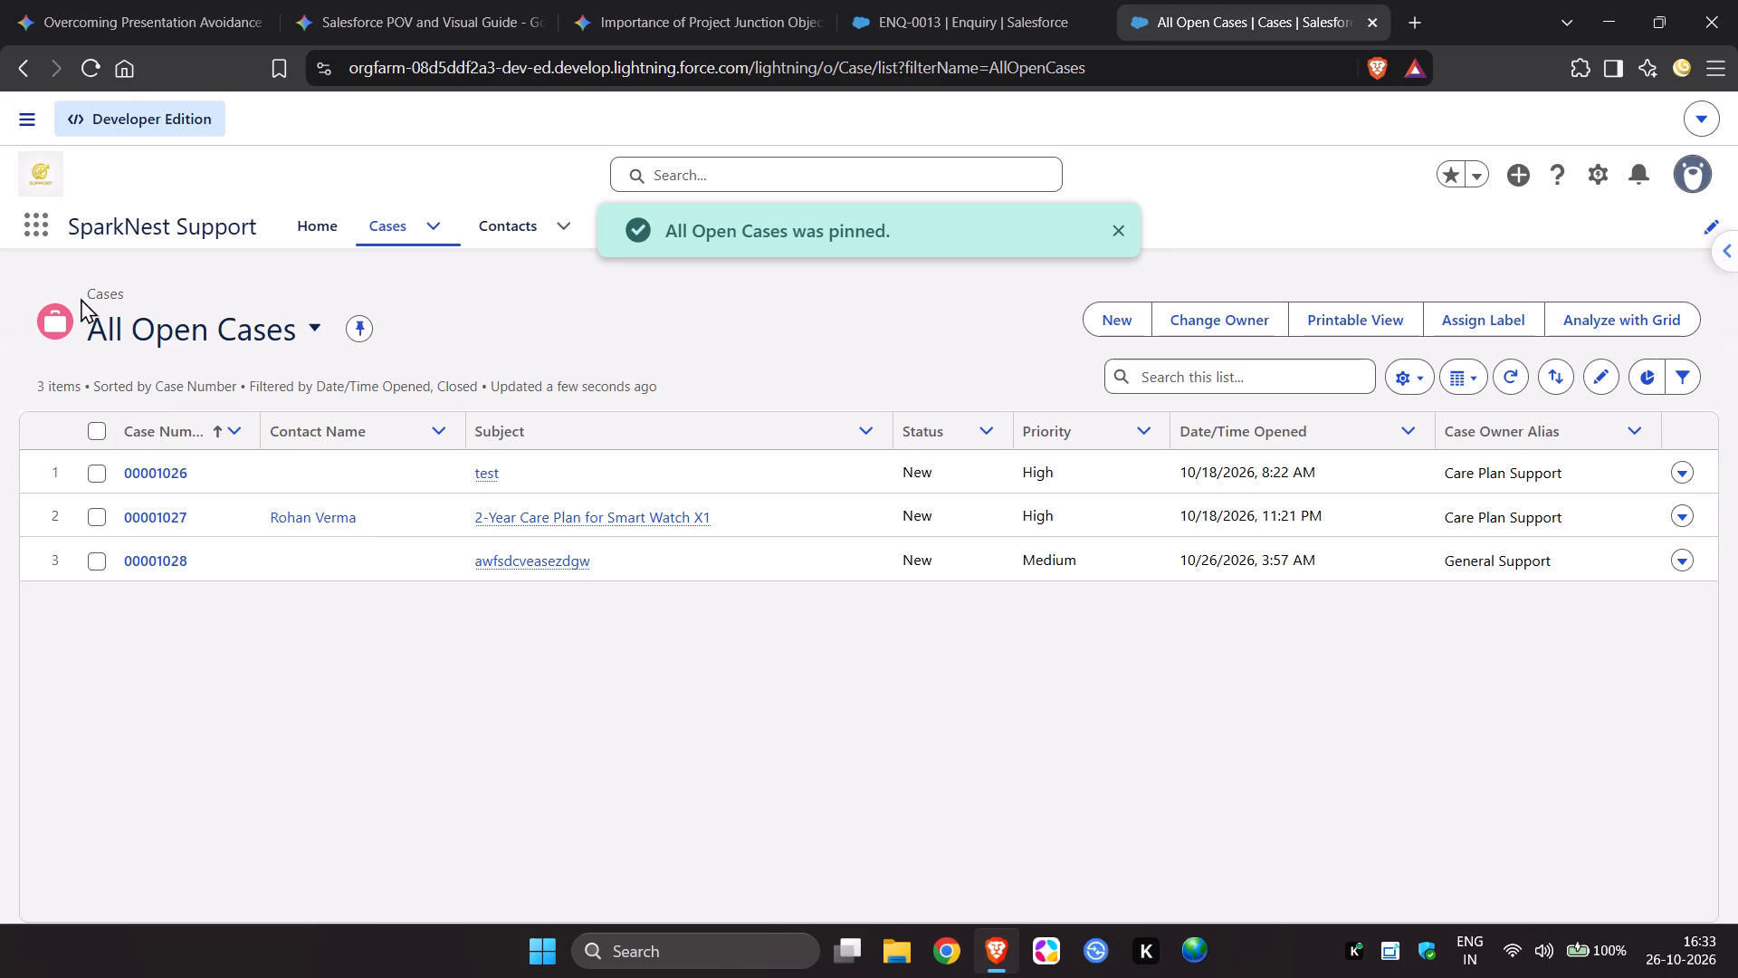
{"action": "left_click", "coordinate": [98, 81]}
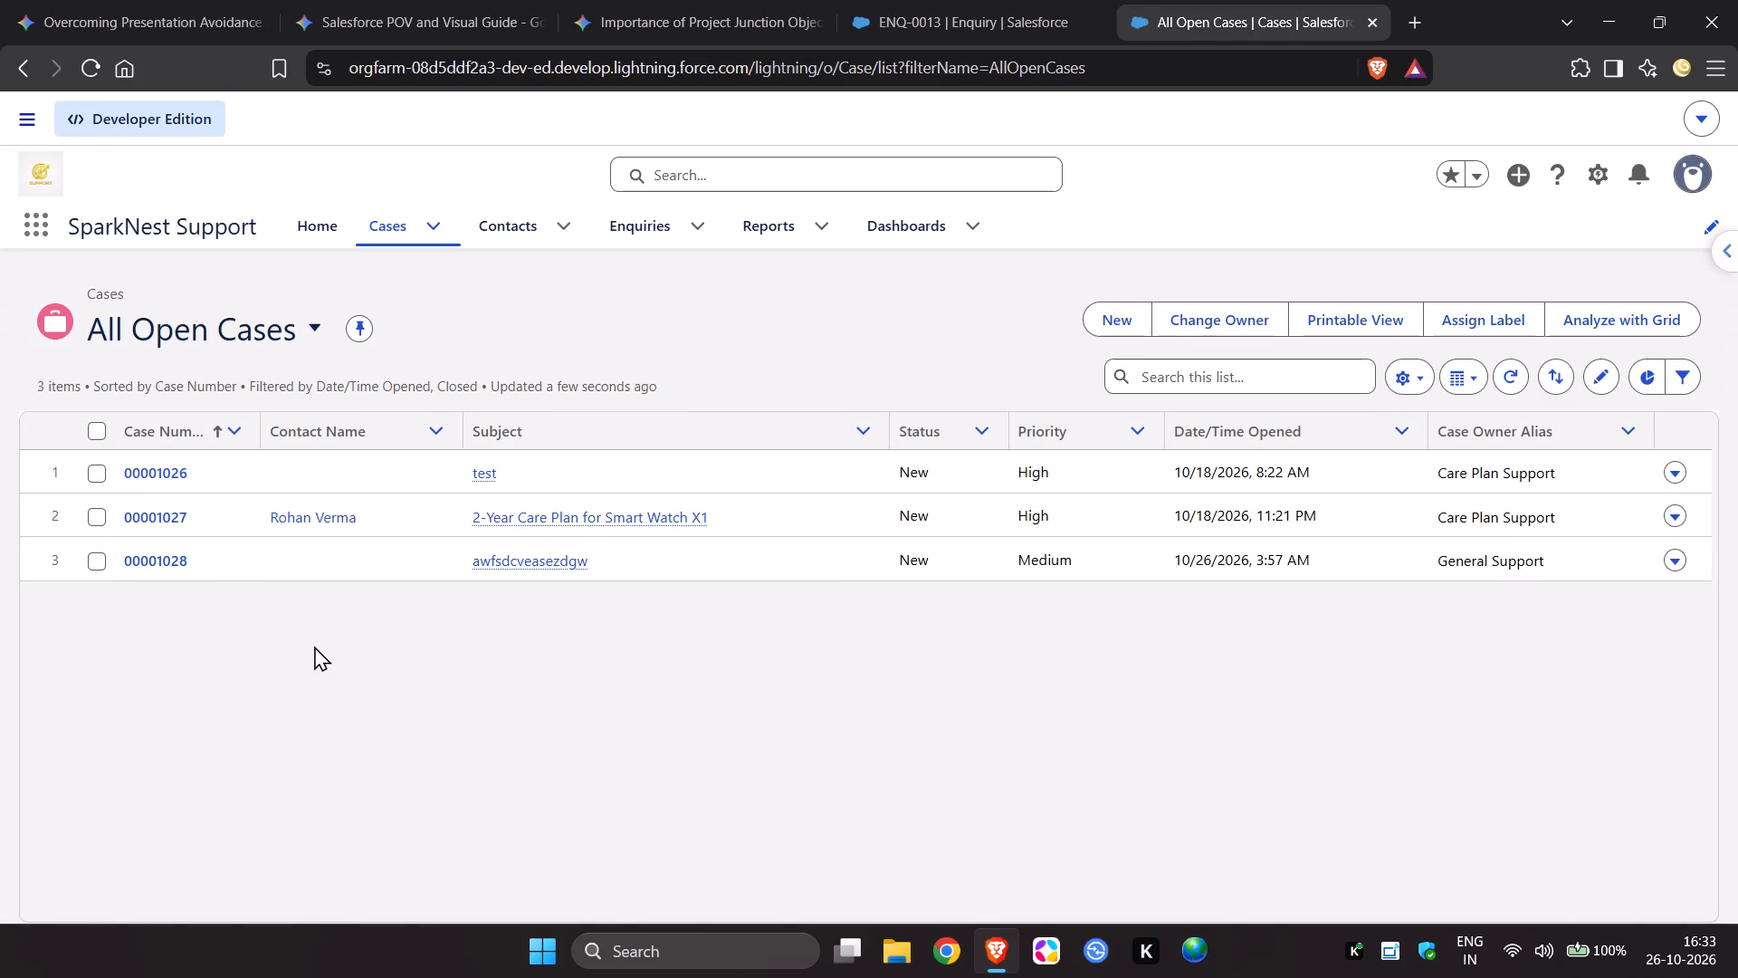
Convert the care plan enquiry ENQ-0013 to a case with Medium priority and the description "care plan case".
{"action": "left_click", "coordinate": [938, 0]}
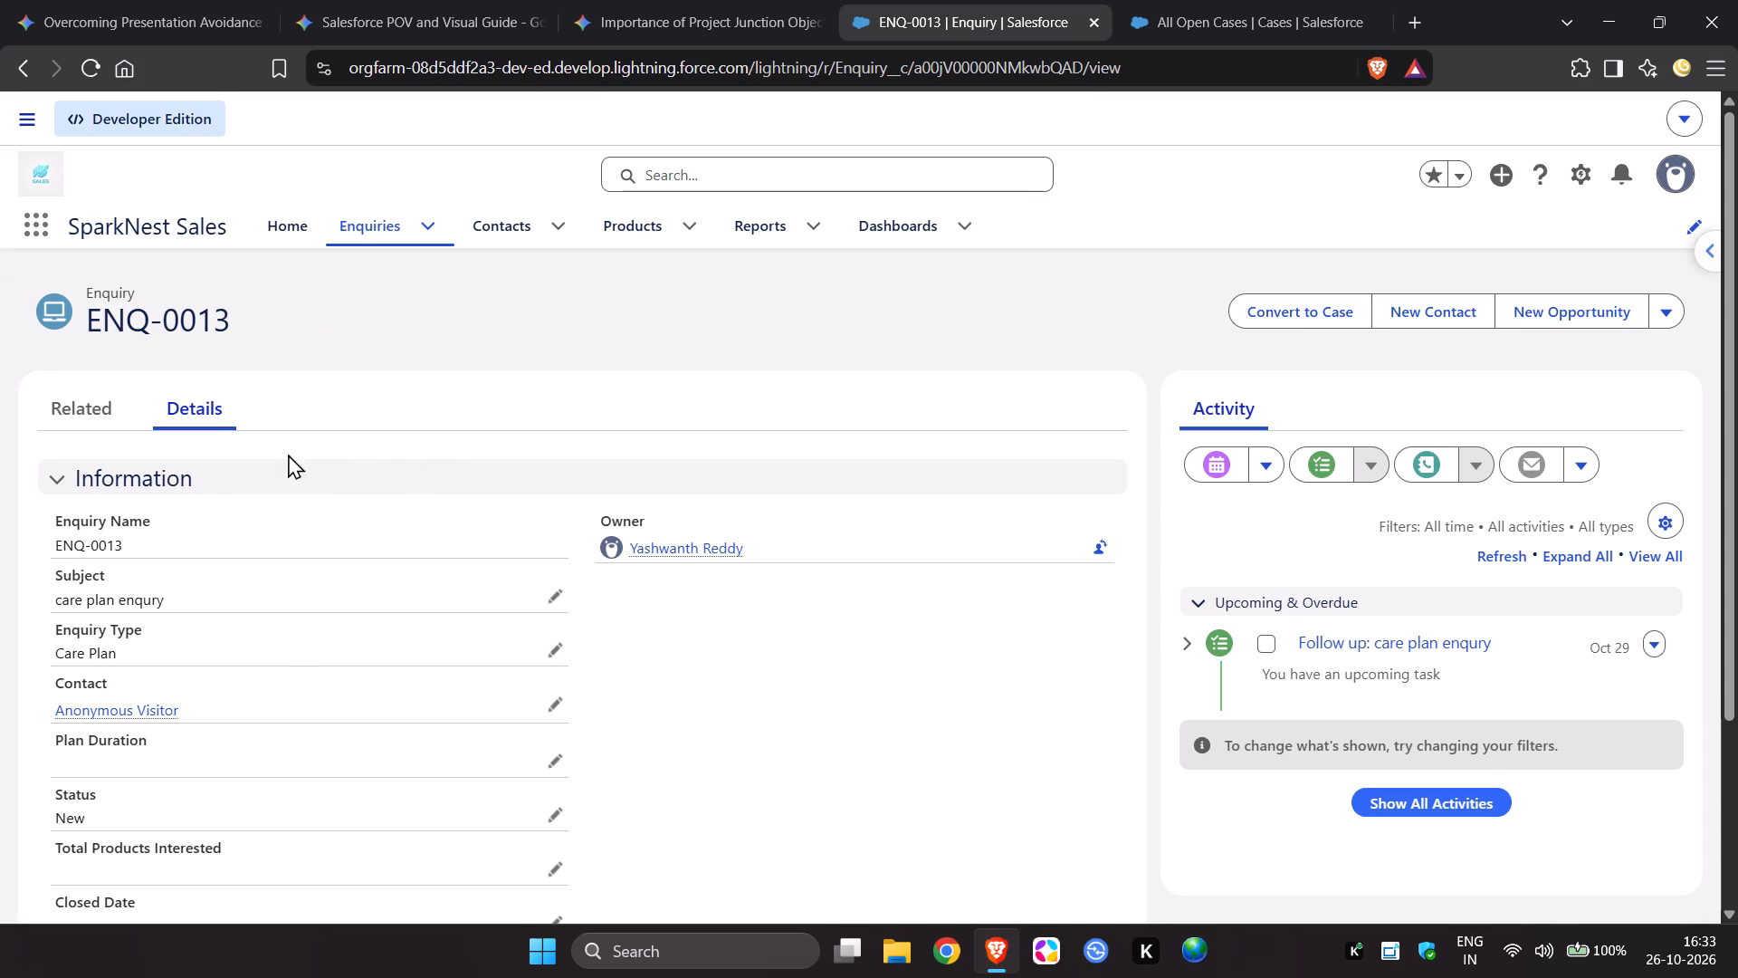
{"action": "left_click", "coordinate": [1289, 316]}
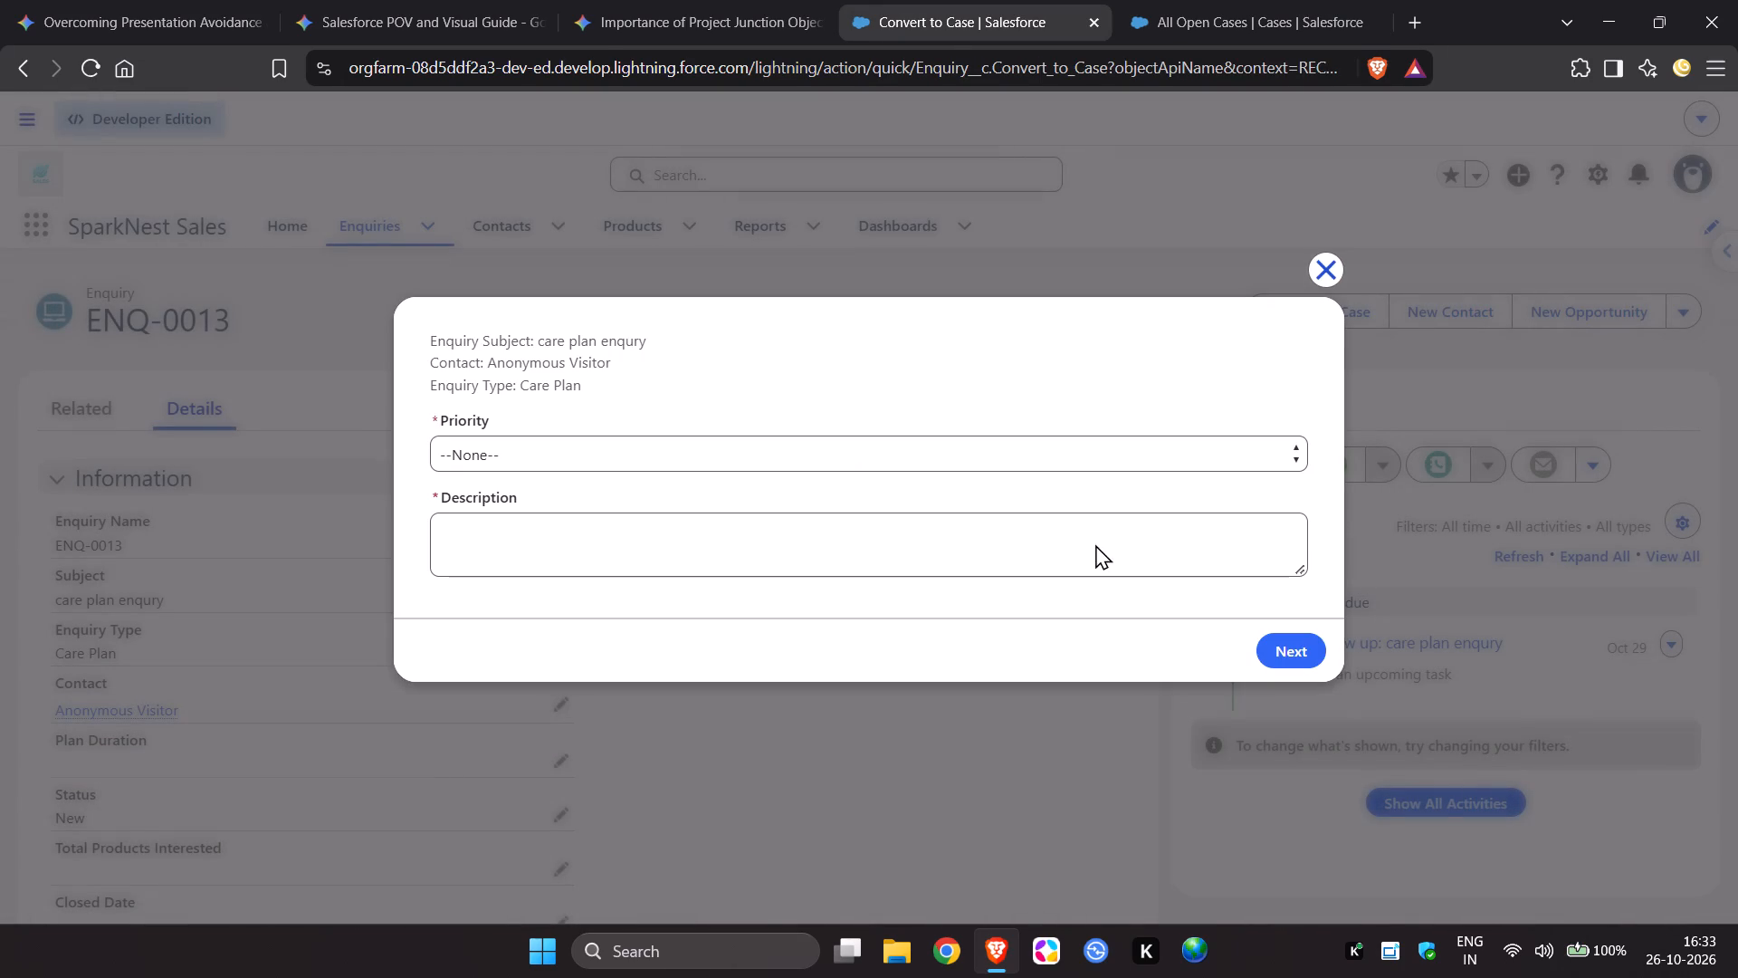
{"action": "left_click", "coordinate": [544, 481]}
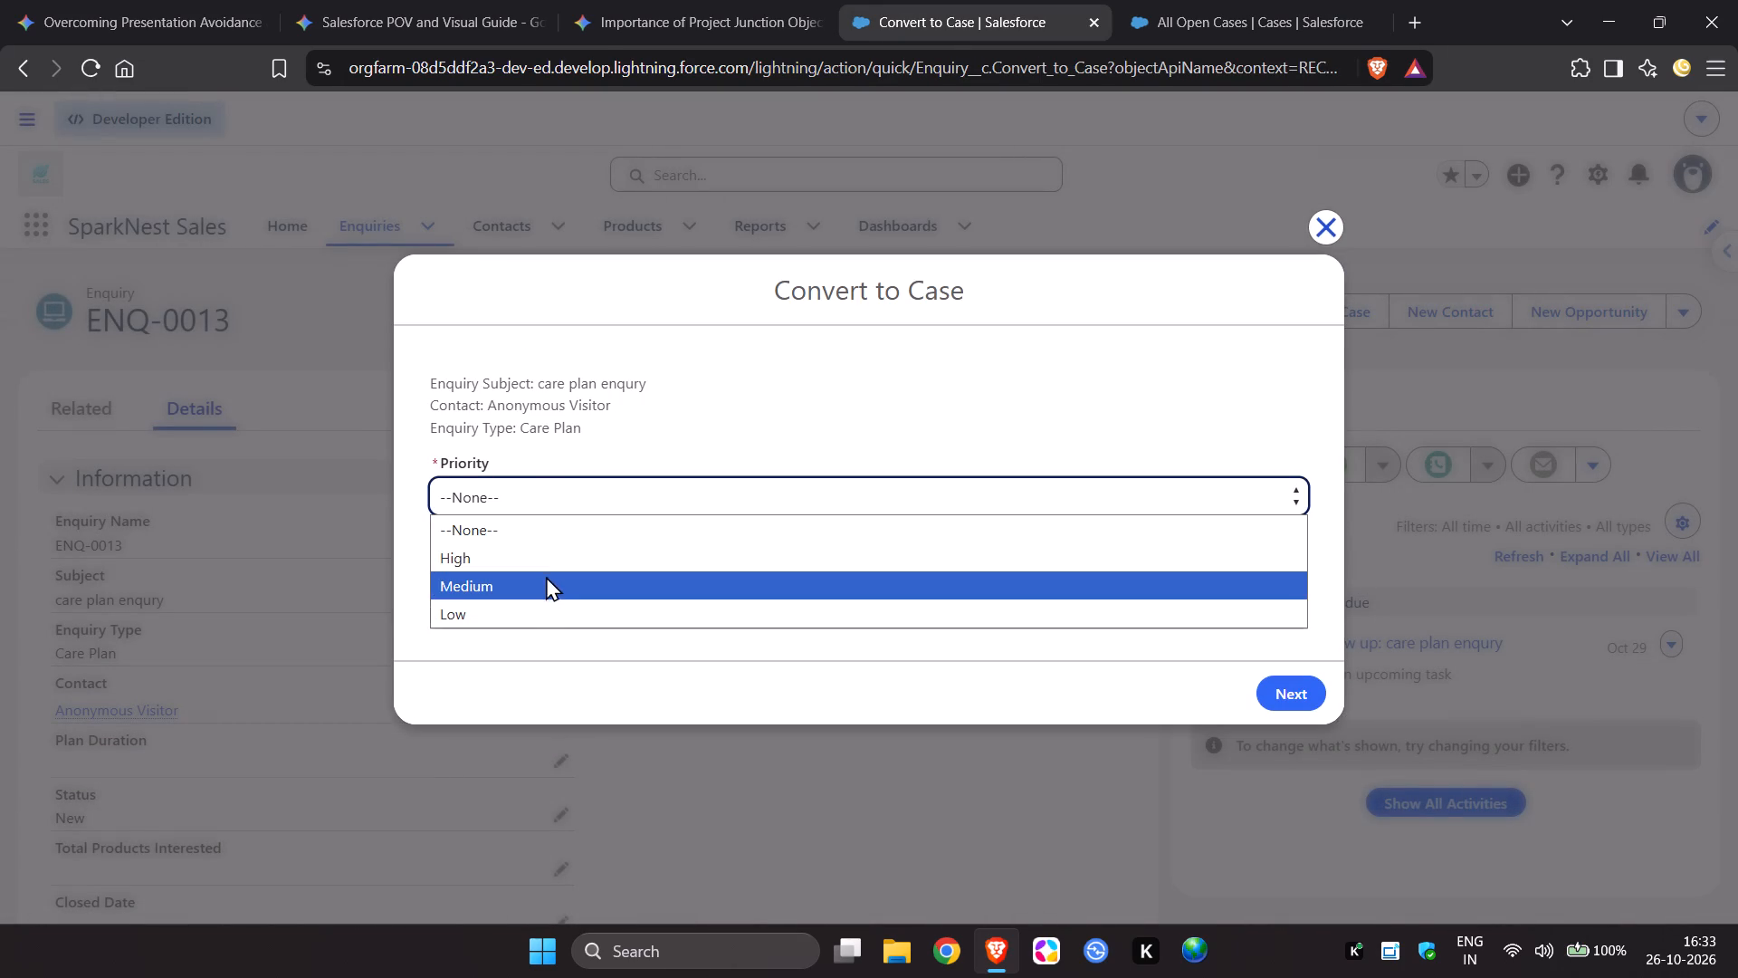
{"action": "left_click", "coordinate": [545, 590]}
{"action": "left_click", "coordinate": [614, 599]}
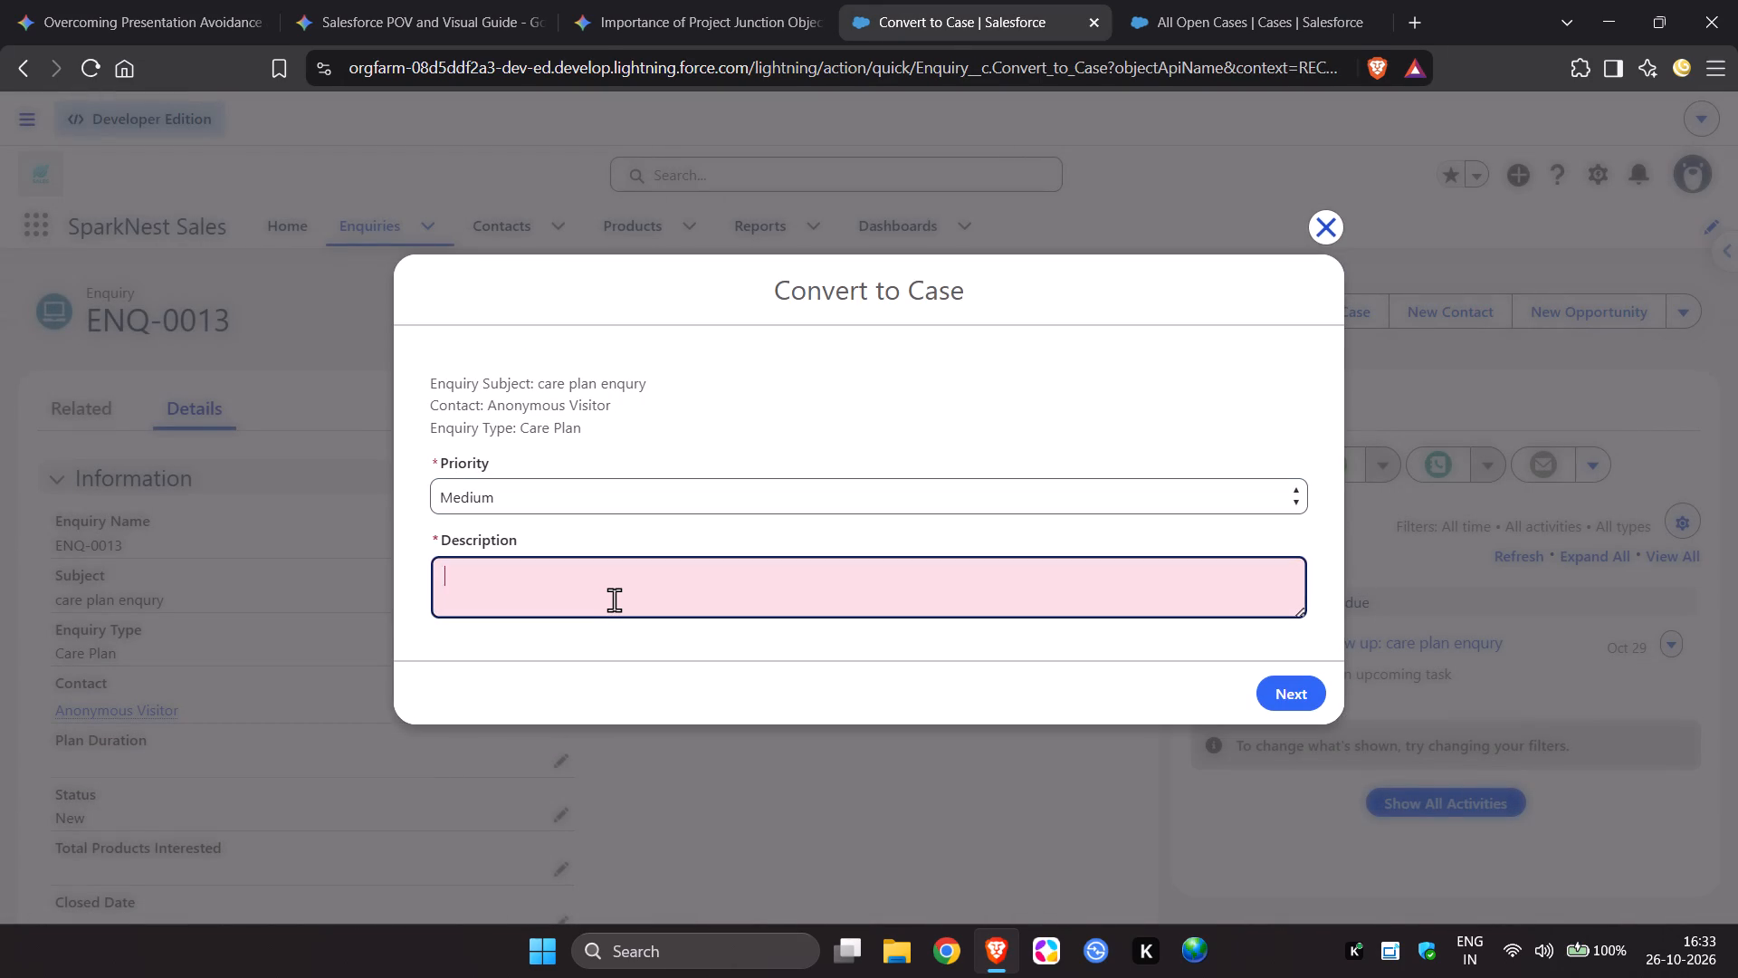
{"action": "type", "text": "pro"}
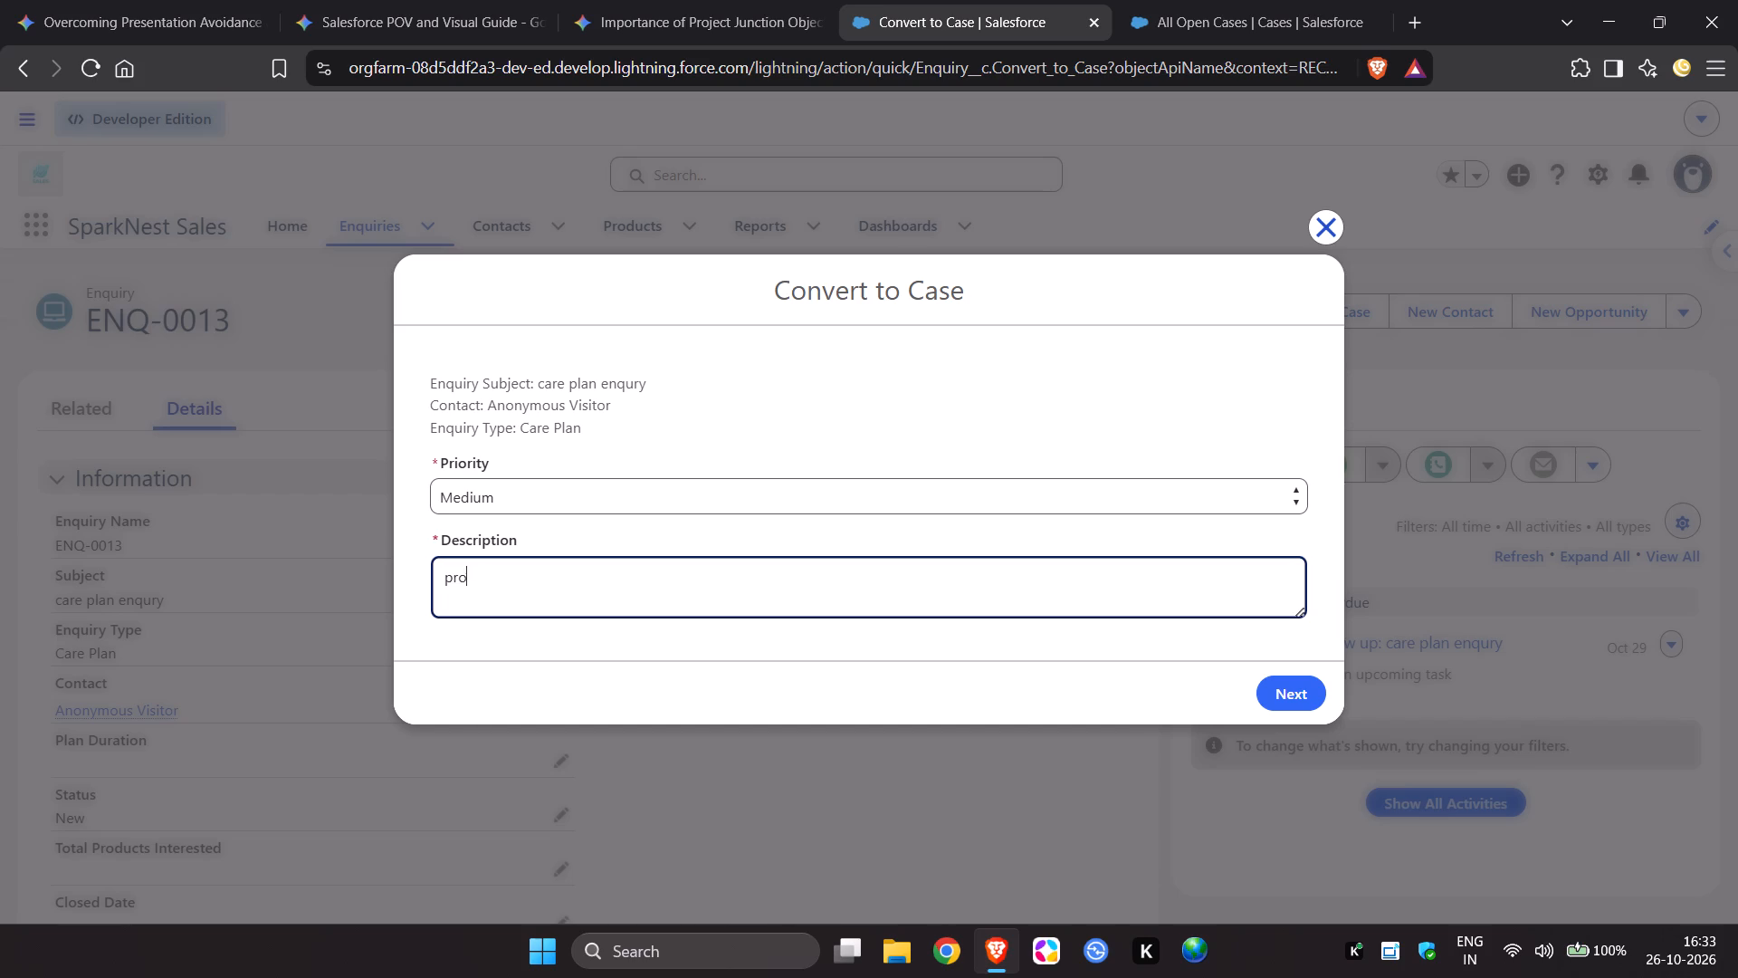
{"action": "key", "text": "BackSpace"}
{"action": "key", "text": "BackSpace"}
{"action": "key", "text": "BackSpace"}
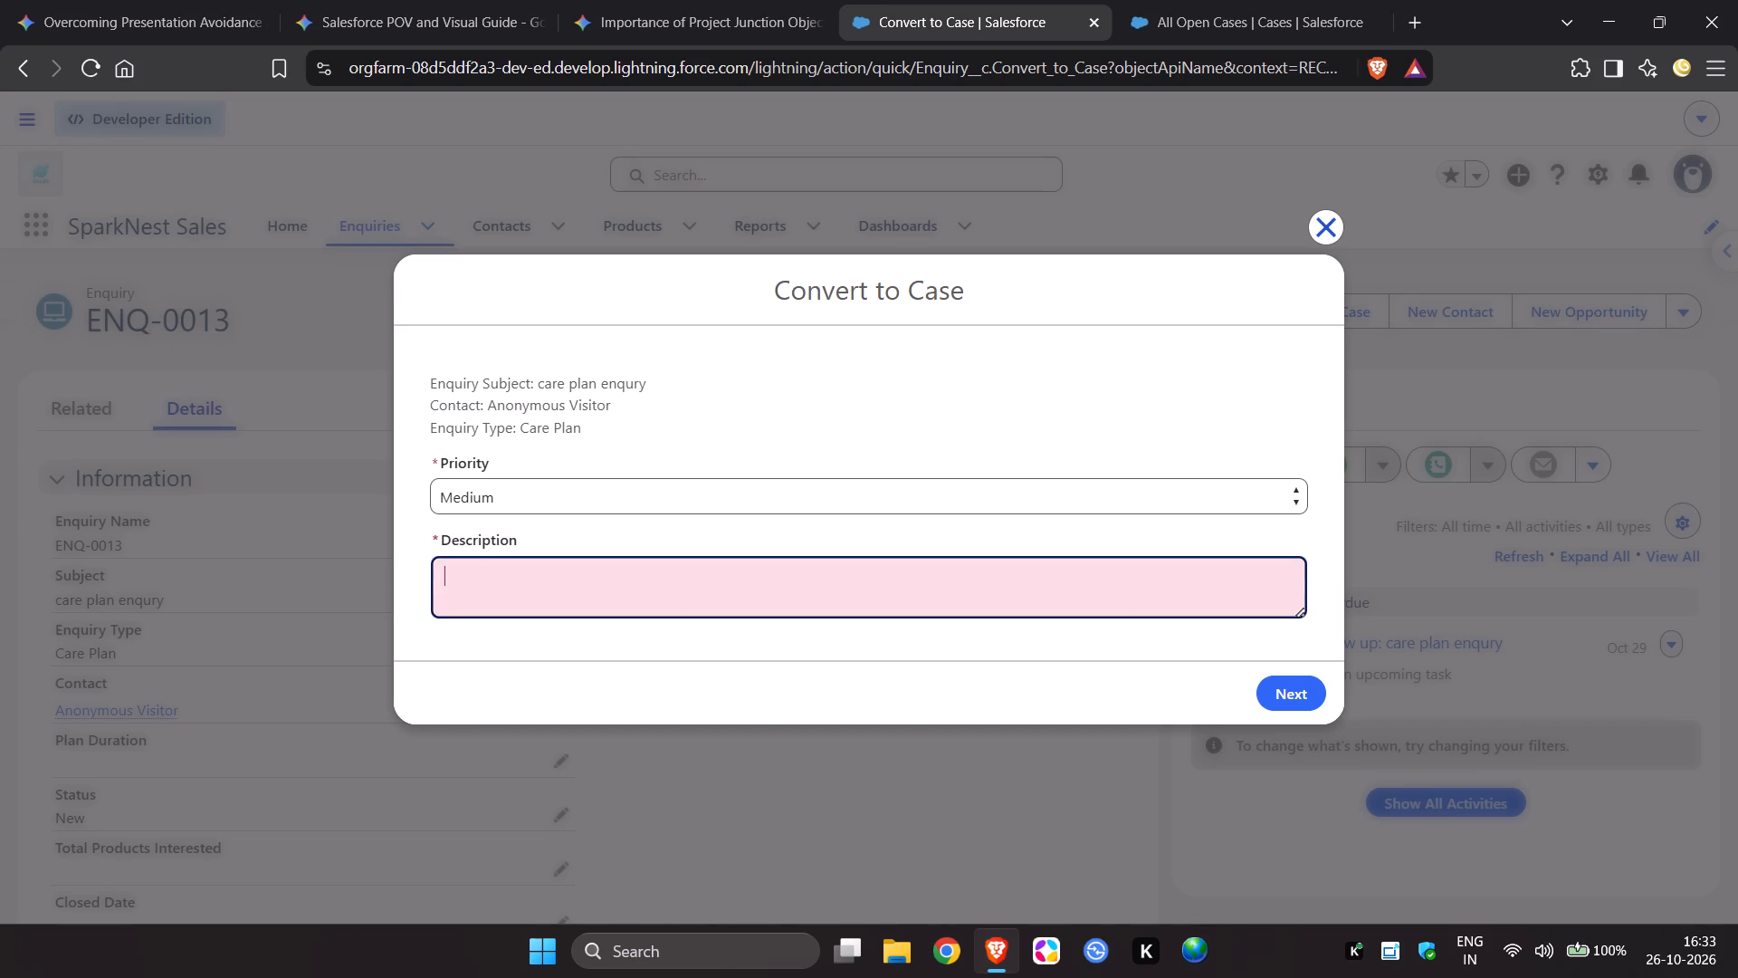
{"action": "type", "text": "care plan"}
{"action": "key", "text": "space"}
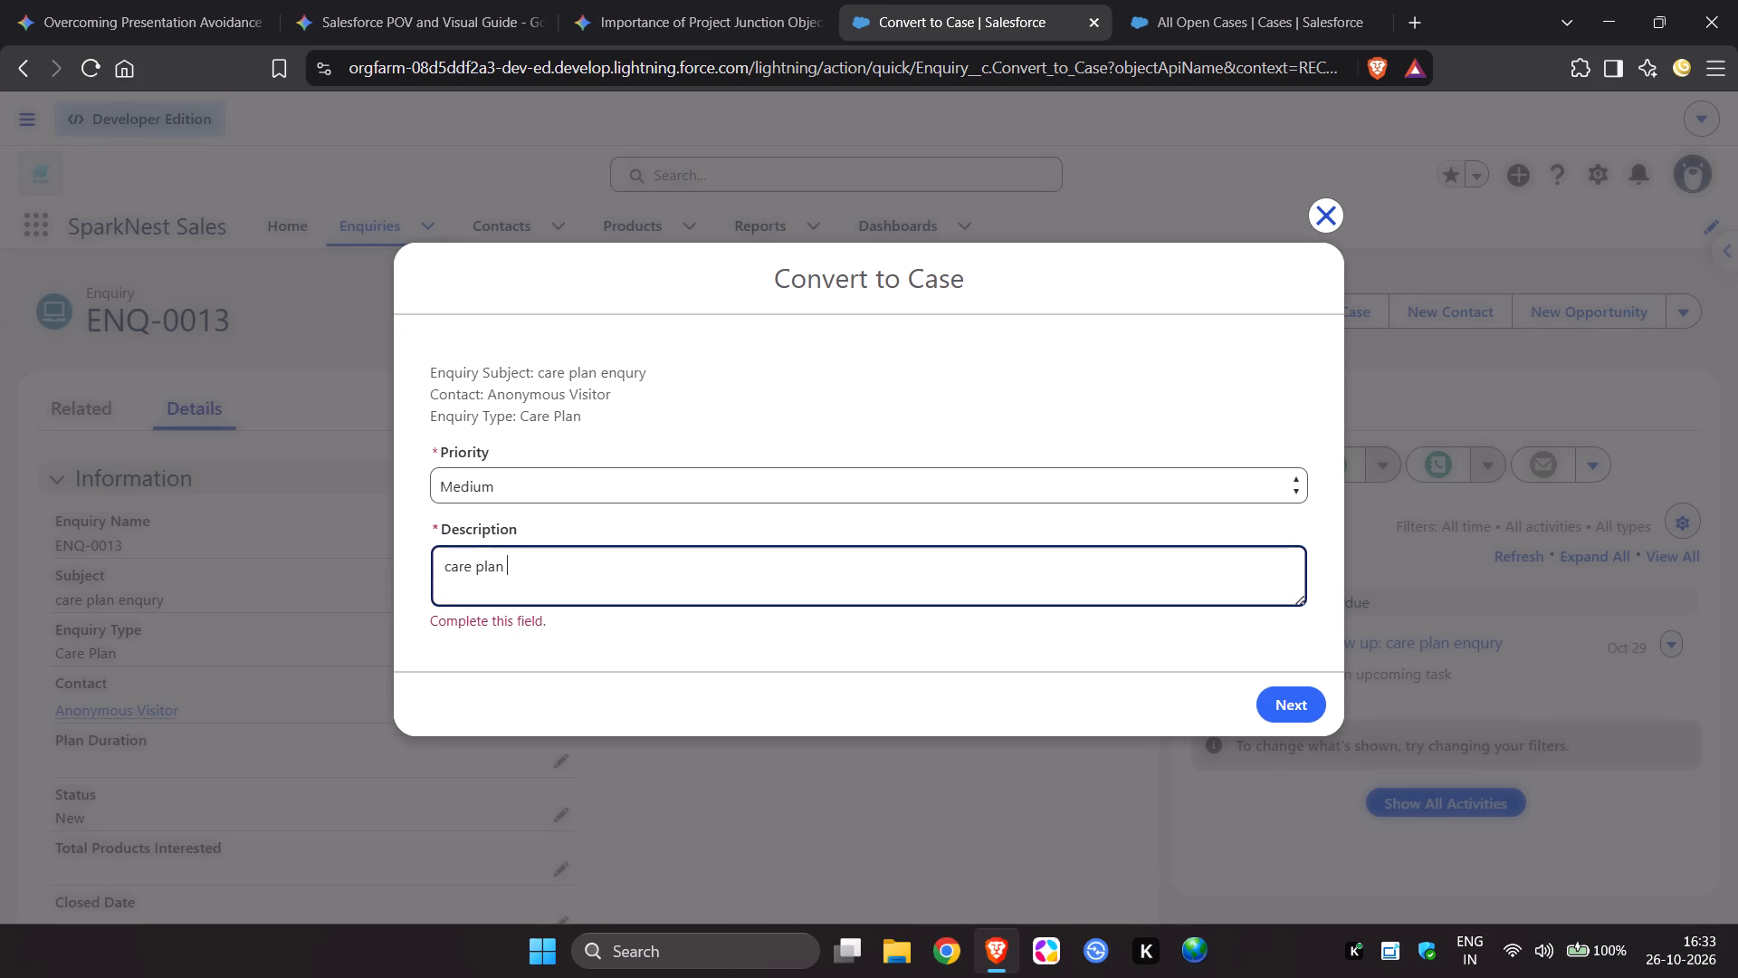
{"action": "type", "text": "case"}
{"action": "left_click", "coordinate": [659, 638]}
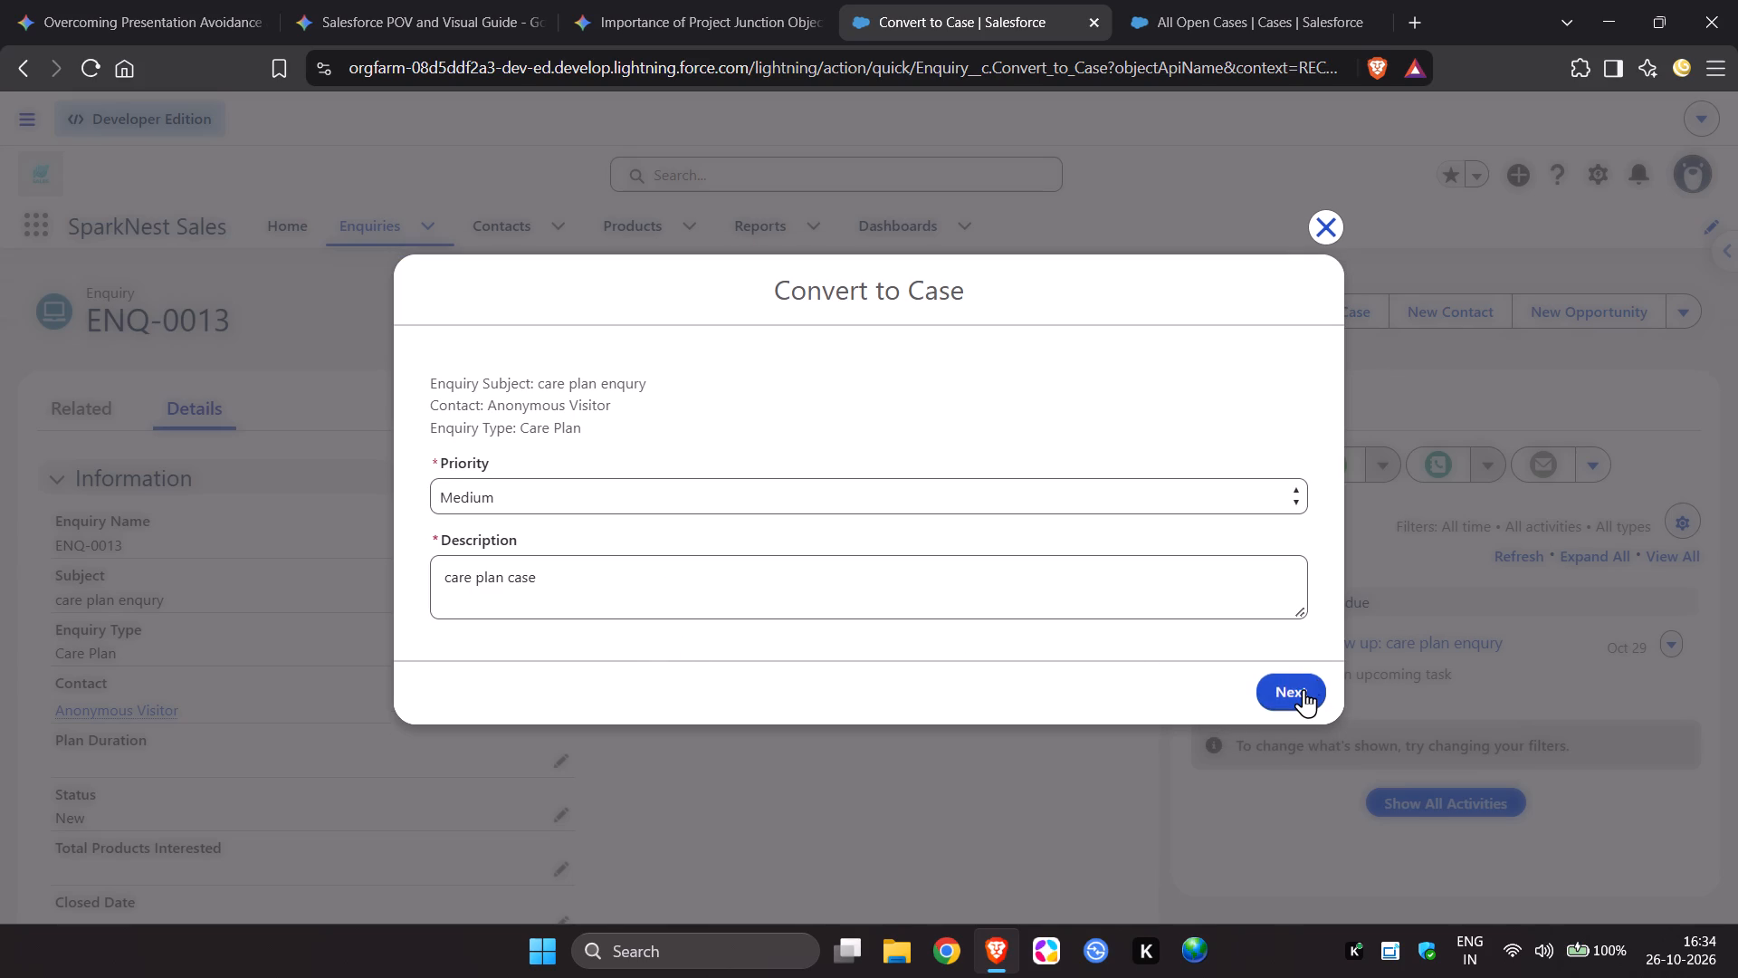
{"action": "left_click", "coordinate": [1303, 689]}
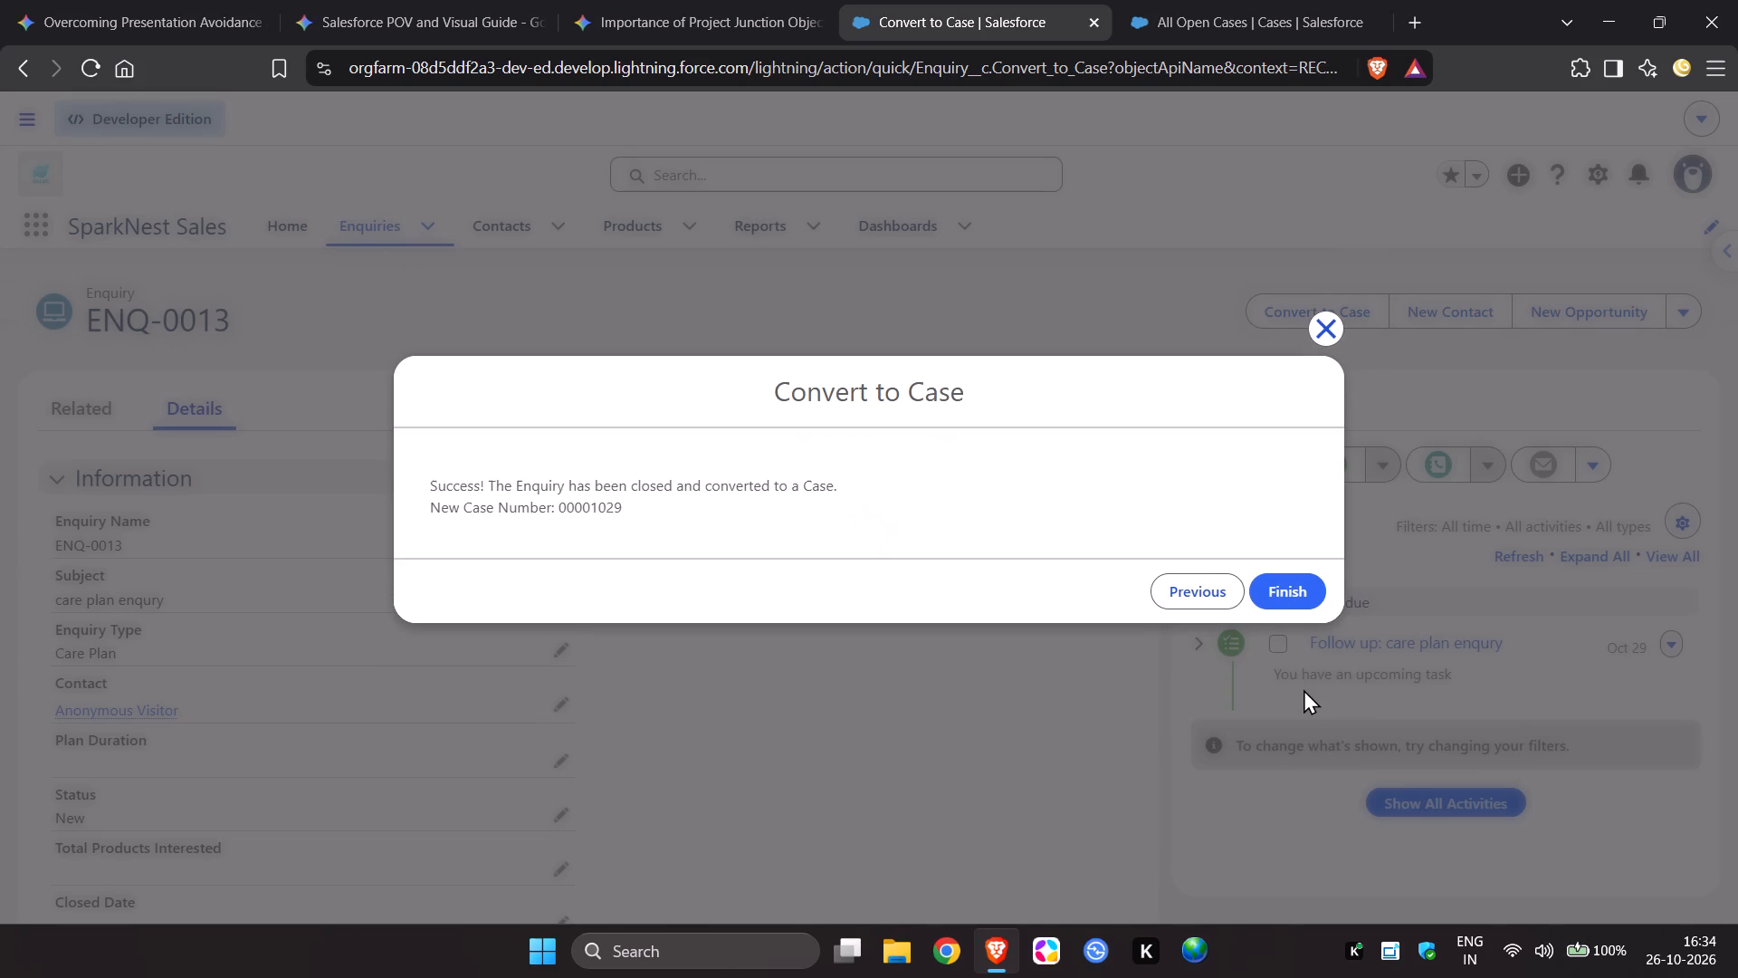
{"action": "left_click", "coordinate": [1331, 327]}
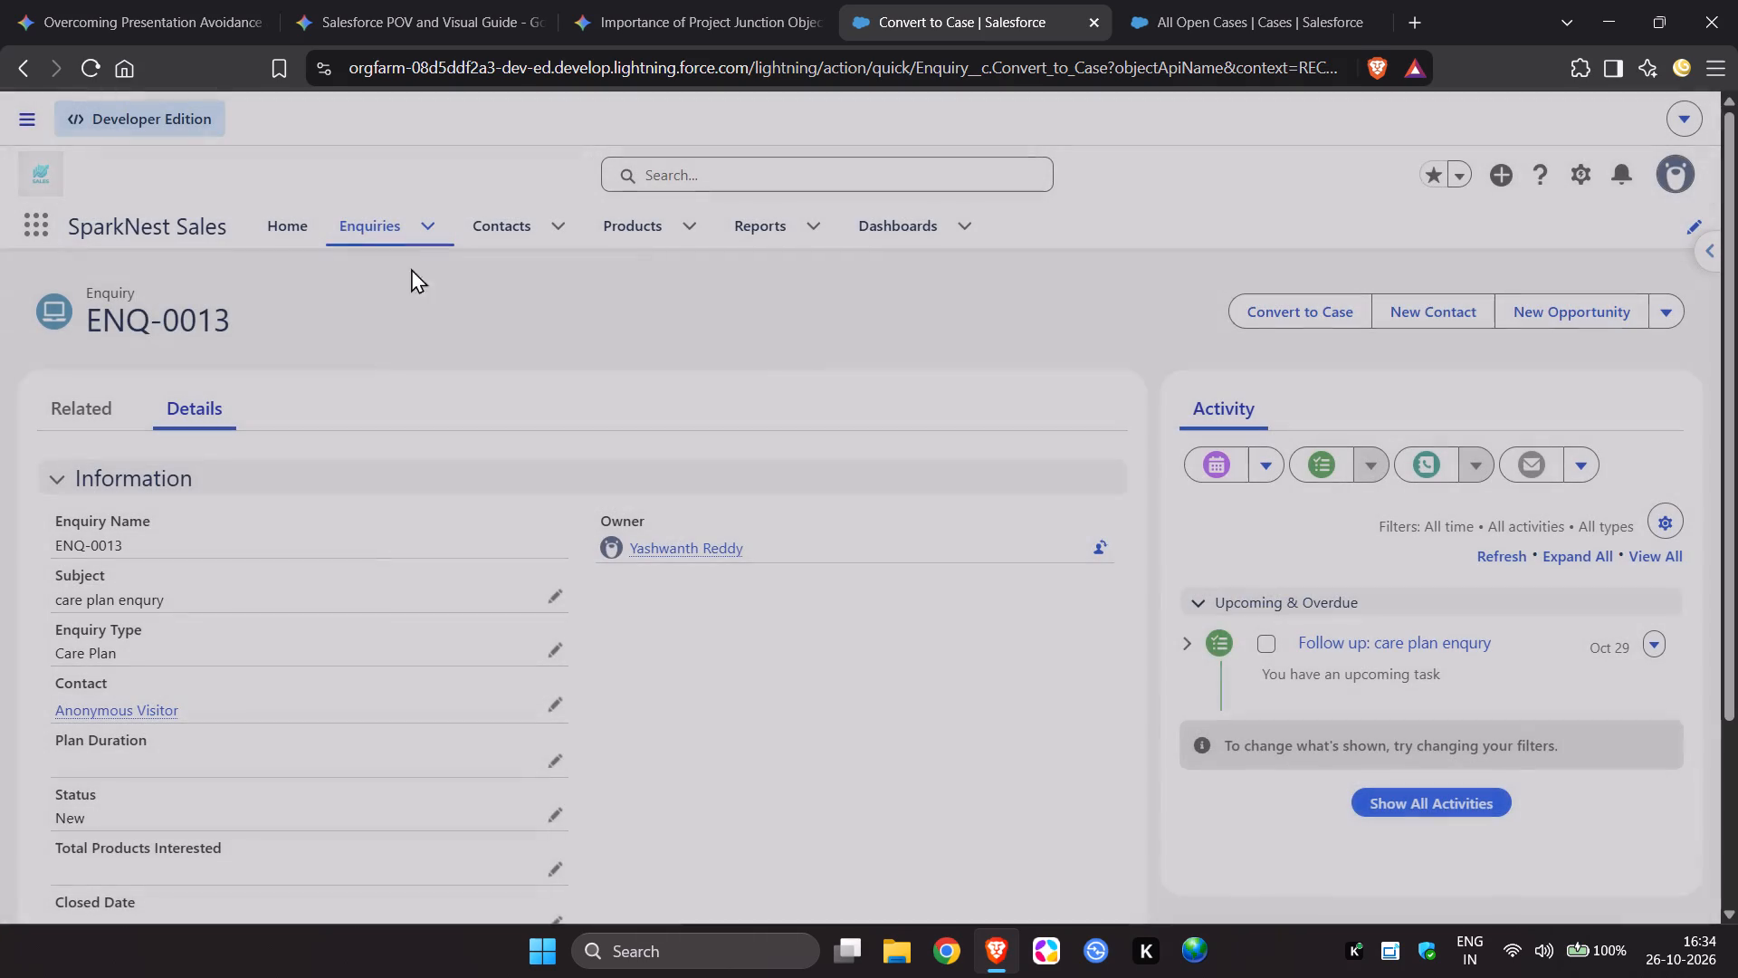
Convert the product enquiry ENQ-0012 to a case with Low priority and the description "product enqury".
{"action": "left_click", "coordinate": [399, 239]}
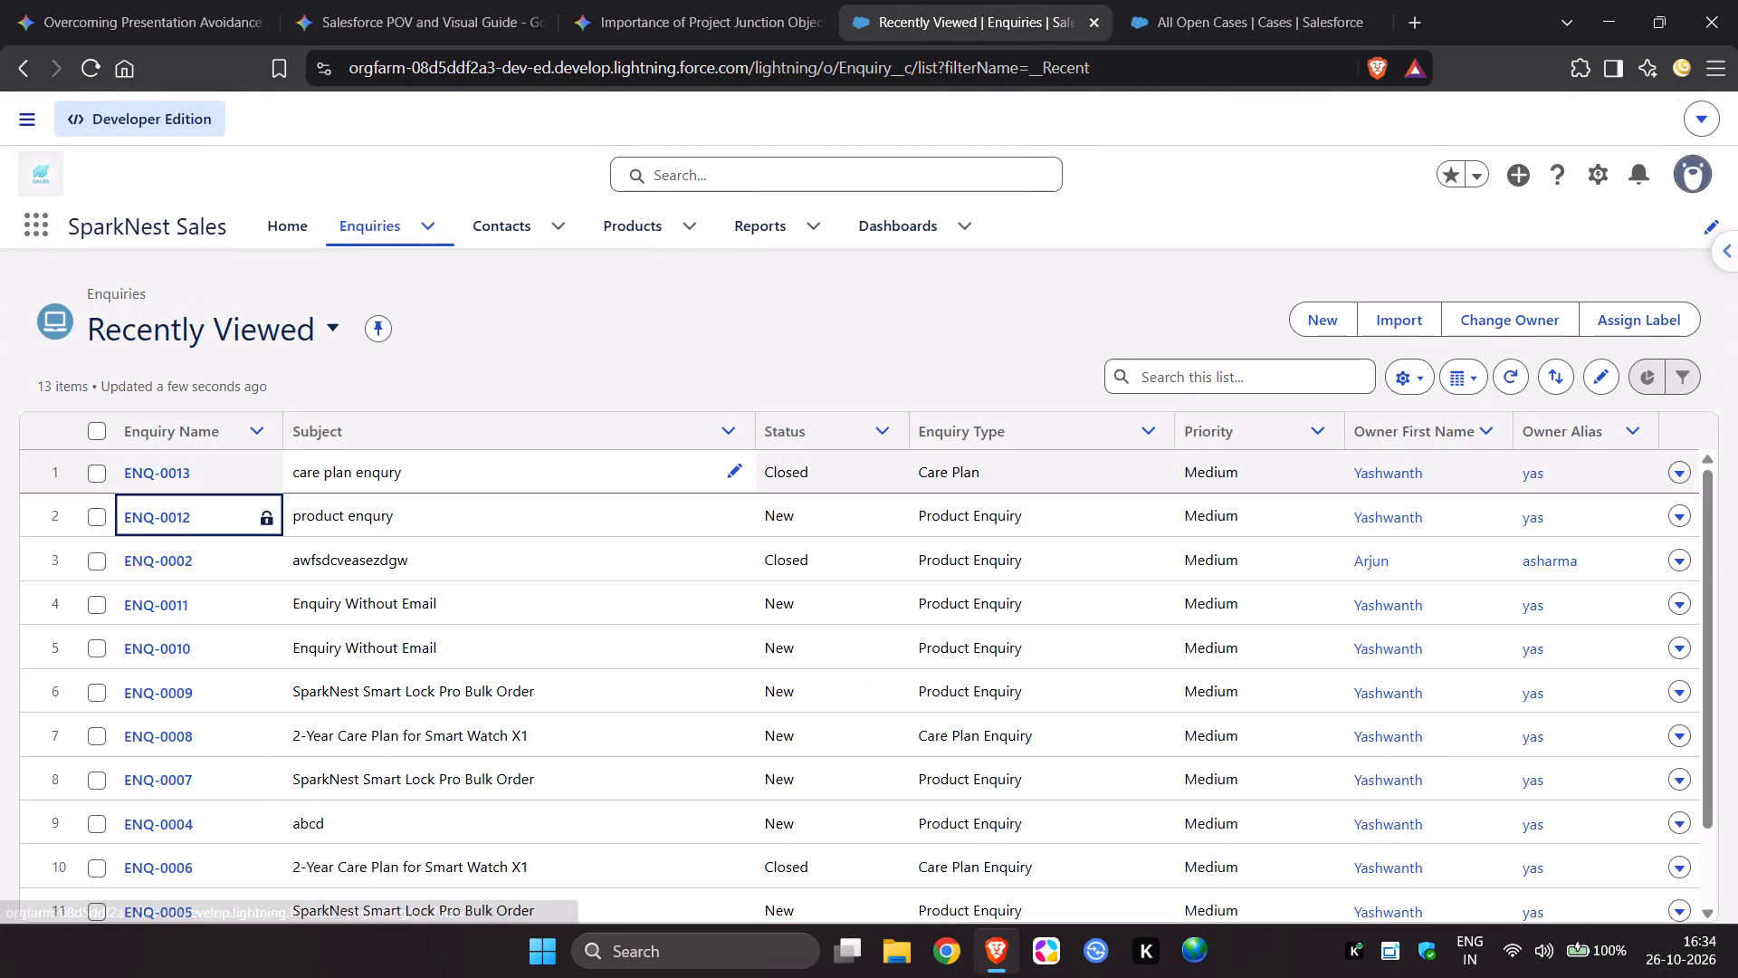
{"action": "left_click", "coordinate": [184, 512]}
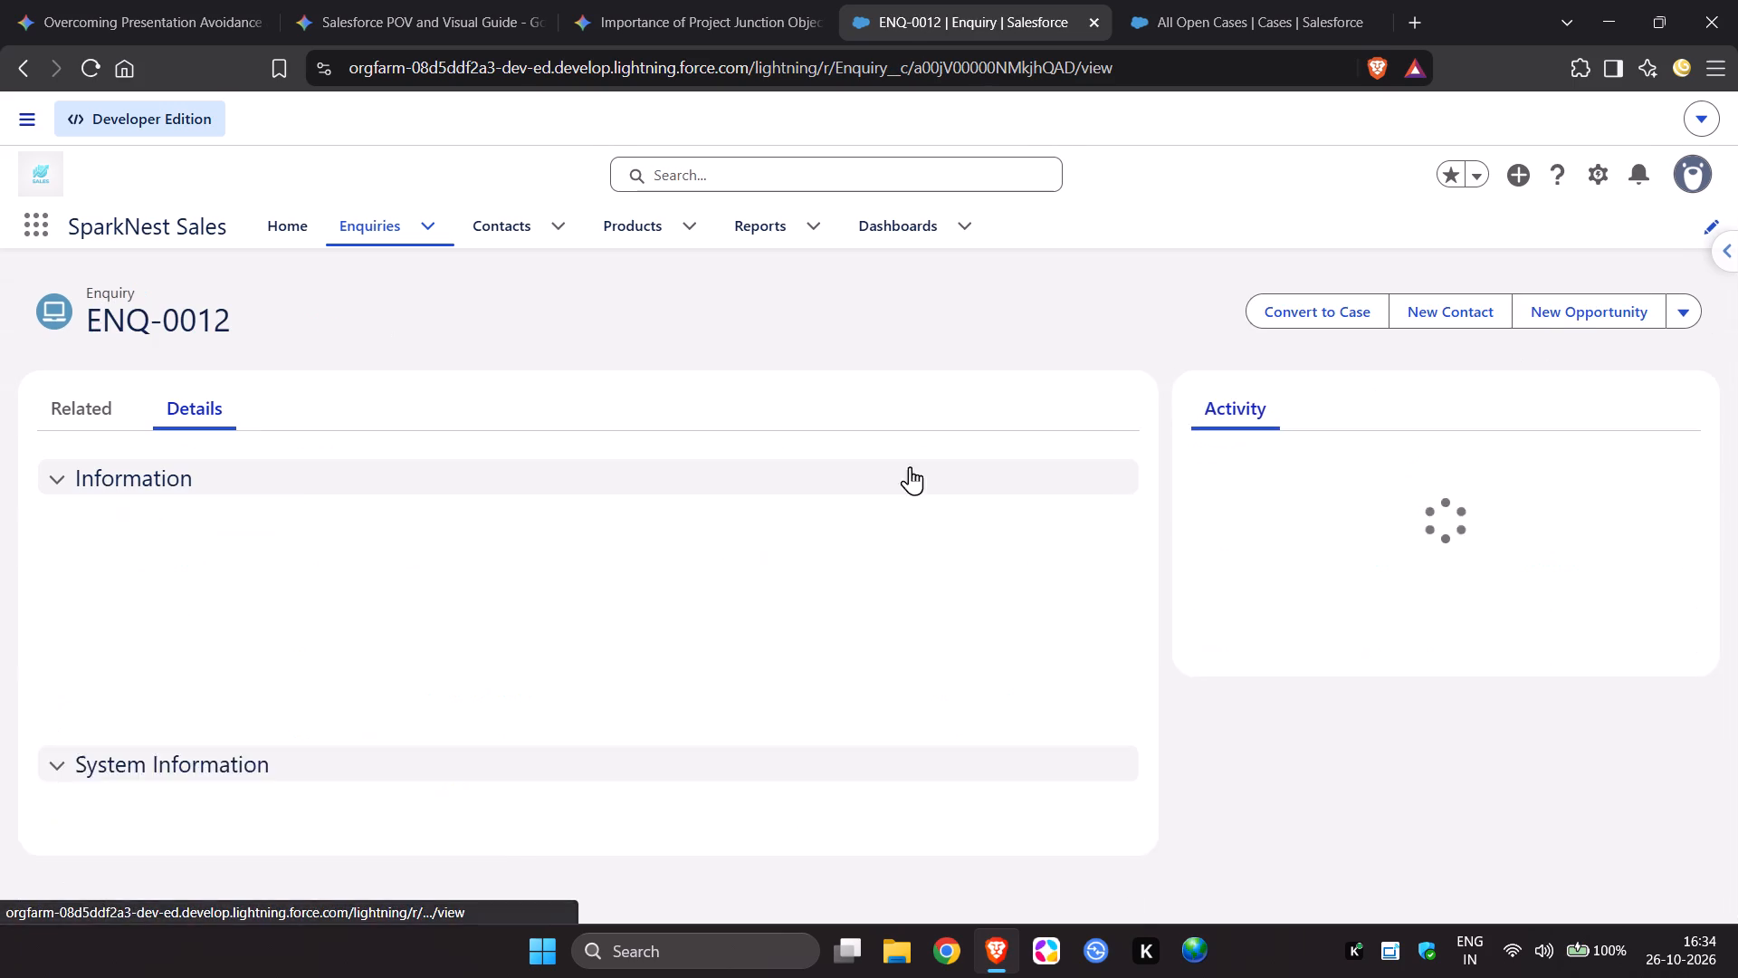
{"action": "left_click", "coordinate": [1312, 311]}
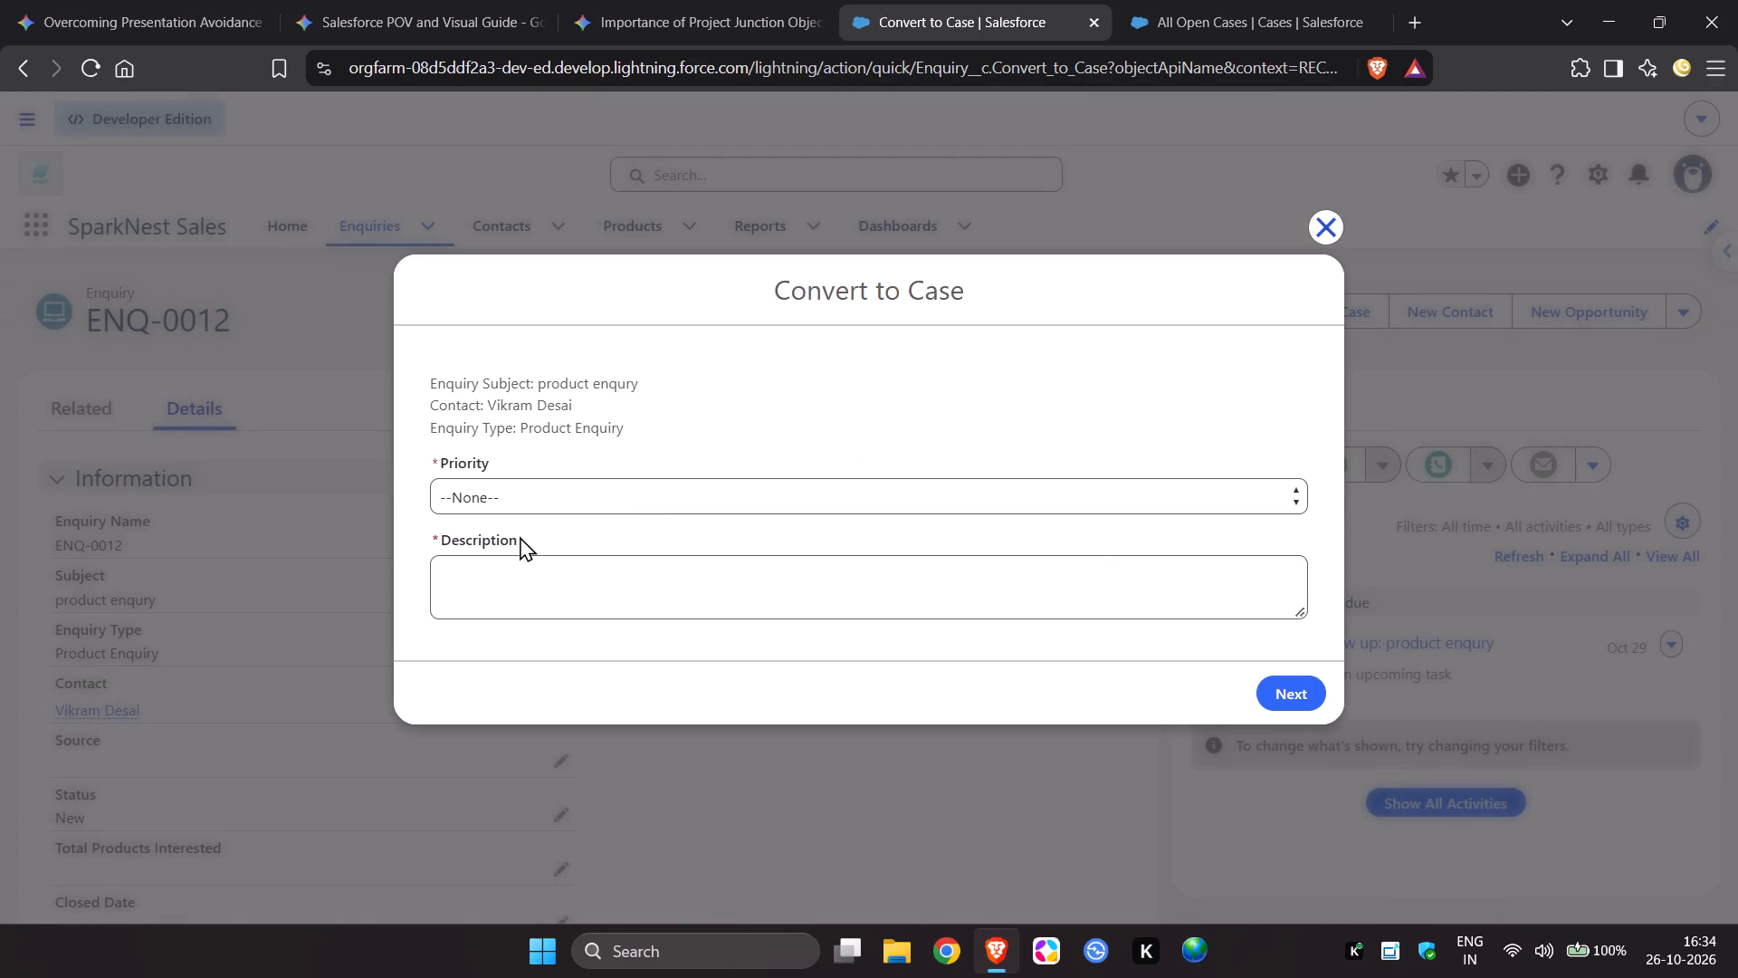
{"action": "left_click", "coordinate": [545, 503]}
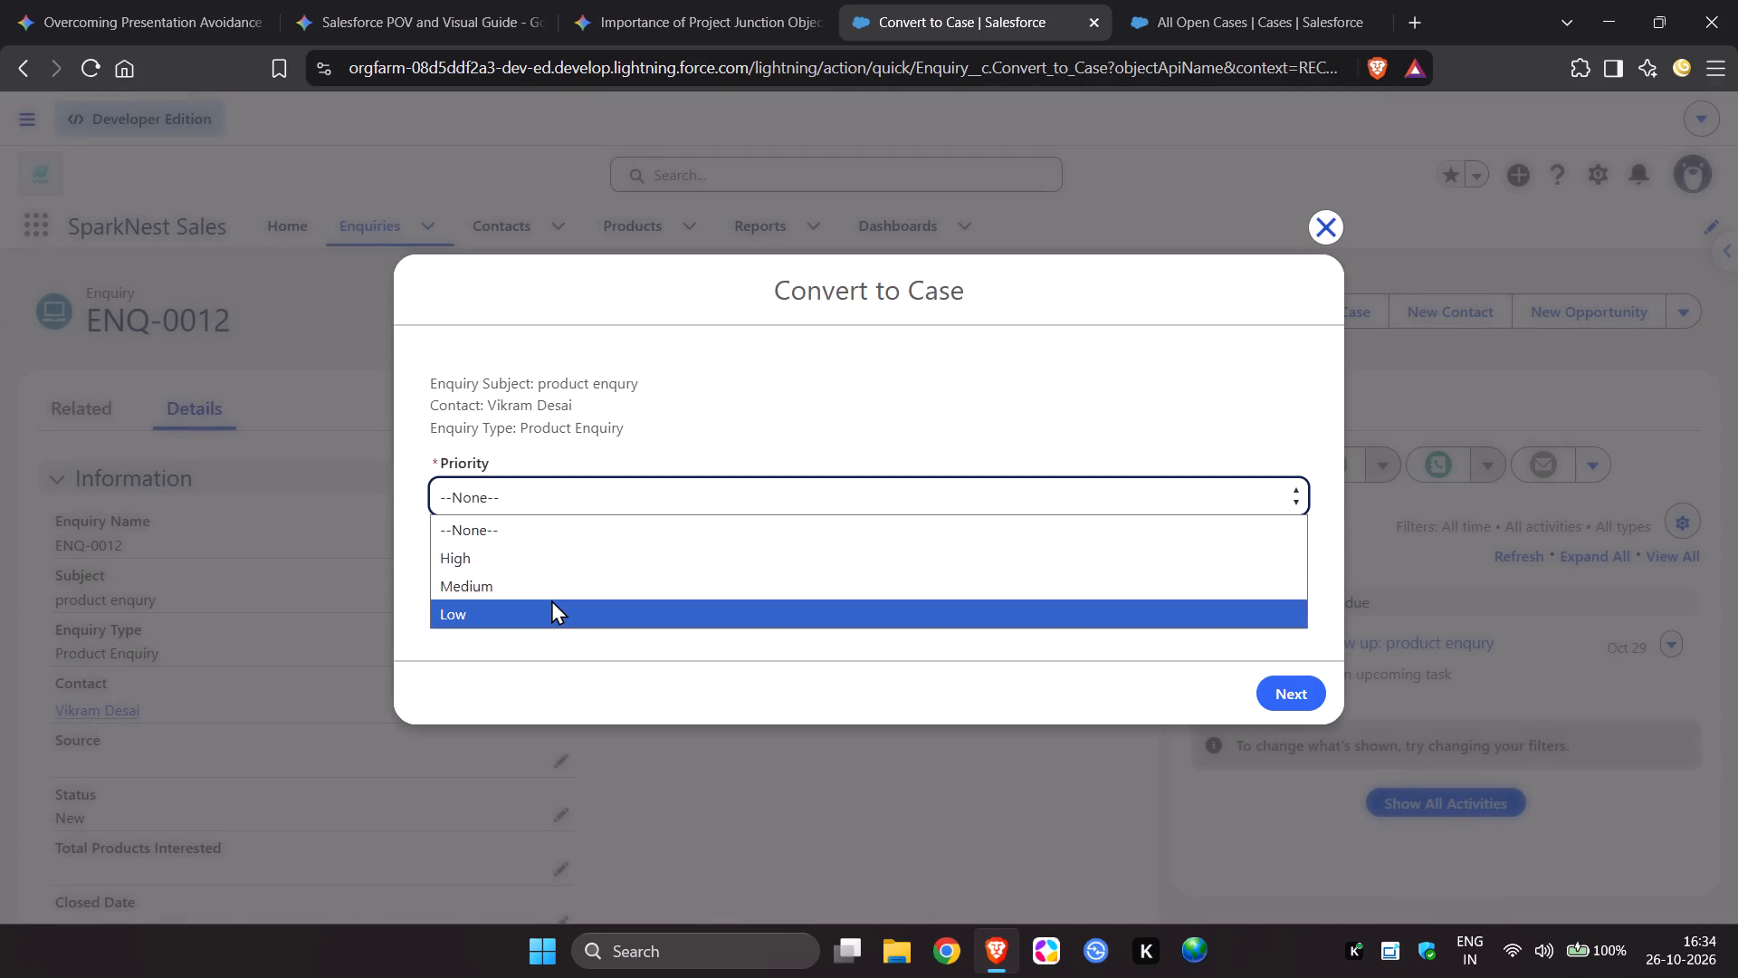
{"action": "left_click", "coordinate": [551, 599]}
{"action": "left_click", "coordinate": [557, 583]}
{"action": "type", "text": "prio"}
{"action": "scroll", "coordinate": [557, 582], "scroll_direction": "up", "scroll_amount": 1}
{"action": "key", "text": "BackSpace"}
{"action": "key", "text": "BackSpace"}
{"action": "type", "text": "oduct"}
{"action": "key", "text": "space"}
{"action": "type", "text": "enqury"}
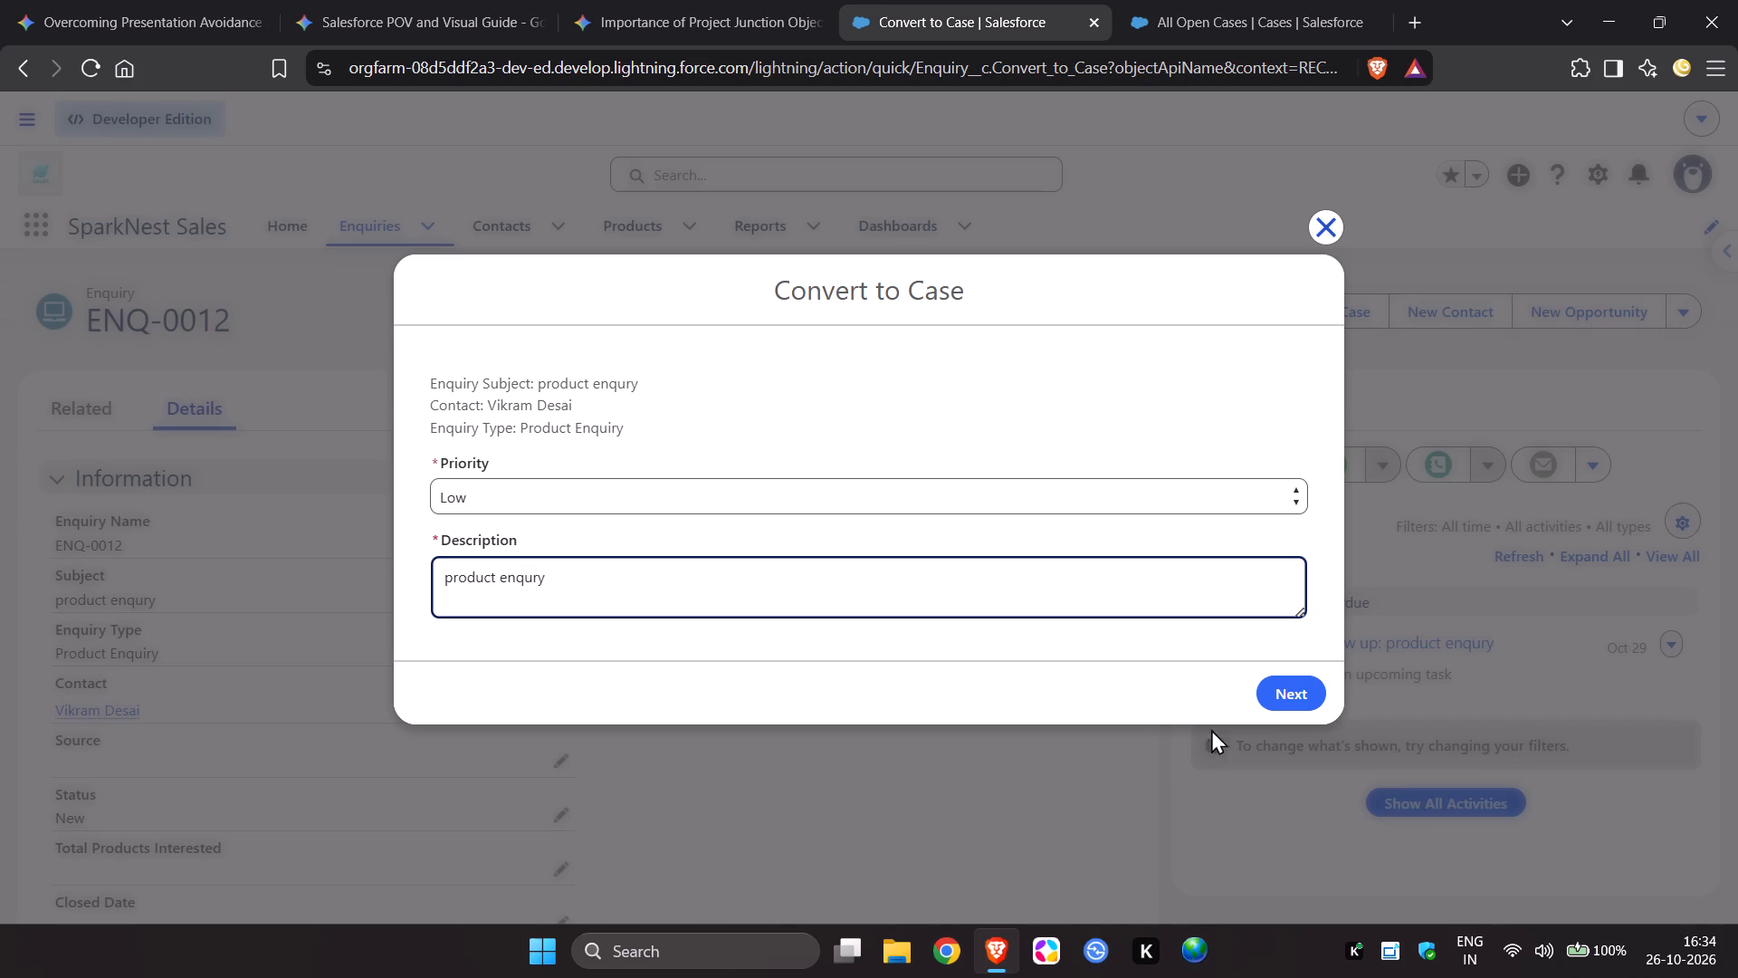
{"action": "left_click", "coordinate": [1294, 687]}
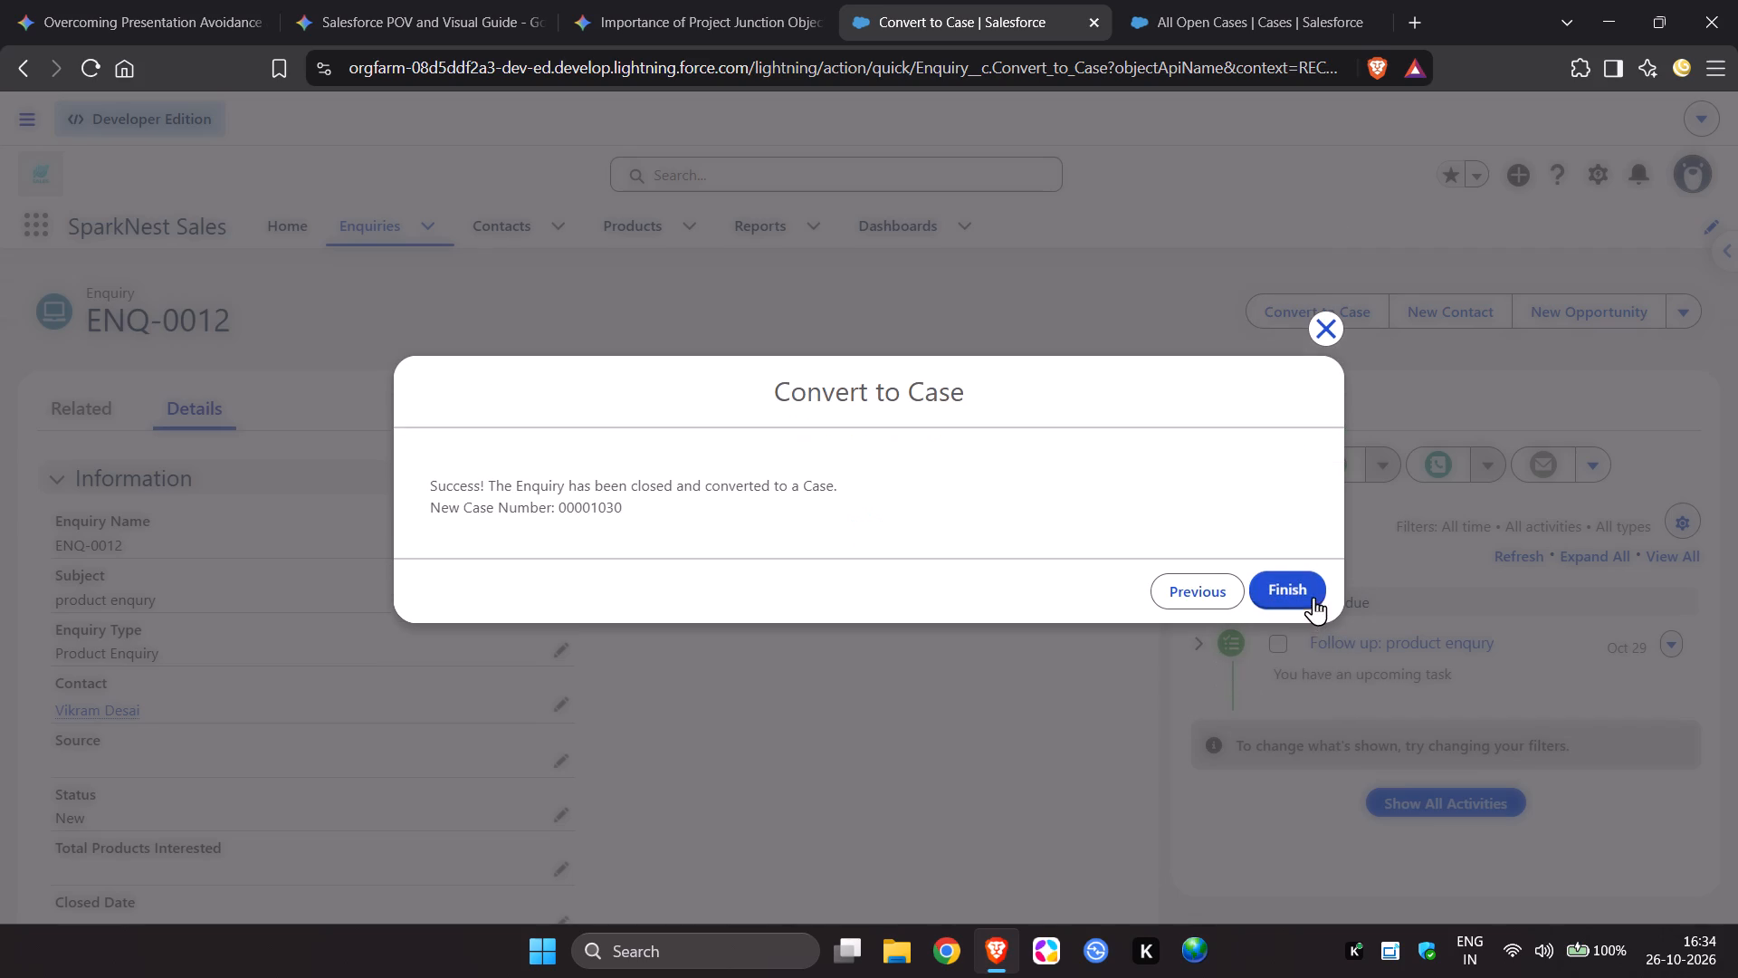
{"action": "left_click", "coordinate": [1313, 597]}
Reload the All Open Cases list in SparkNest Support and check the converted cases alongside the ENQ-0012 record.
{"action": "left_click", "coordinate": [1170, 0]}
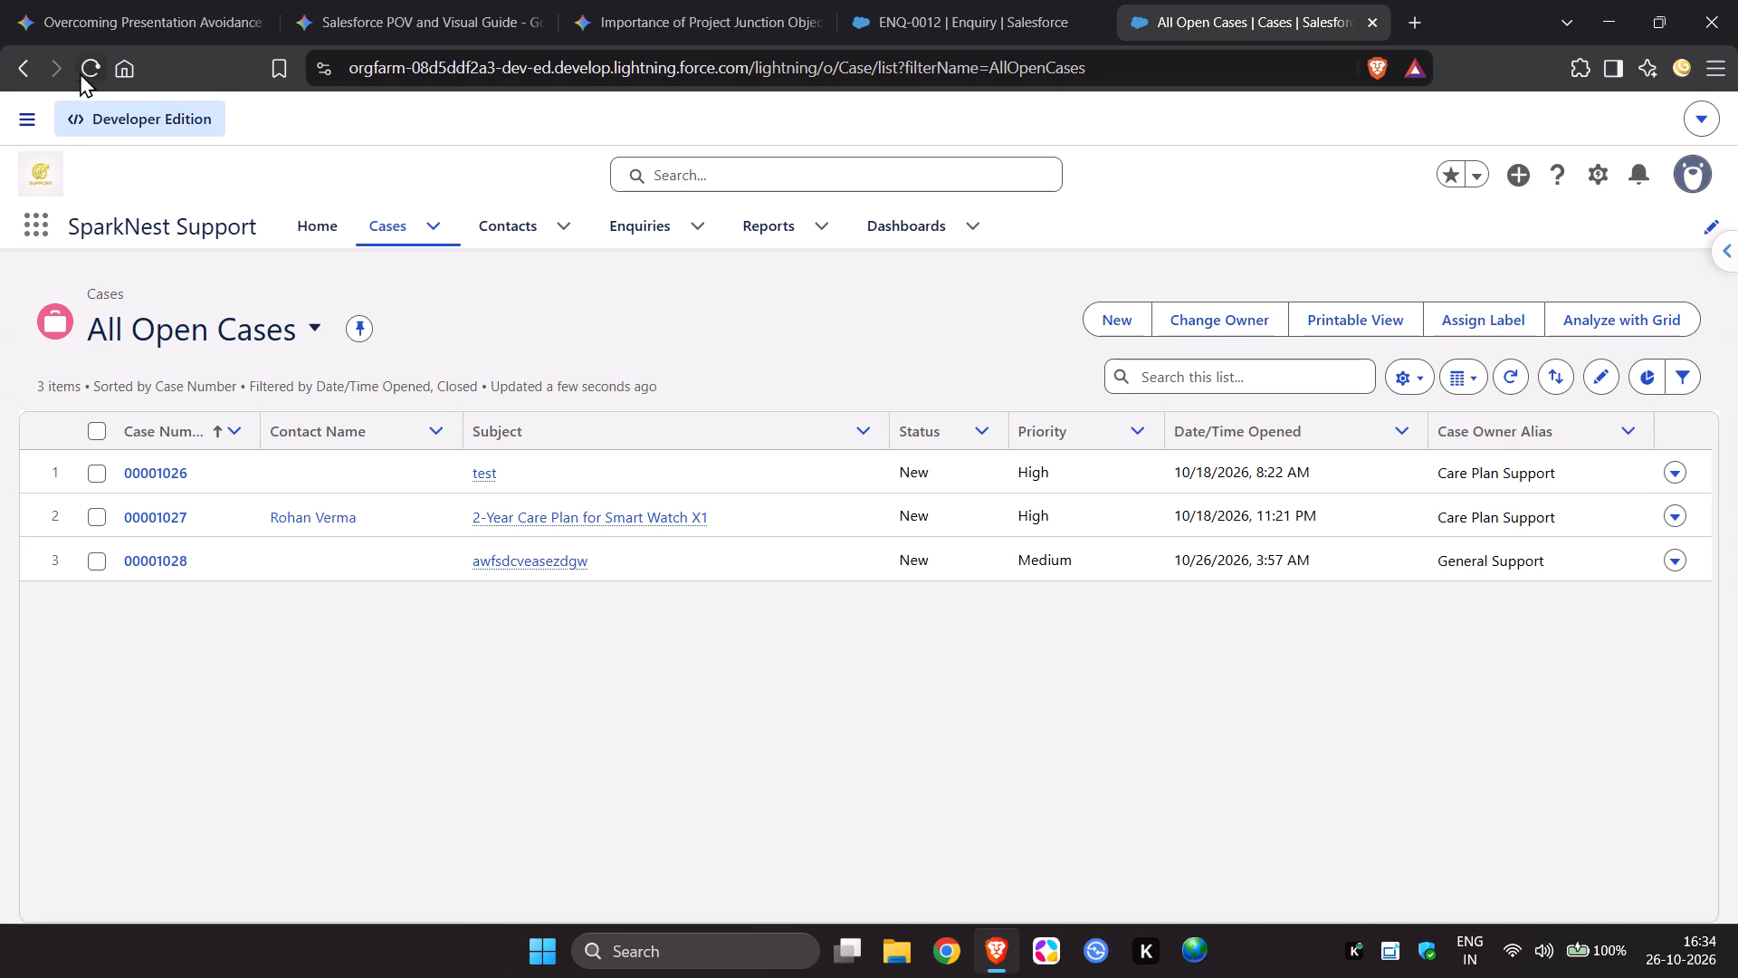
{"action": "left_click", "coordinate": [80, 72]}
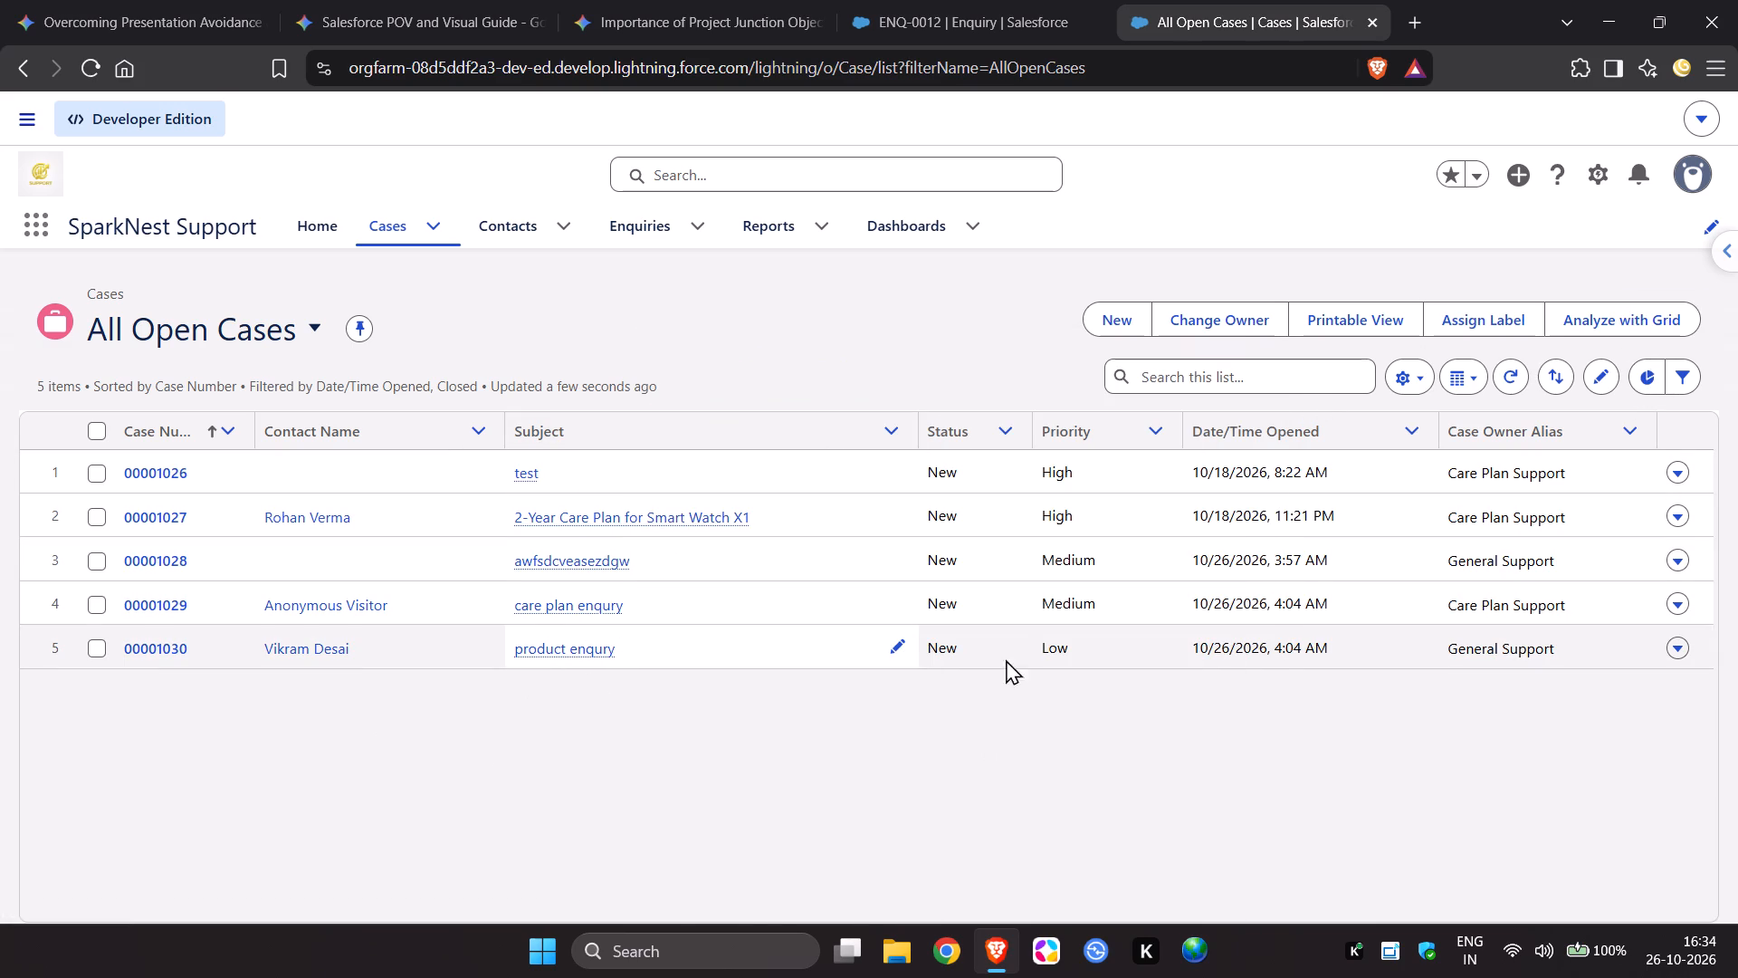
{"action": "left_click", "coordinate": [1004, 0]}
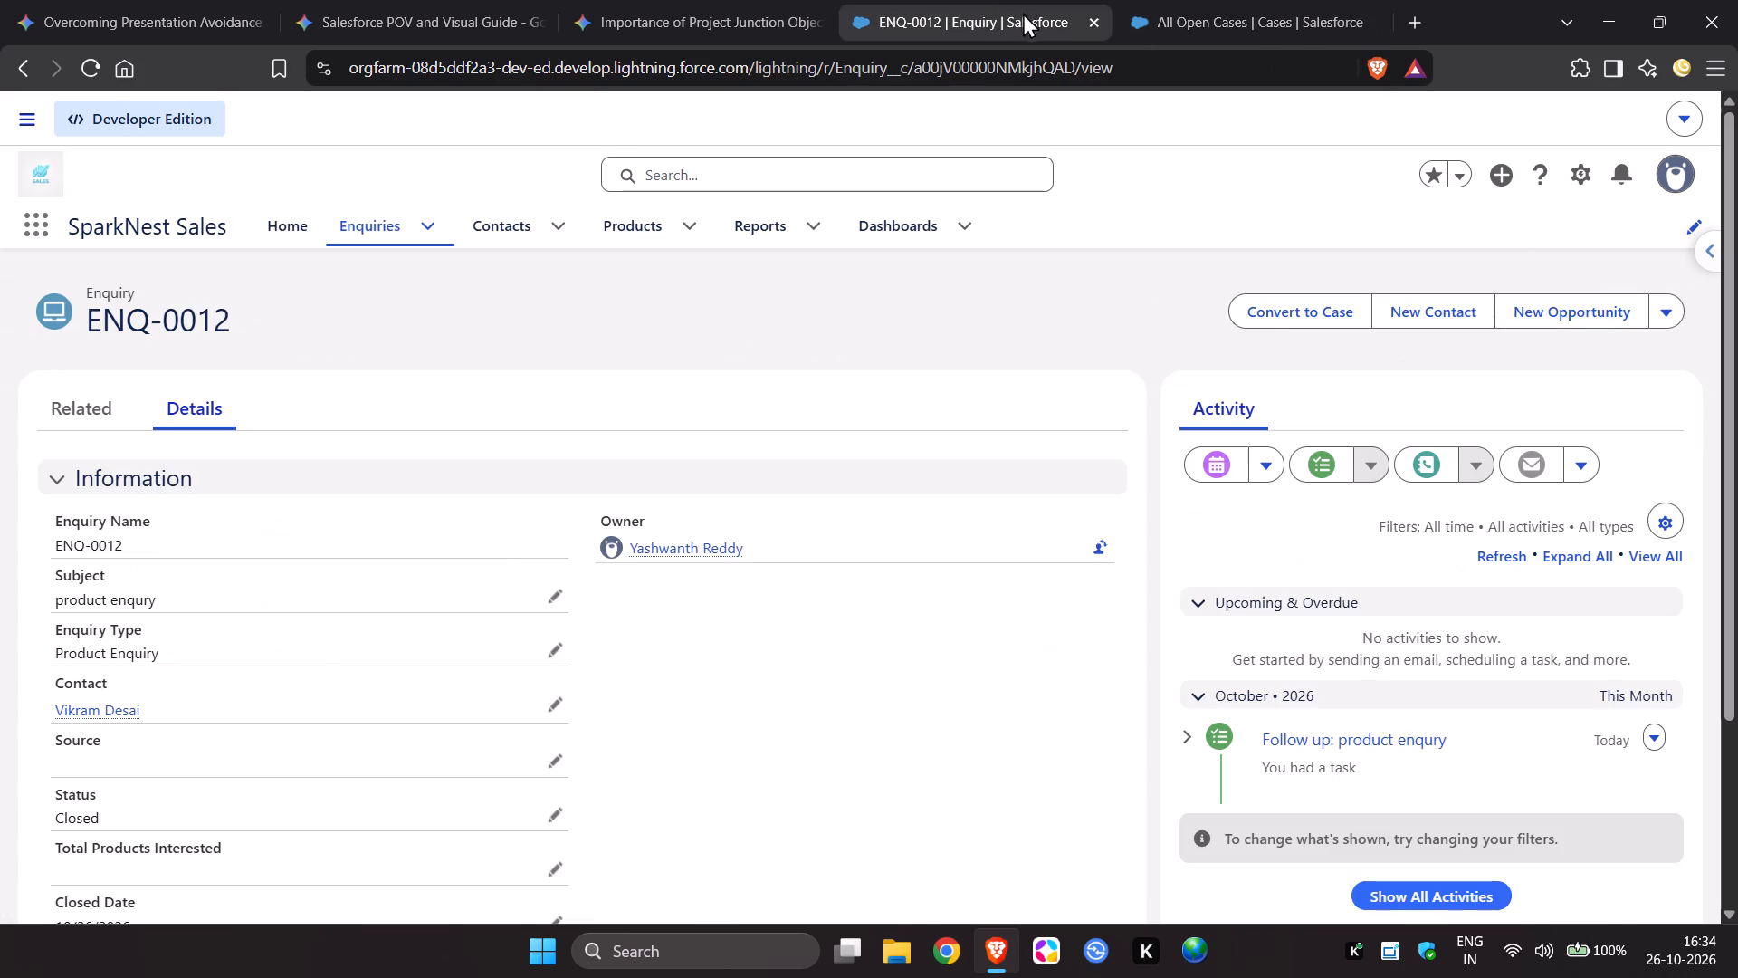
{"action": "left_click", "coordinate": [1215, 11]}
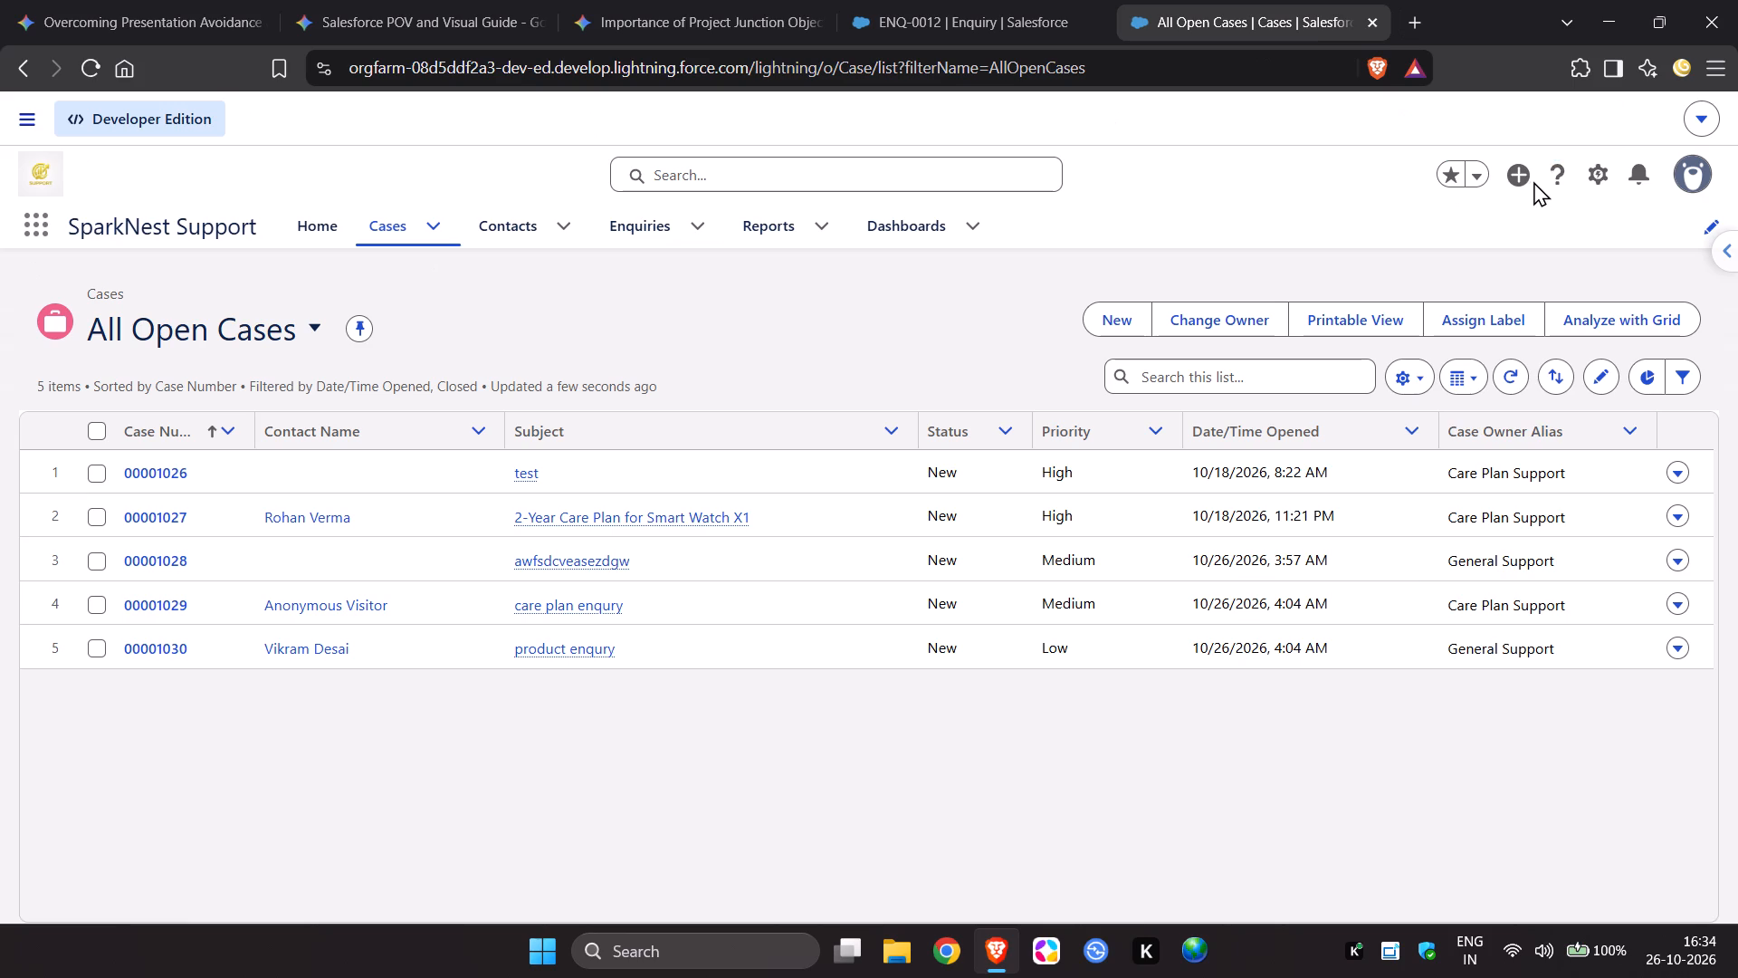
Open Salesforce Setup in a new tab and block the site's notifications forever.
{"action": "left_click", "coordinate": [1600, 170]}
{"action": "left_click", "coordinate": [1506, 273]}
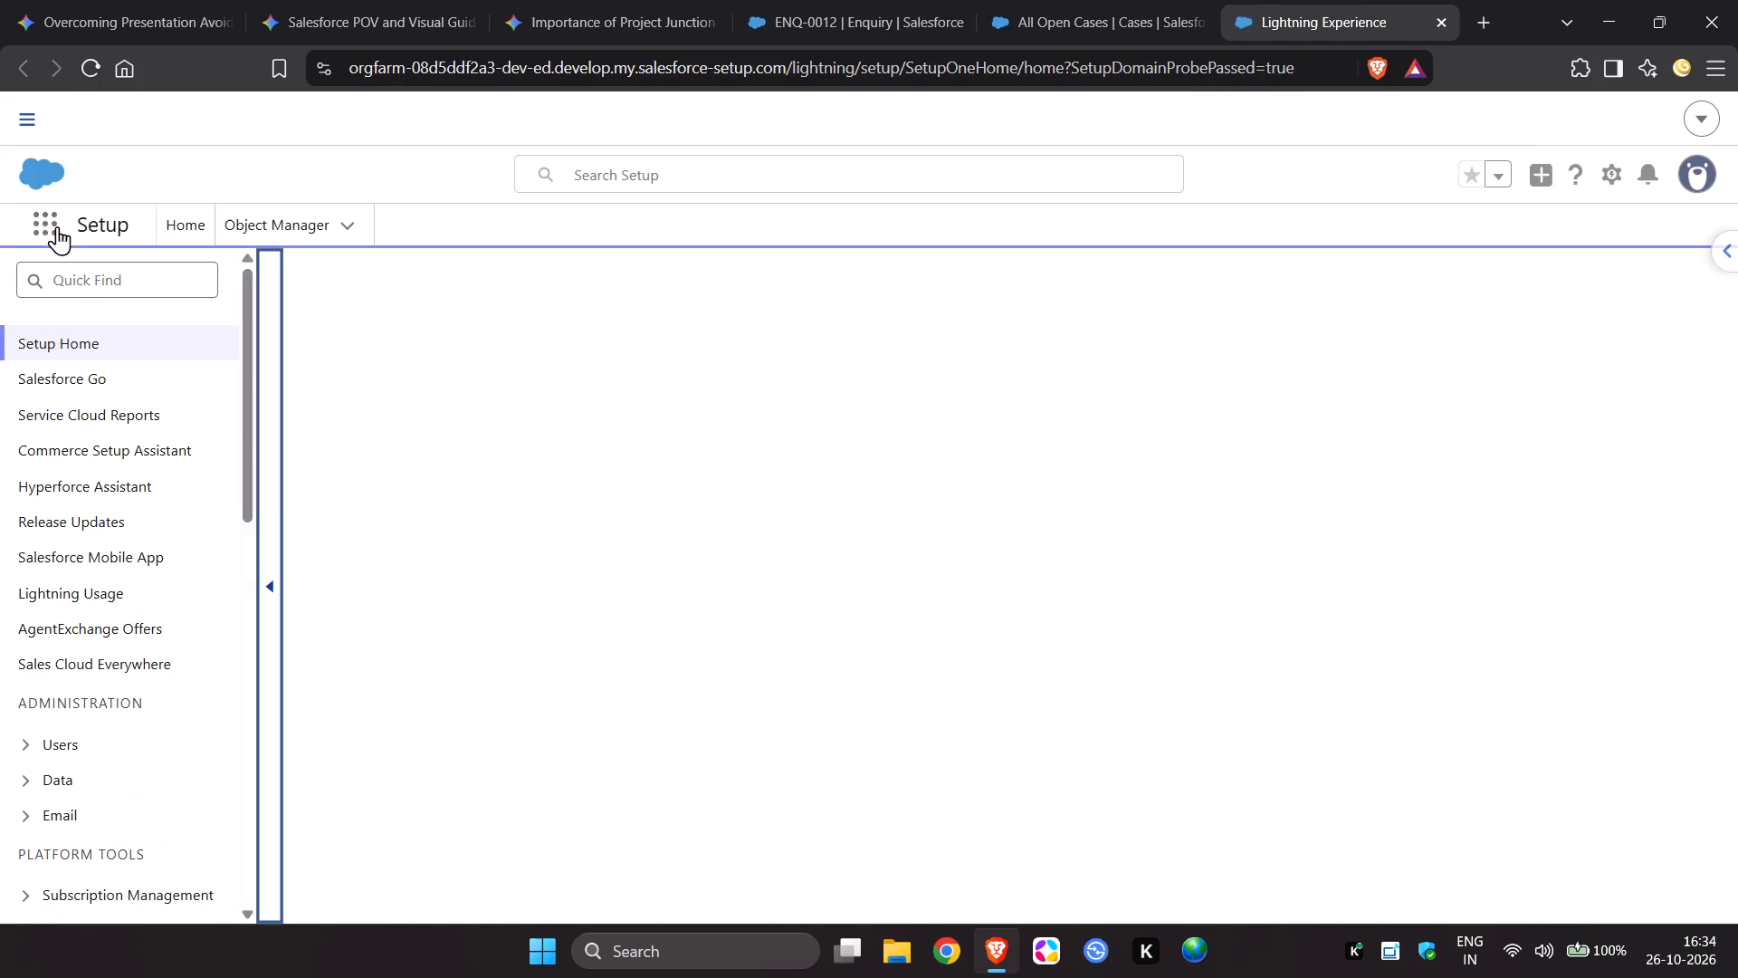
{"action": "left_click", "coordinate": [99, 281]}
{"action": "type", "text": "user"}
{"action": "left_click", "coordinate": [100, 282]}
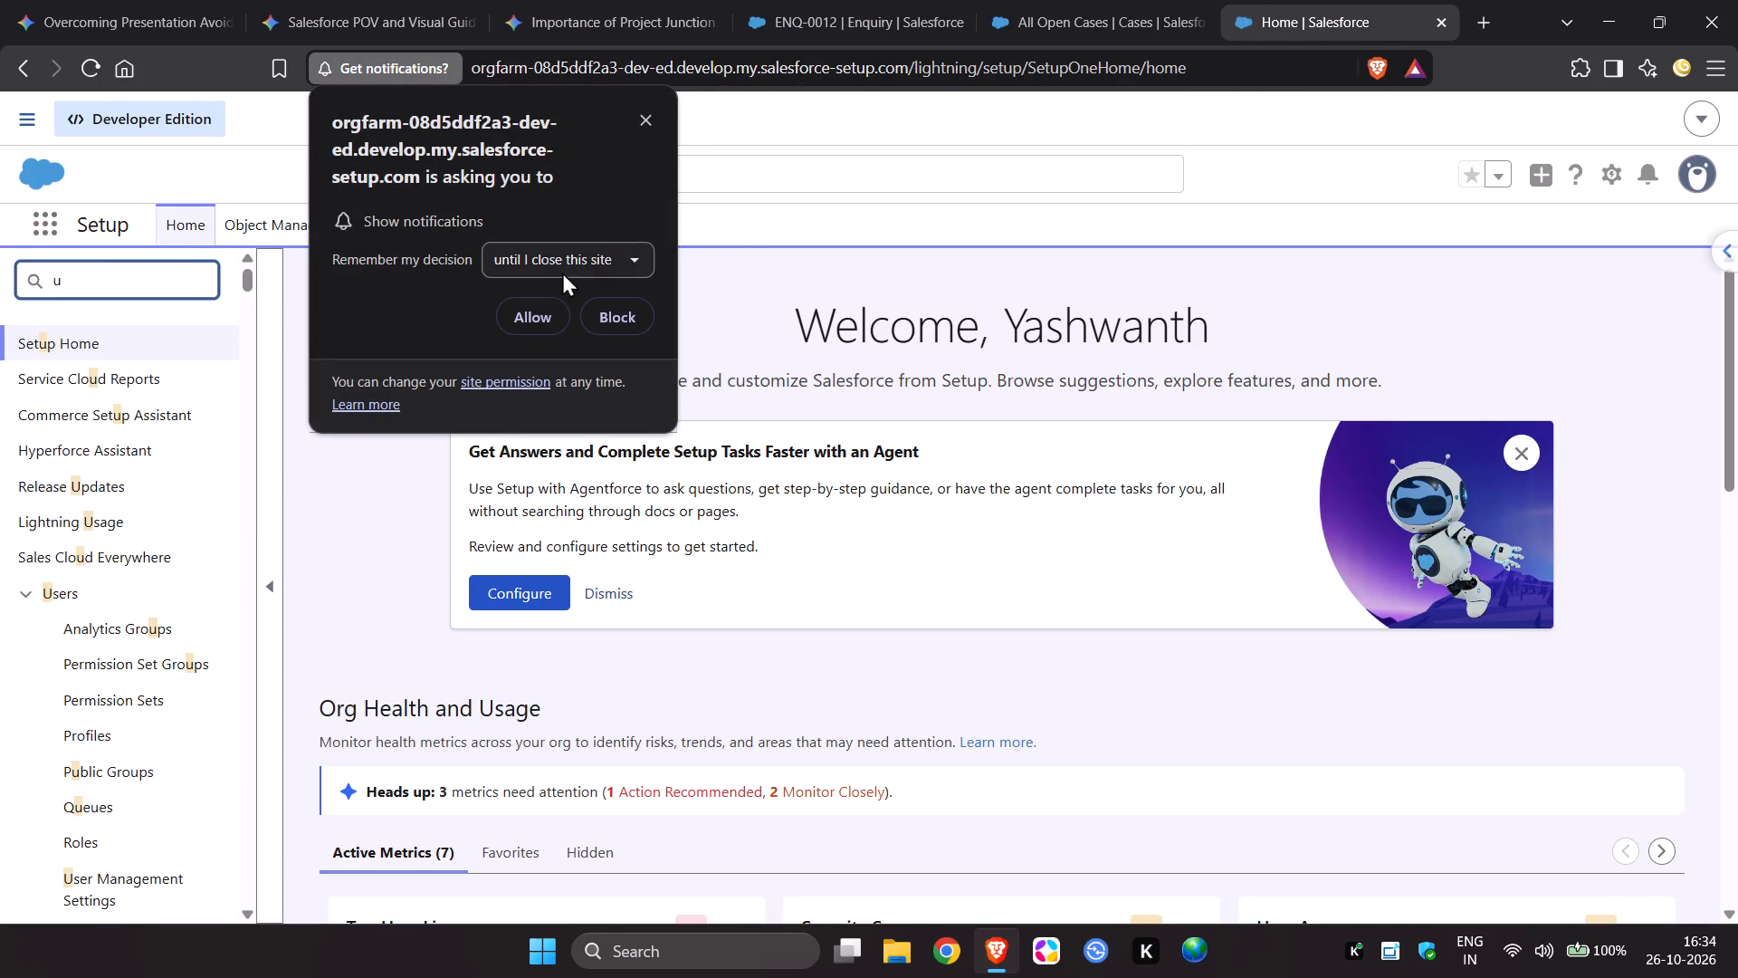
{"action": "left_click", "coordinate": [584, 260]}
{"action": "left_click", "coordinate": [553, 404]}
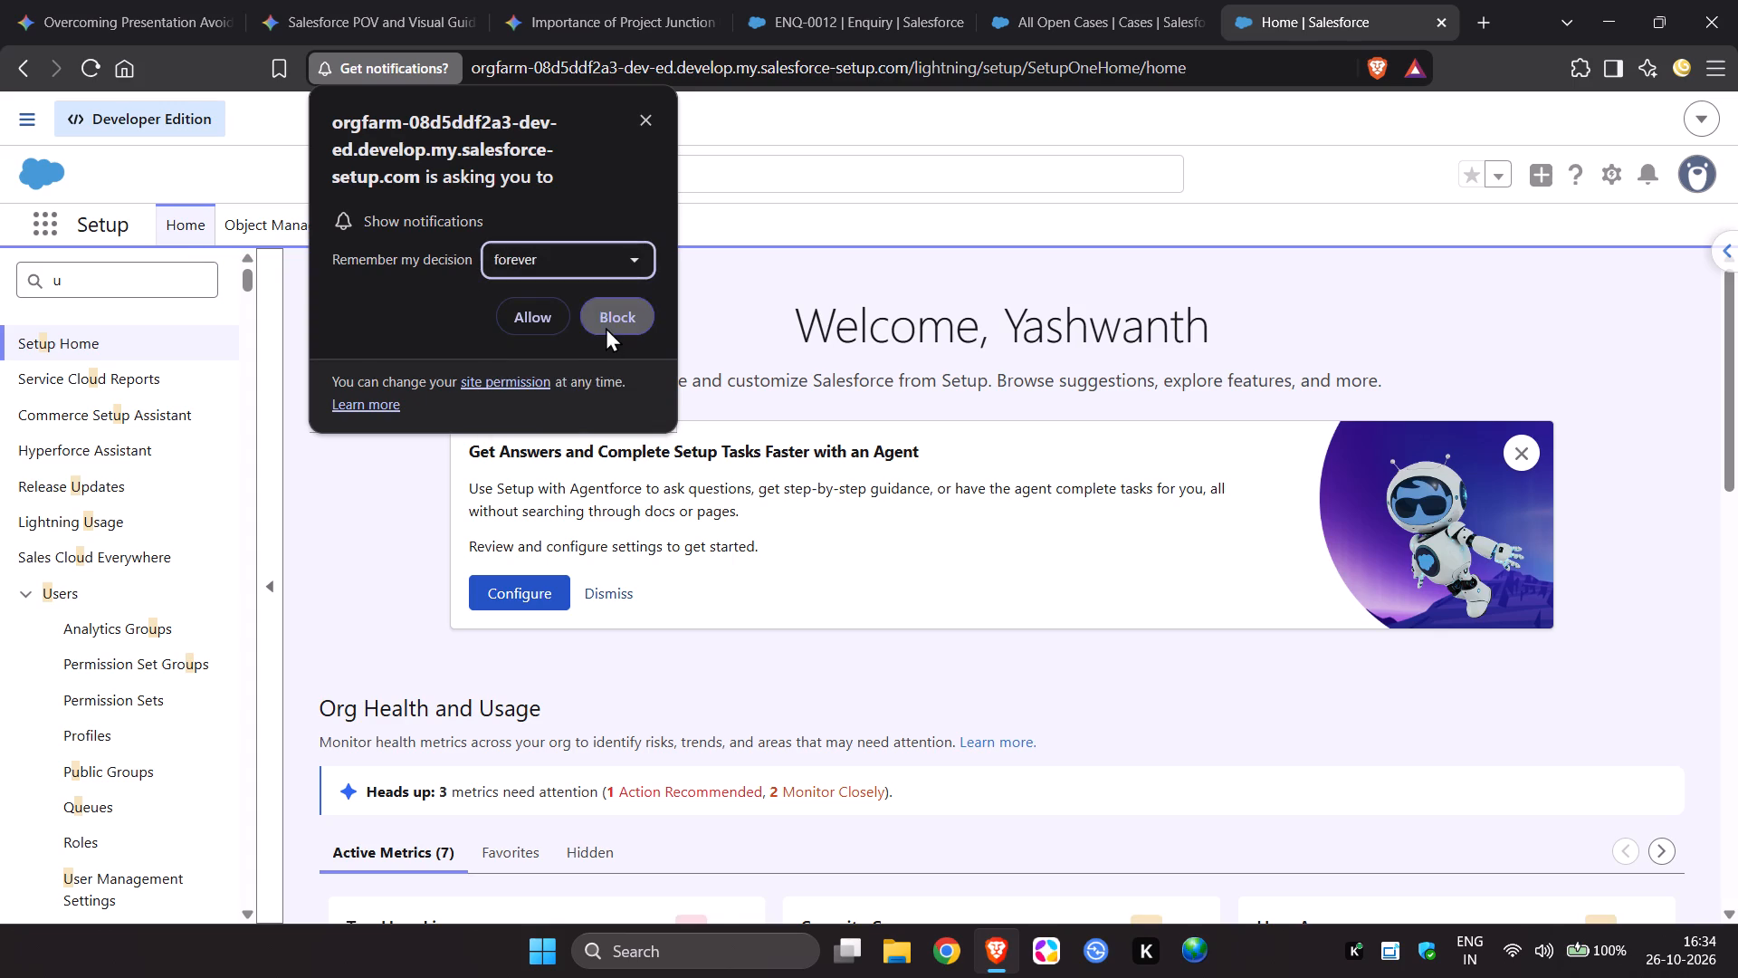
{"action": "left_click", "coordinate": [606, 325]}
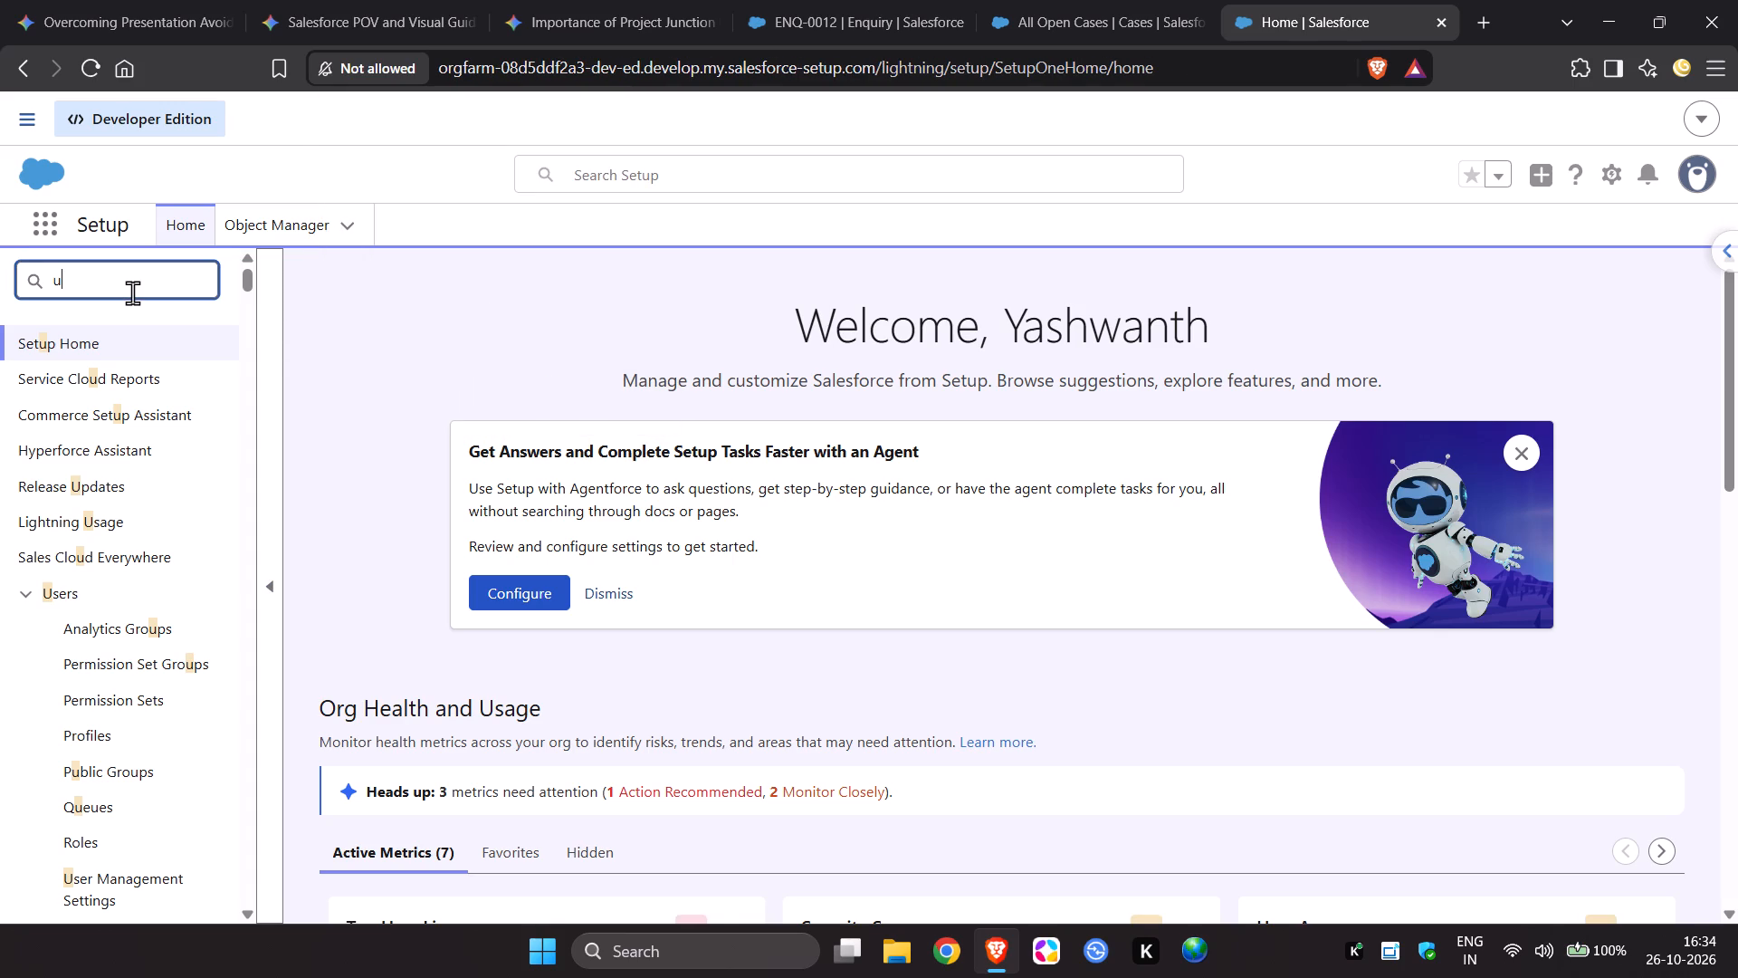
Search Setup for "user", open the Users page and log in as the user with the SparkNest Support Agent profile.
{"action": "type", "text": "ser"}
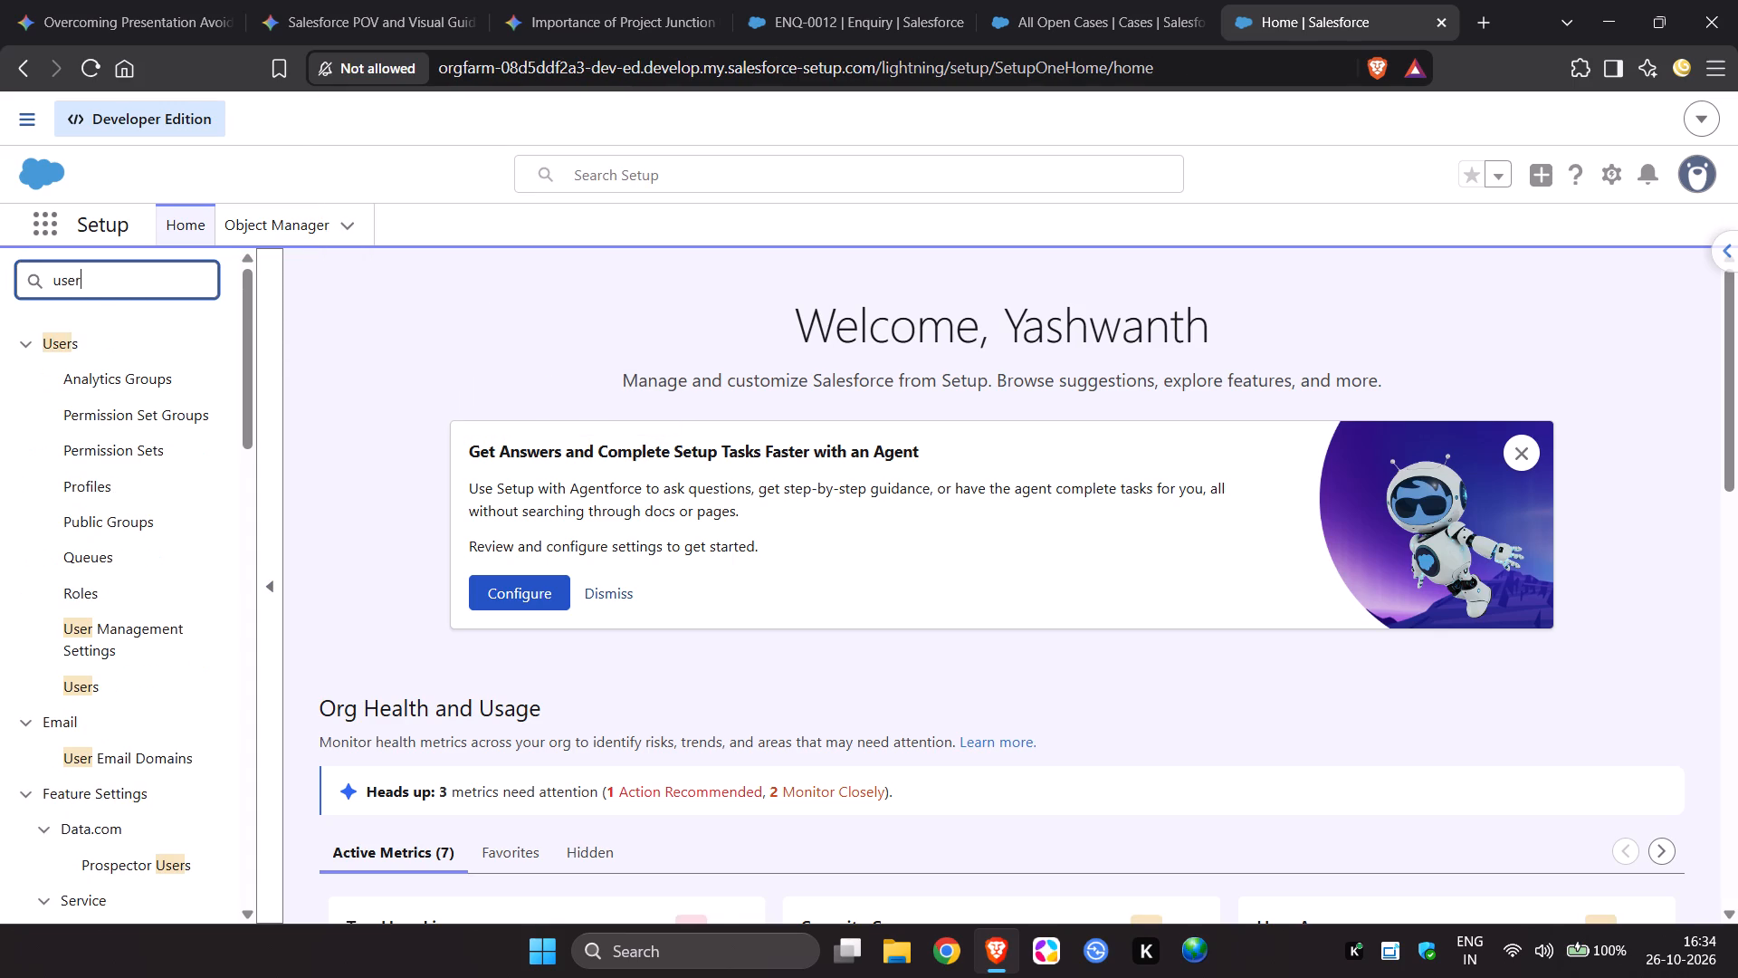
{"action": "left_click", "coordinate": [85, 671]}
{"action": "left_click", "coordinate": [86, 679]}
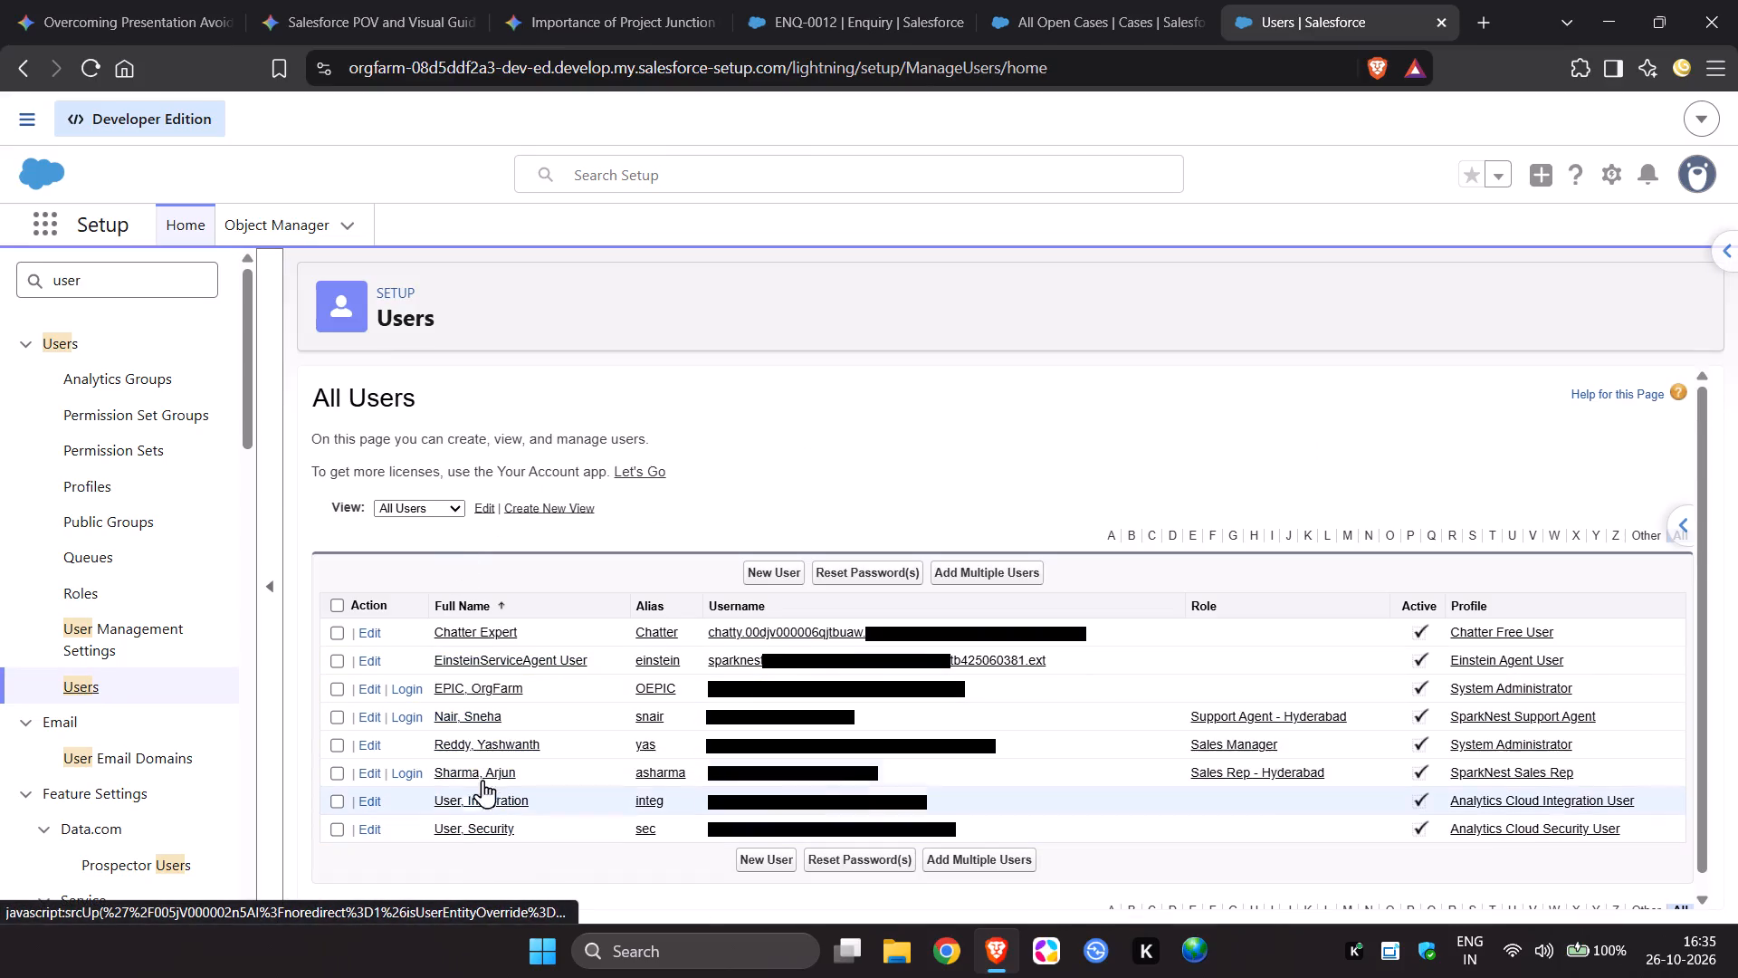
{"action": "left_click", "coordinate": [467, 719]}
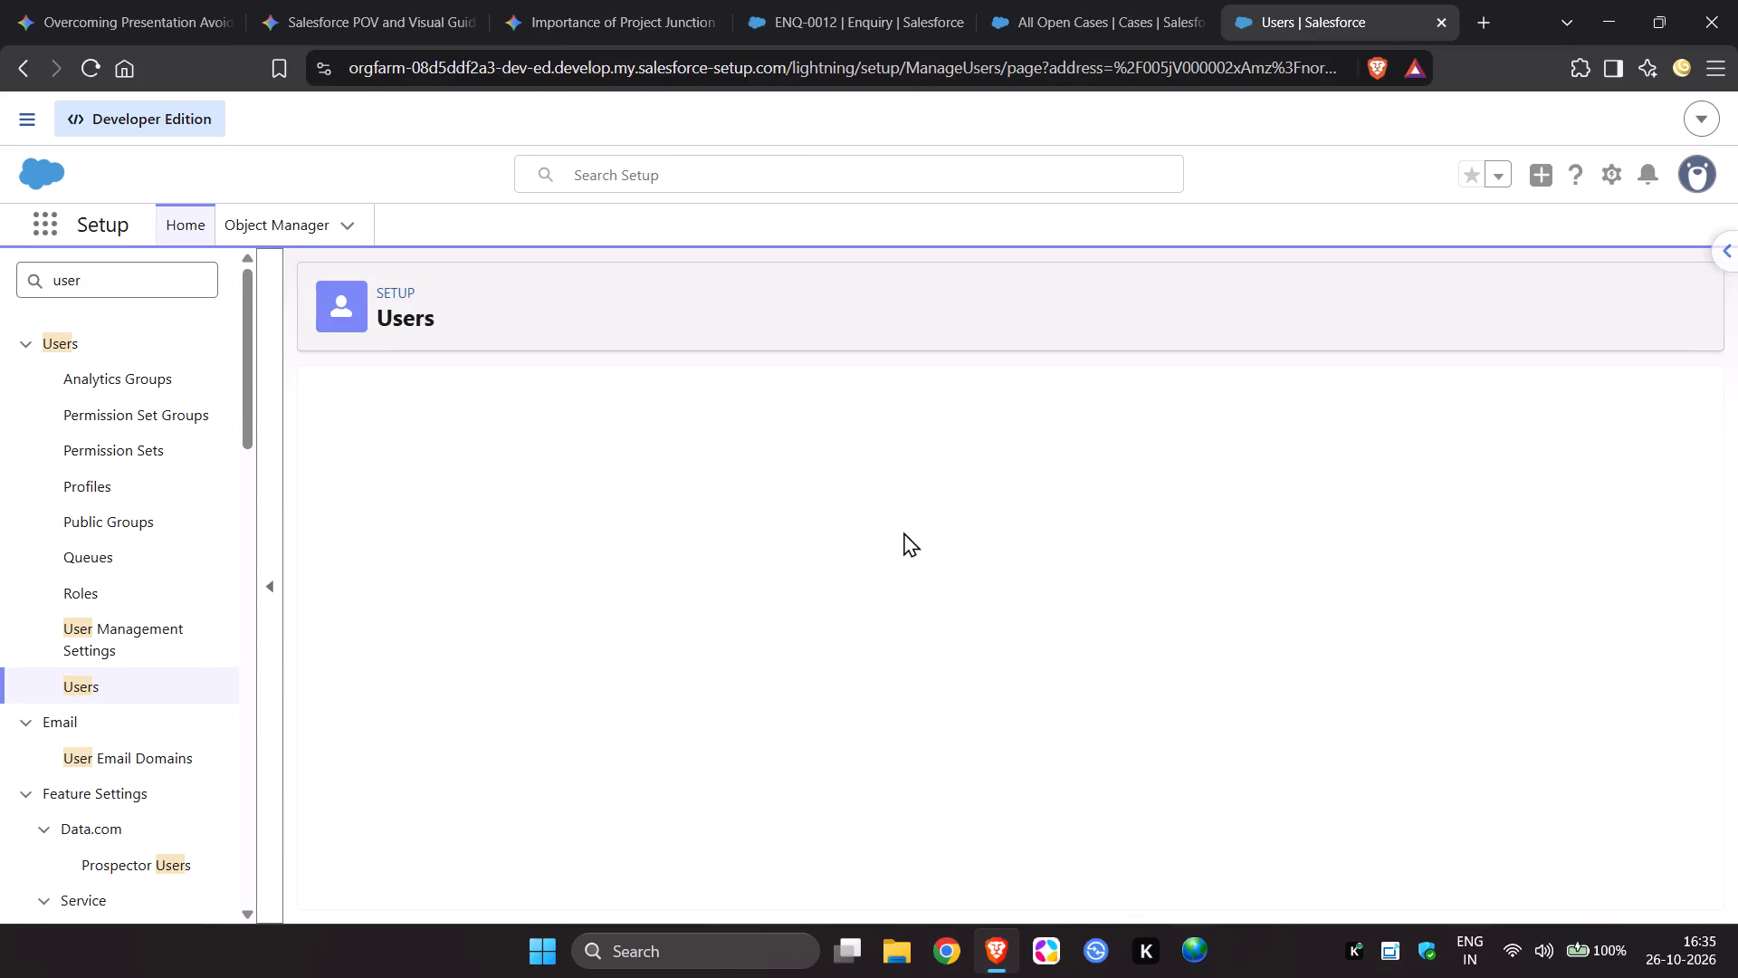
{"action": "left_click", "coordinate": [978, 547]}
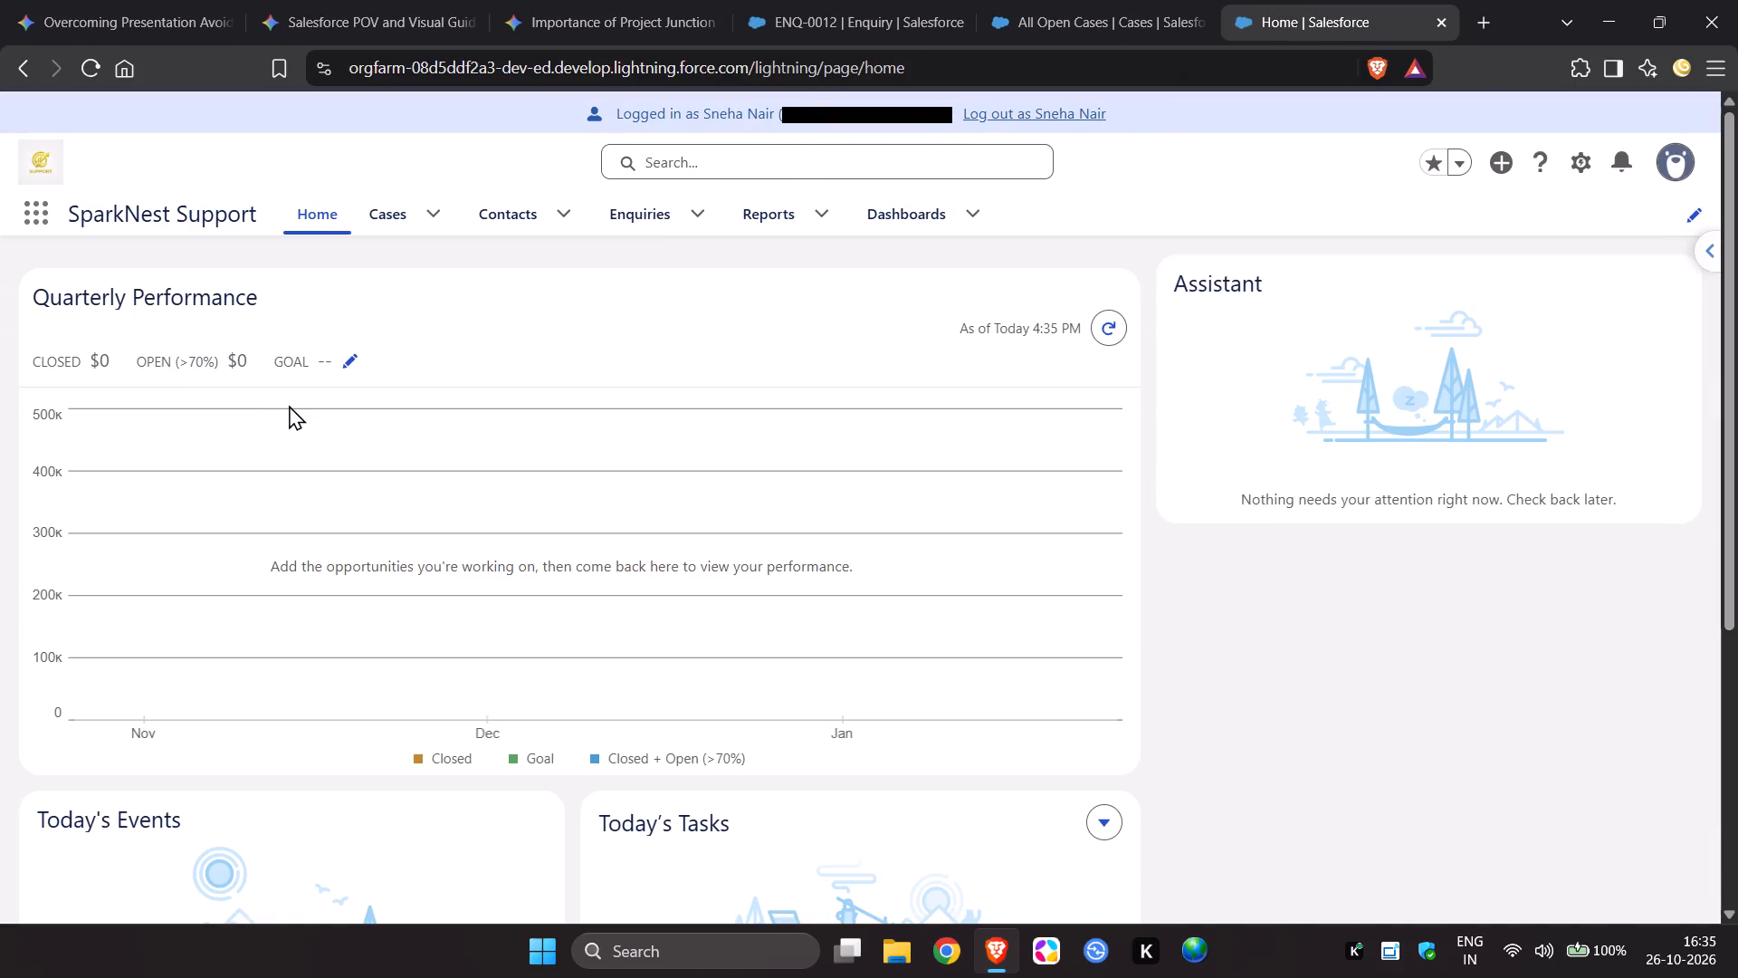
Show the All Open Cases list as the support agent and pin it as the default case list.
{"action": "left_click", "coordinate": [398, 211]}
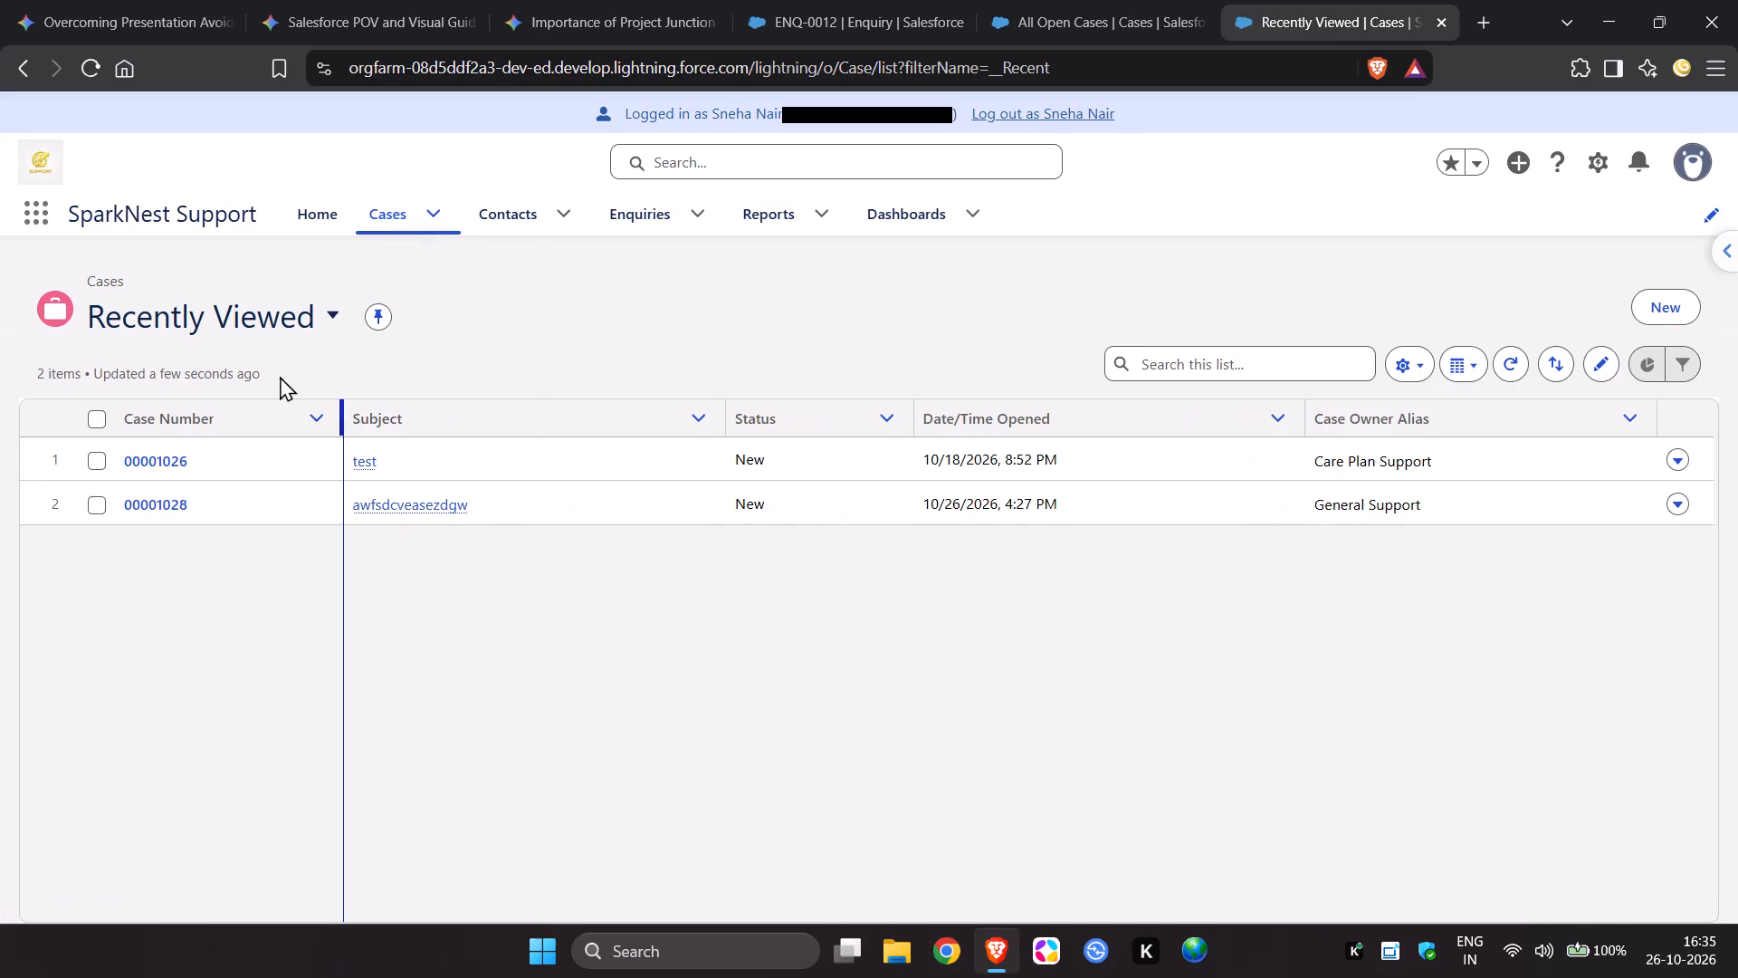
{"action": "left_click", "coordinate": [294, 330]}
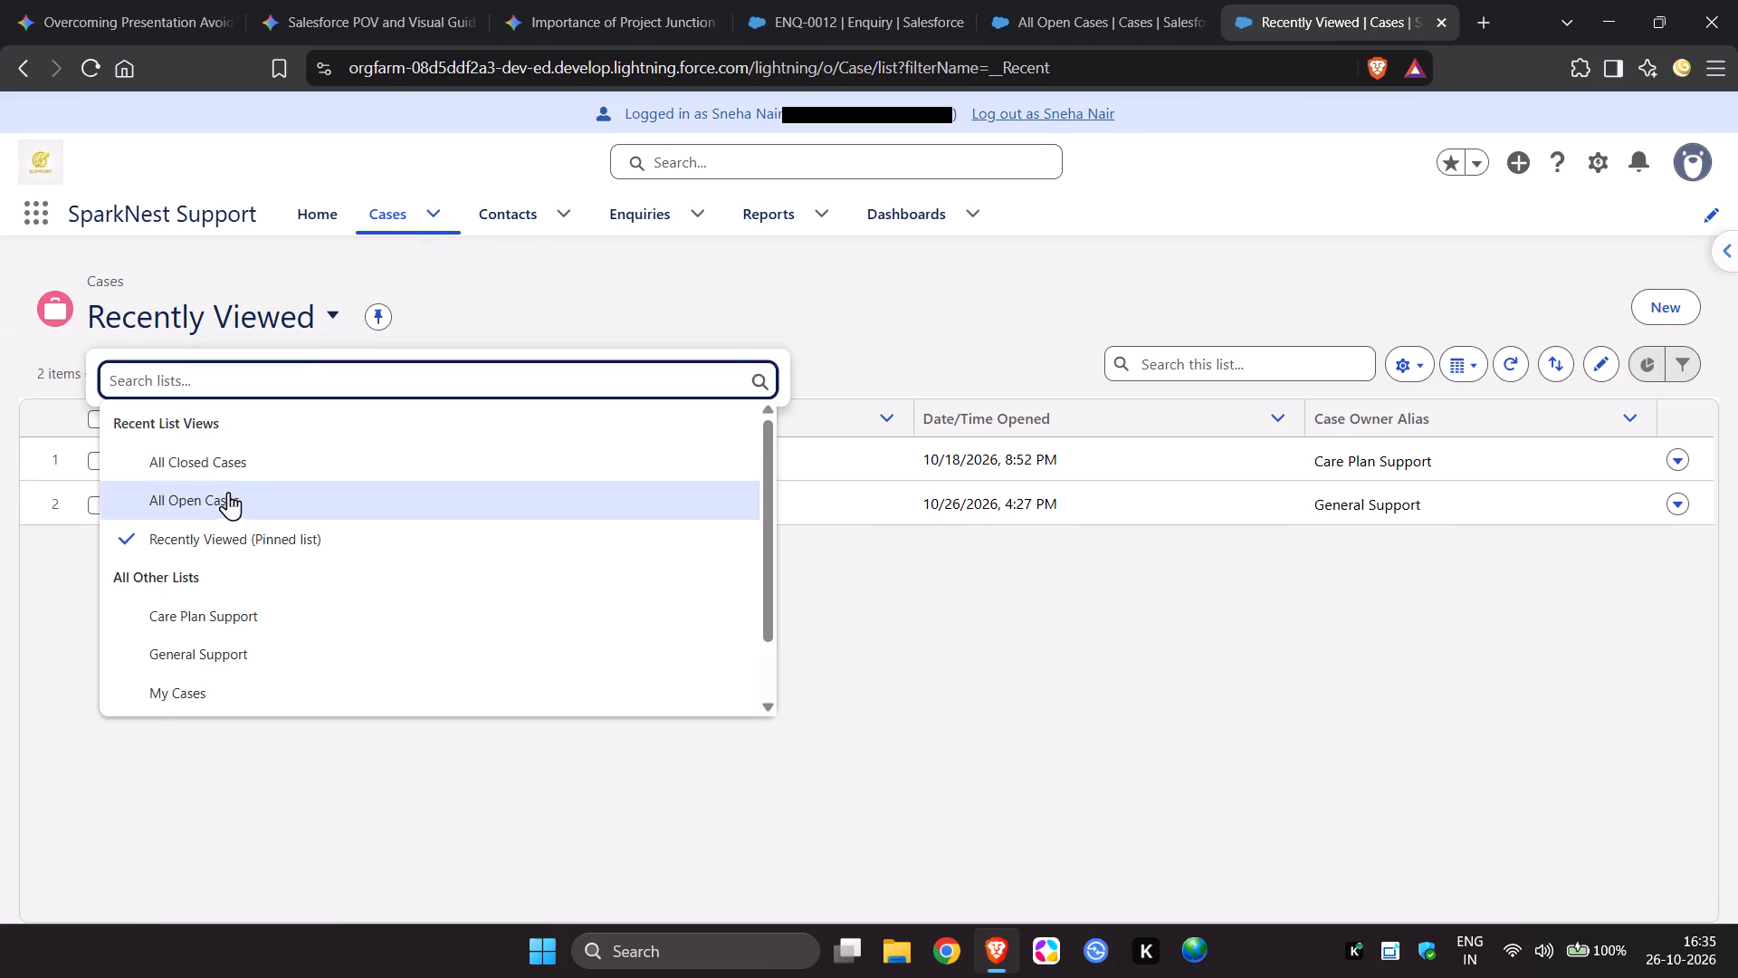
{"action": "left_click", "coordinate": [233, 495]}
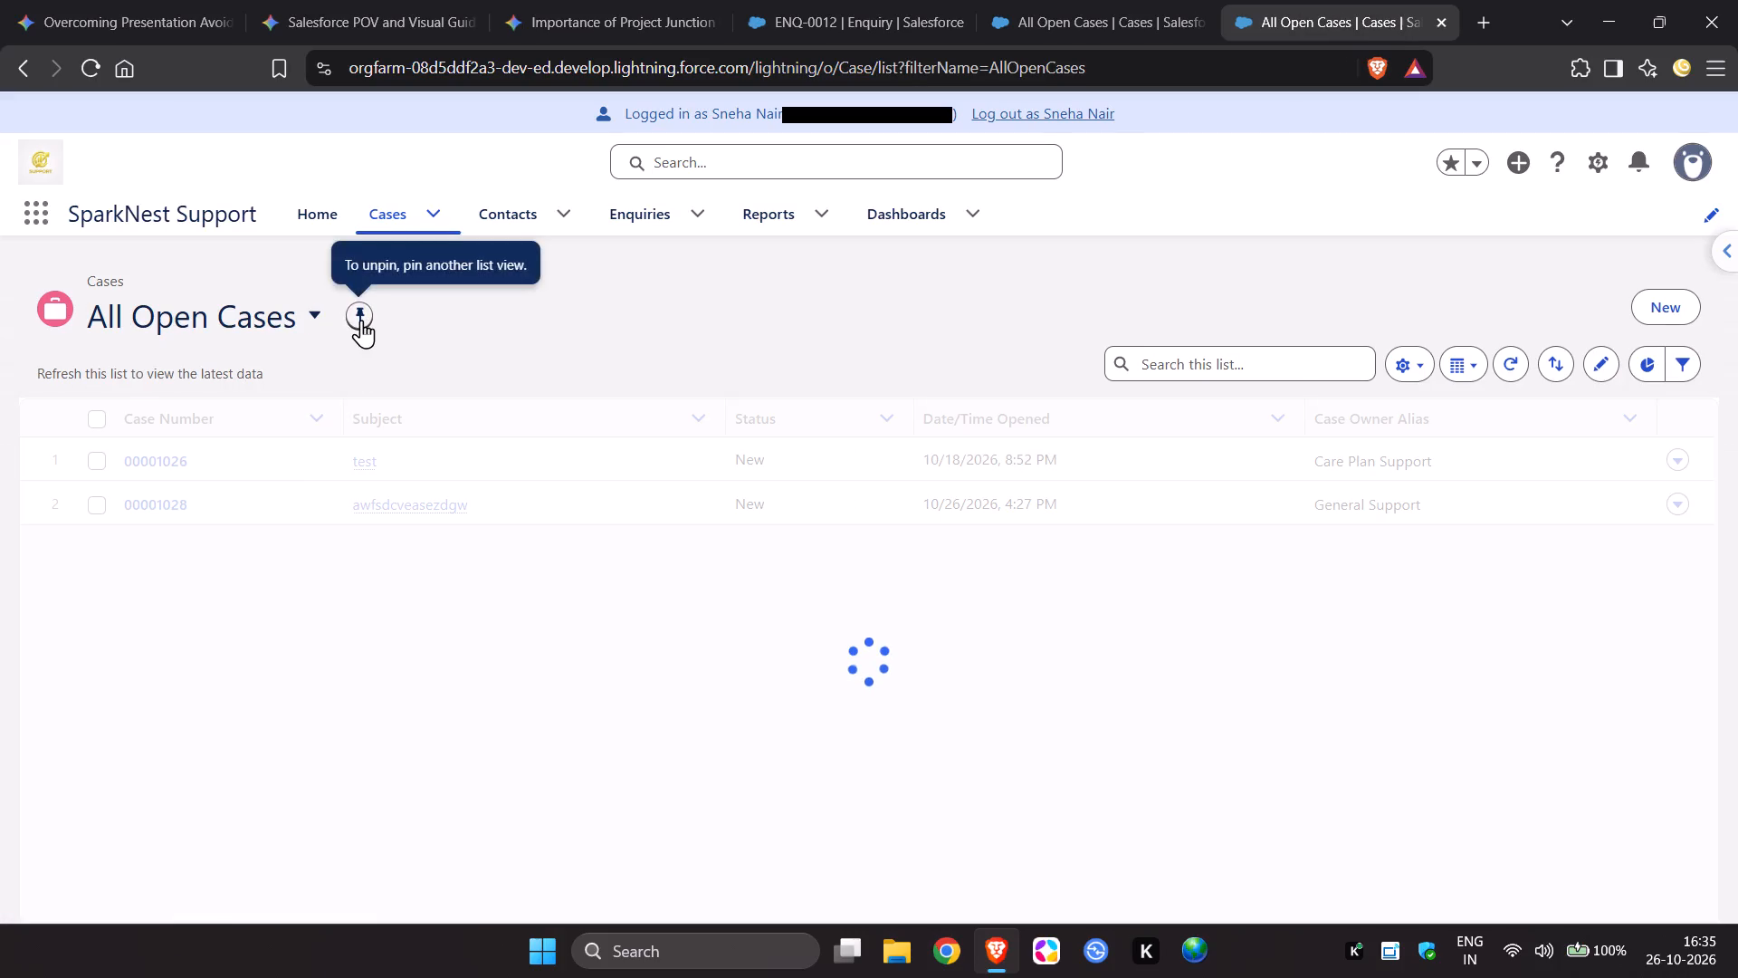
{"action": "left_click", "coordinate": [361, 319]}
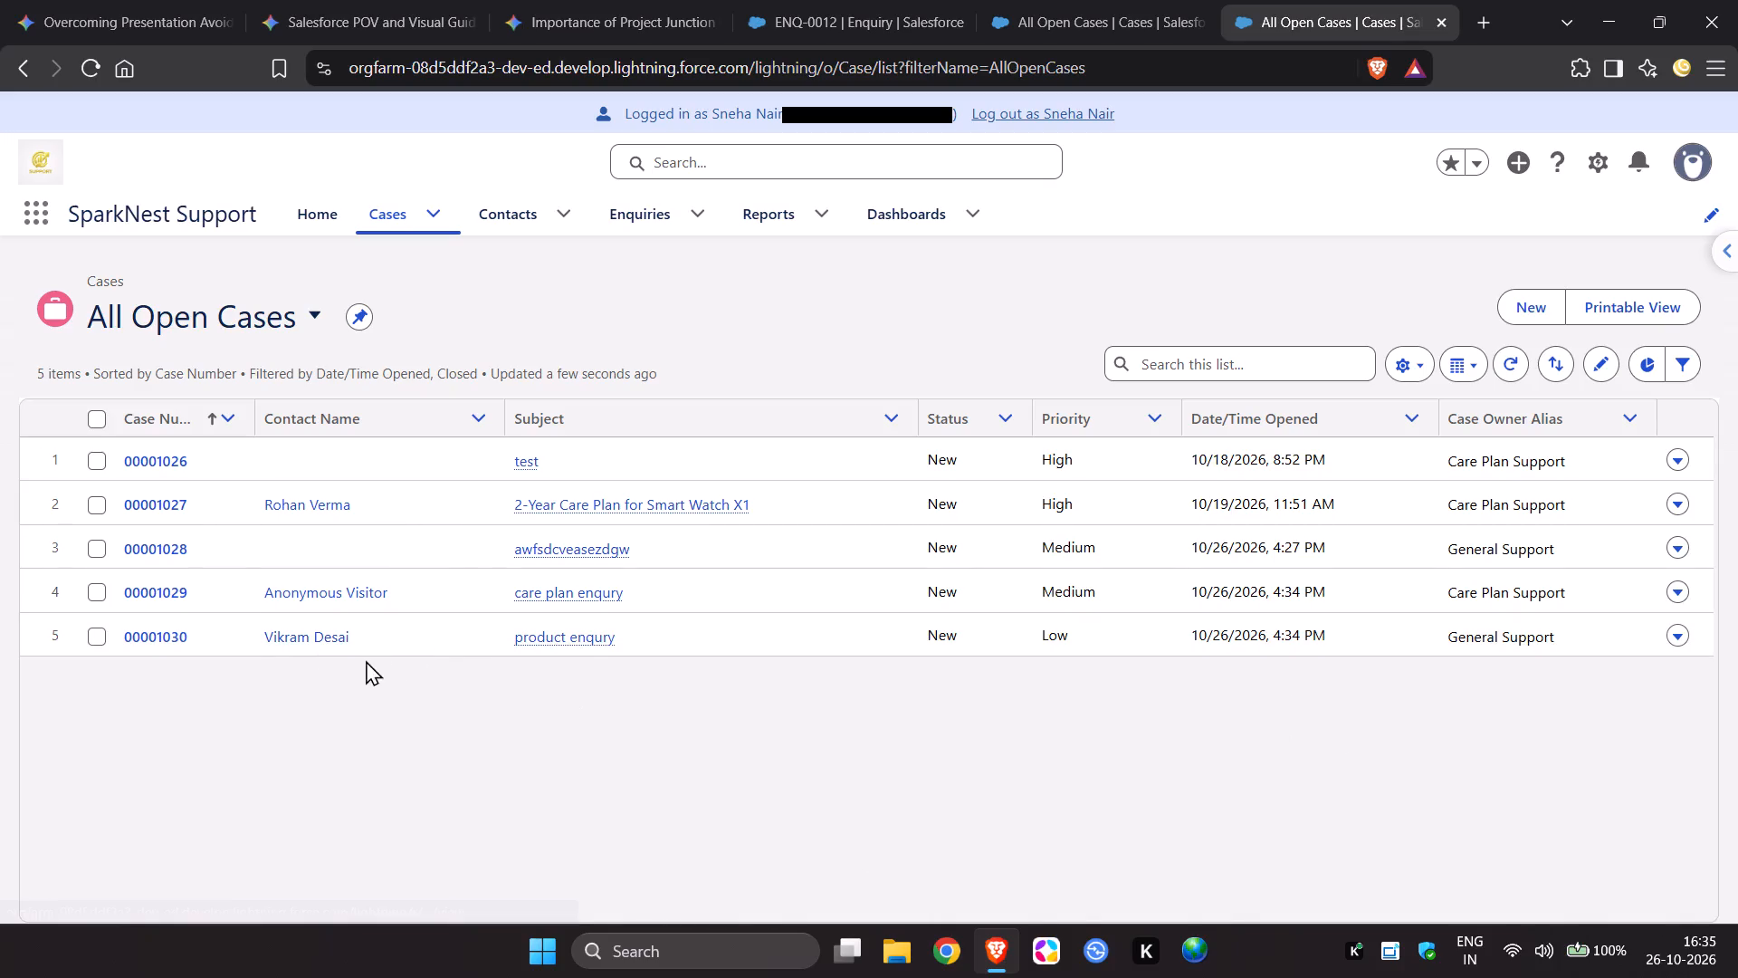
Try to view the contact record linked to the "product enqury" case and dismiss the Compact Setting walkthrough.
{"action": "left_click", "coordinate": [313, 635]}
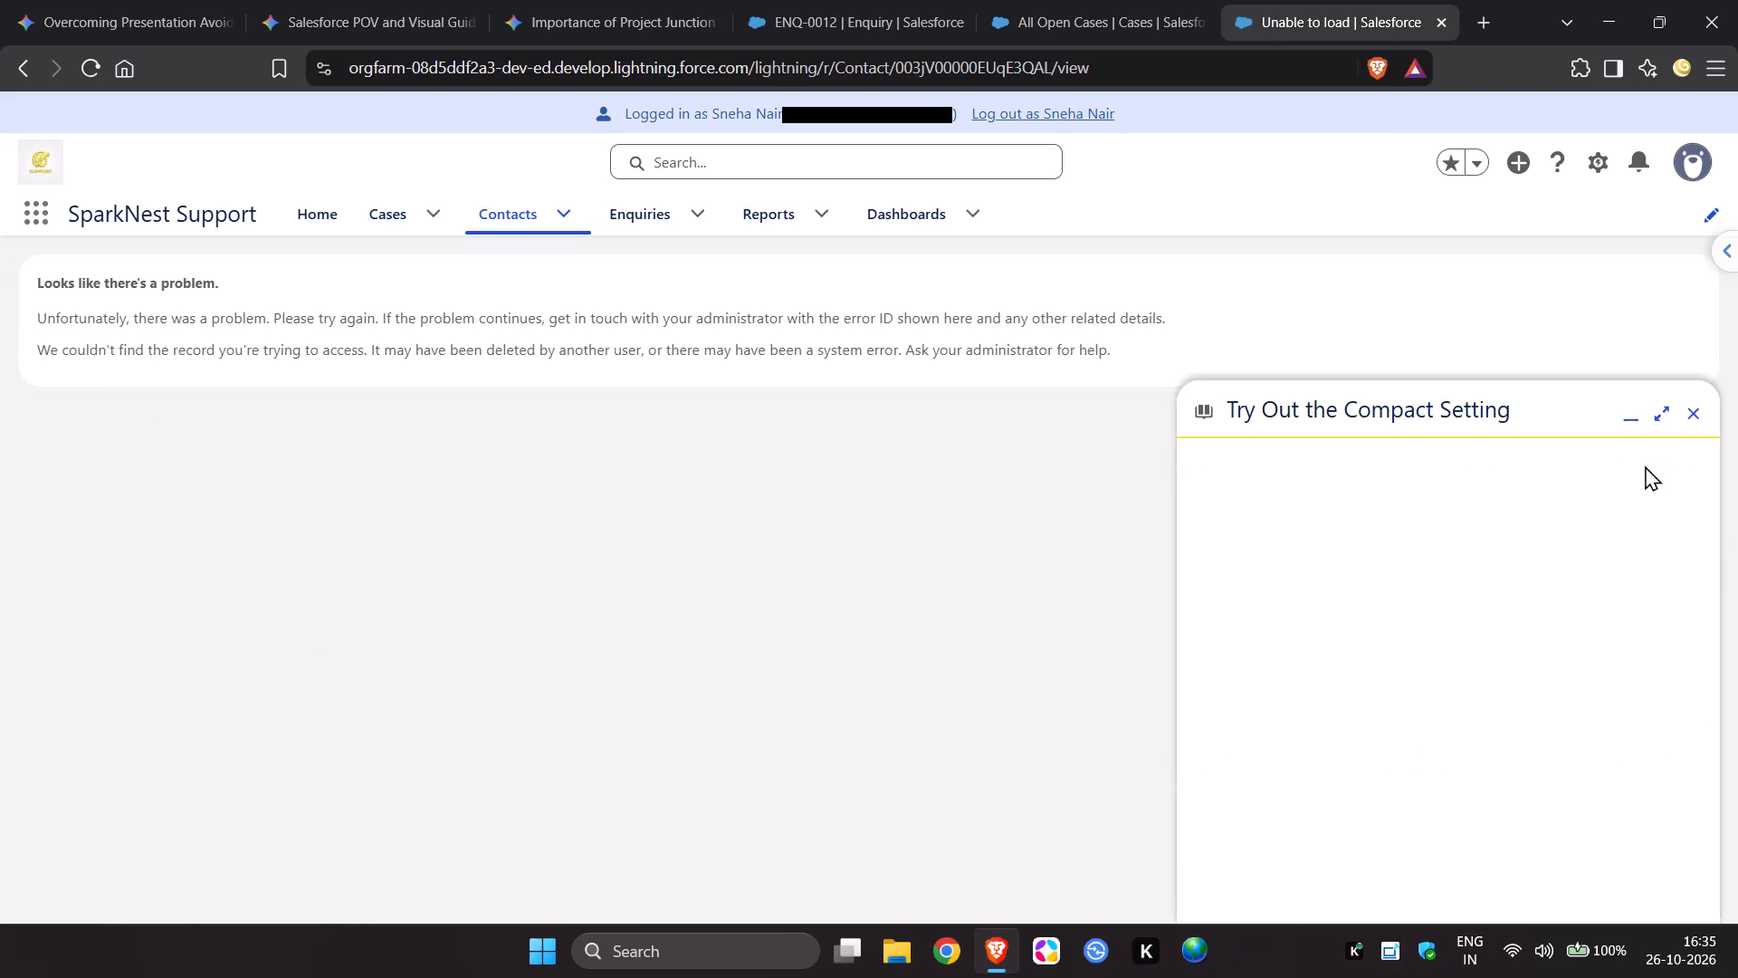
{"action": "left_click", "coordinate": [1703, 412]}
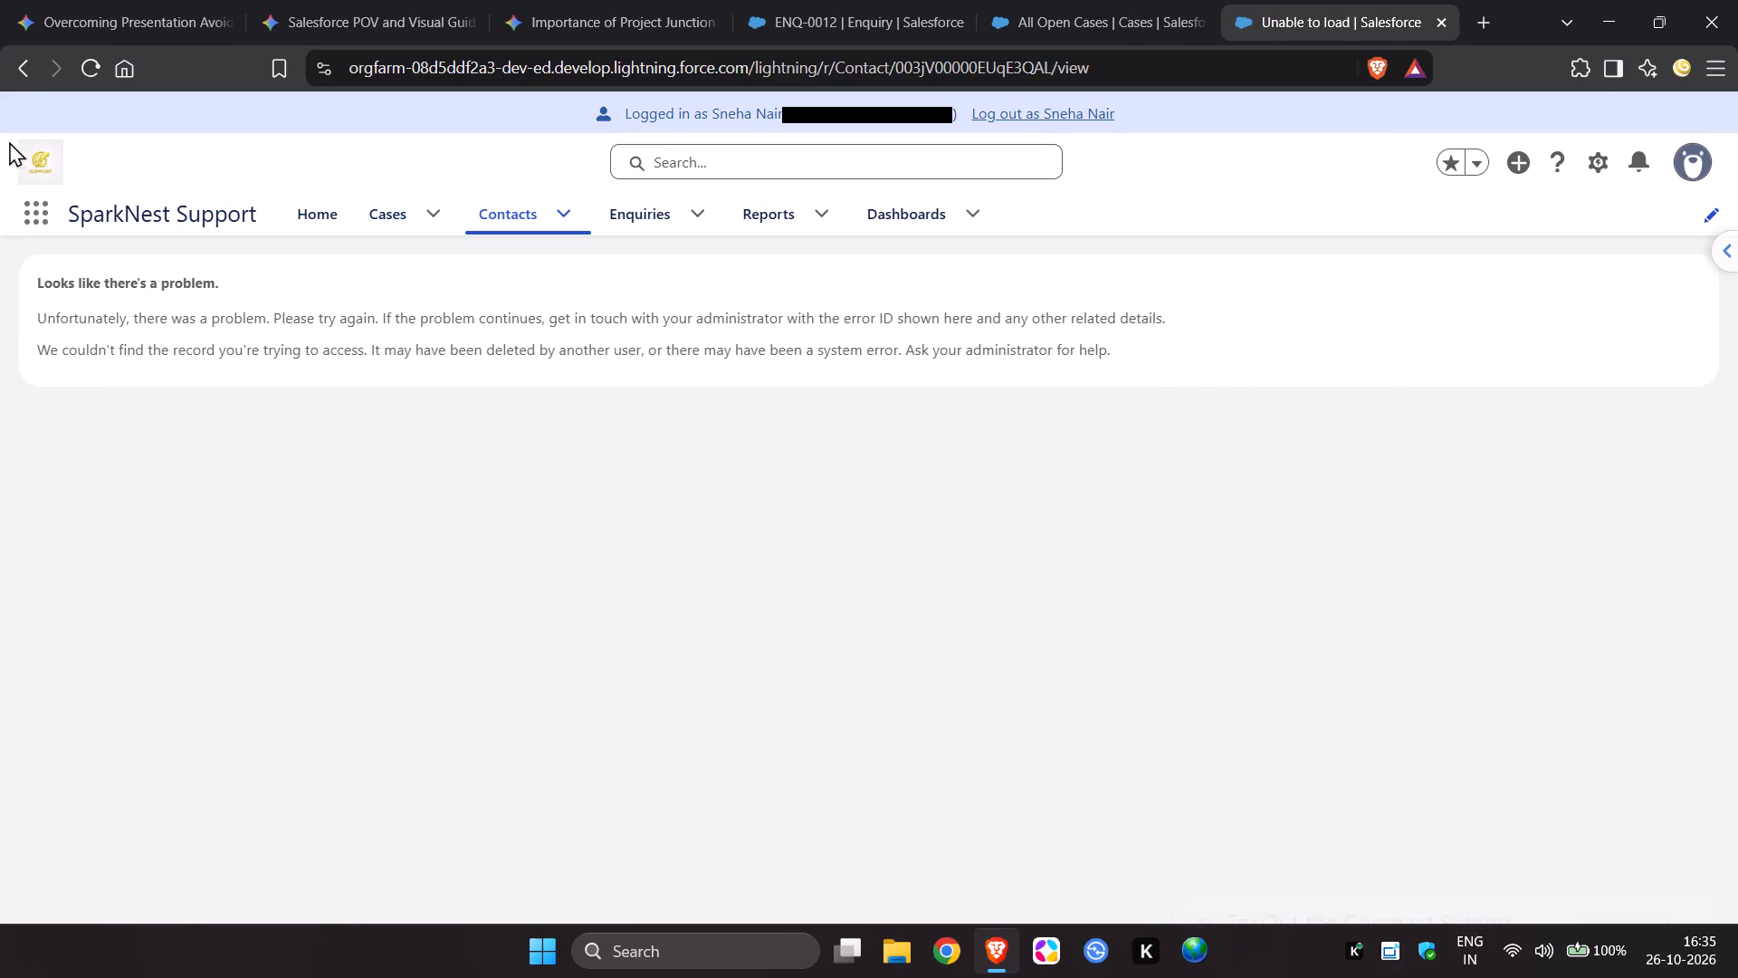
Try to view the contact record linked to the "care plan enqury" case and return to the All Open Cases list.
{"action": "left_click", "coordinate": [18, 73]}
{"action": "left_click", "coordinate": [310, 590]}
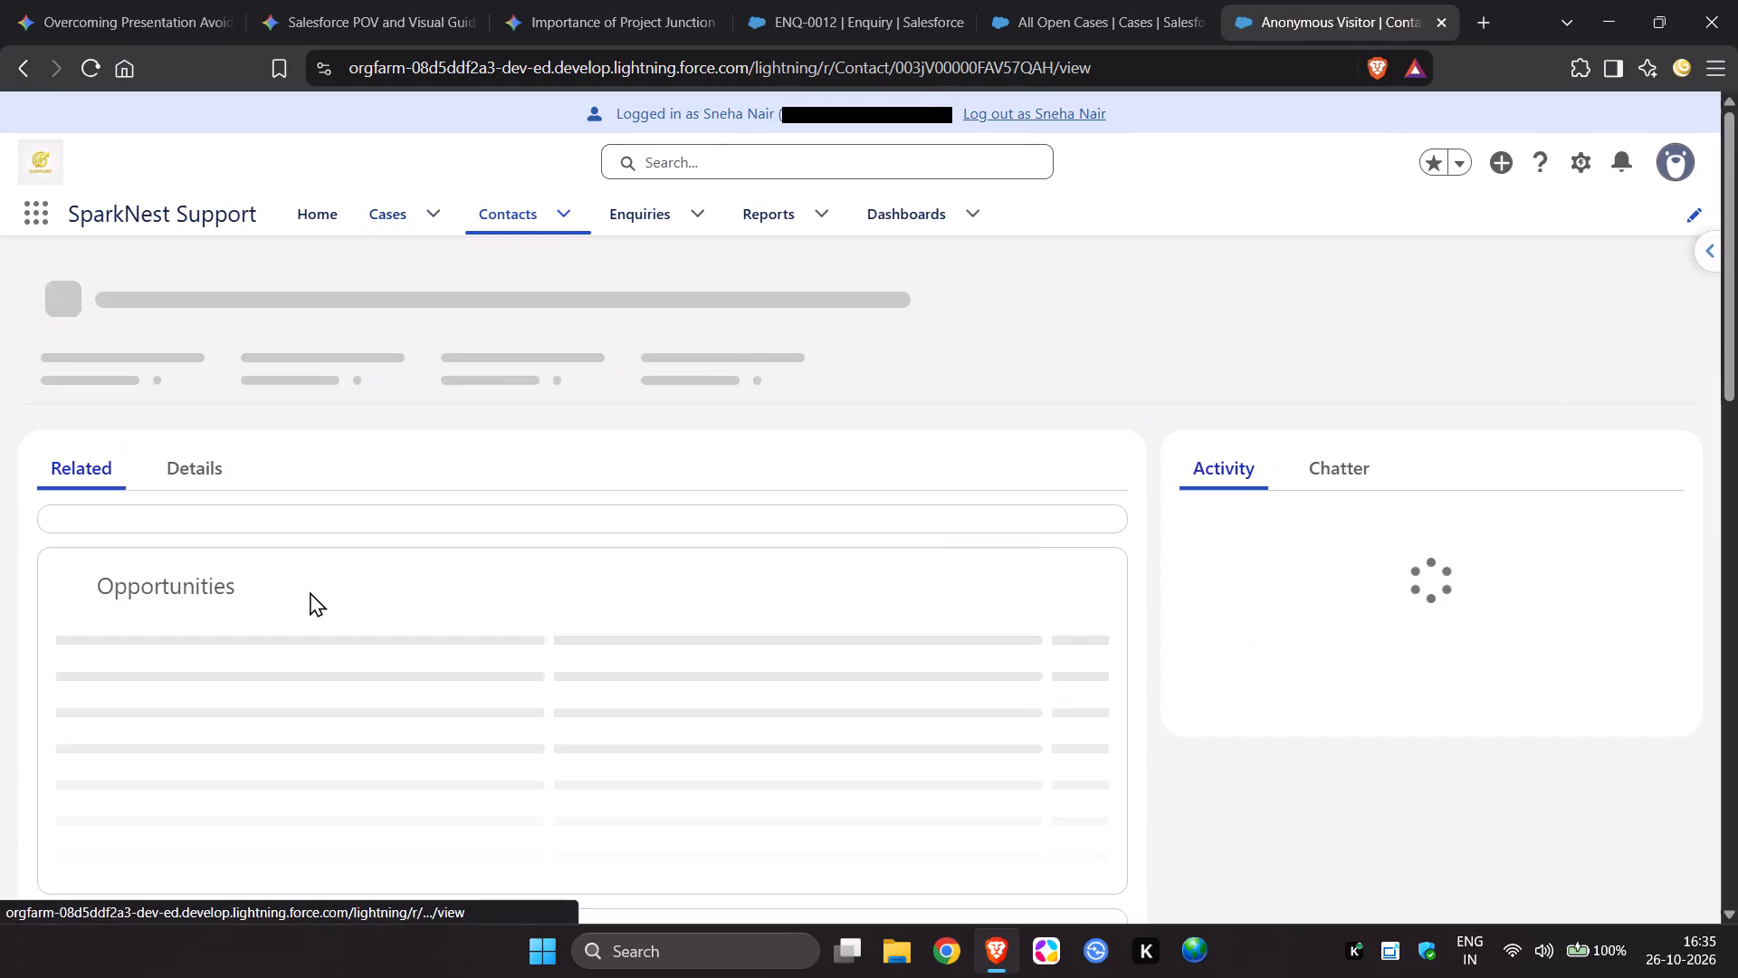
{"action": "left_click_drag", "start_coordinate": [403, 321], "coordinate": [459, 319]}
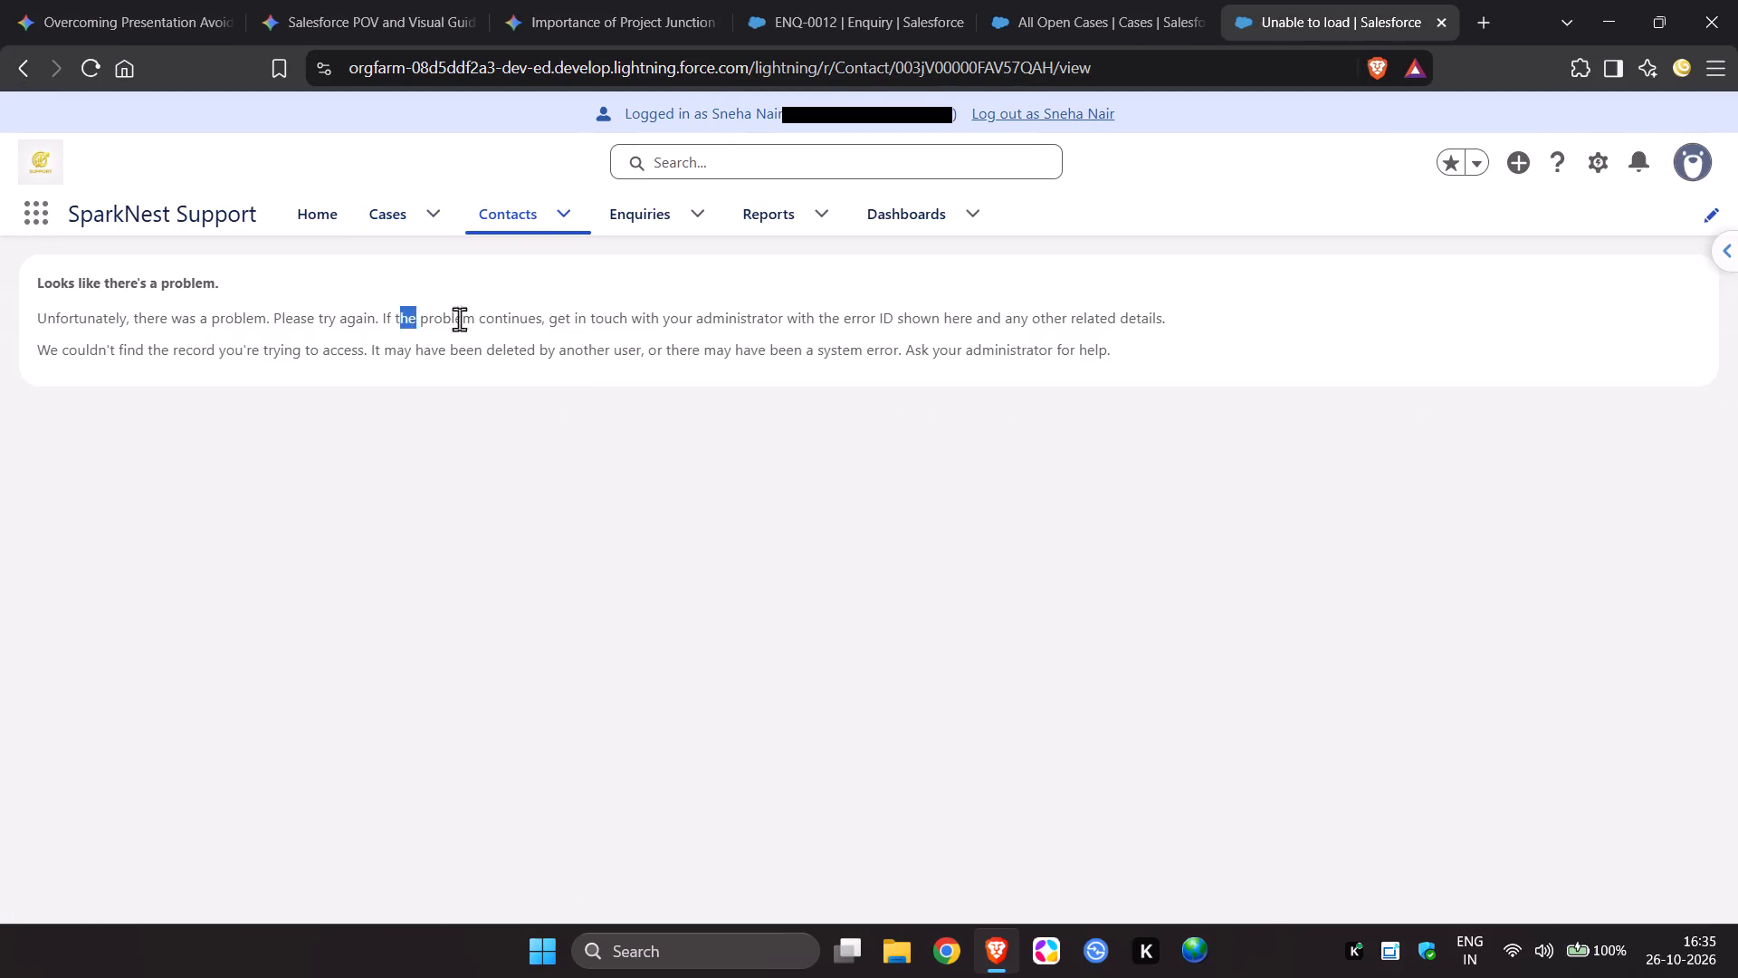
{"action": "left_click_drag", "start_coordinate": [459, 319], "coordinate": [520, 312]}
{"action": "left_click", "coordinate": [69, 47]}
{"action": "left_click", "coordinate": [86, 62]}
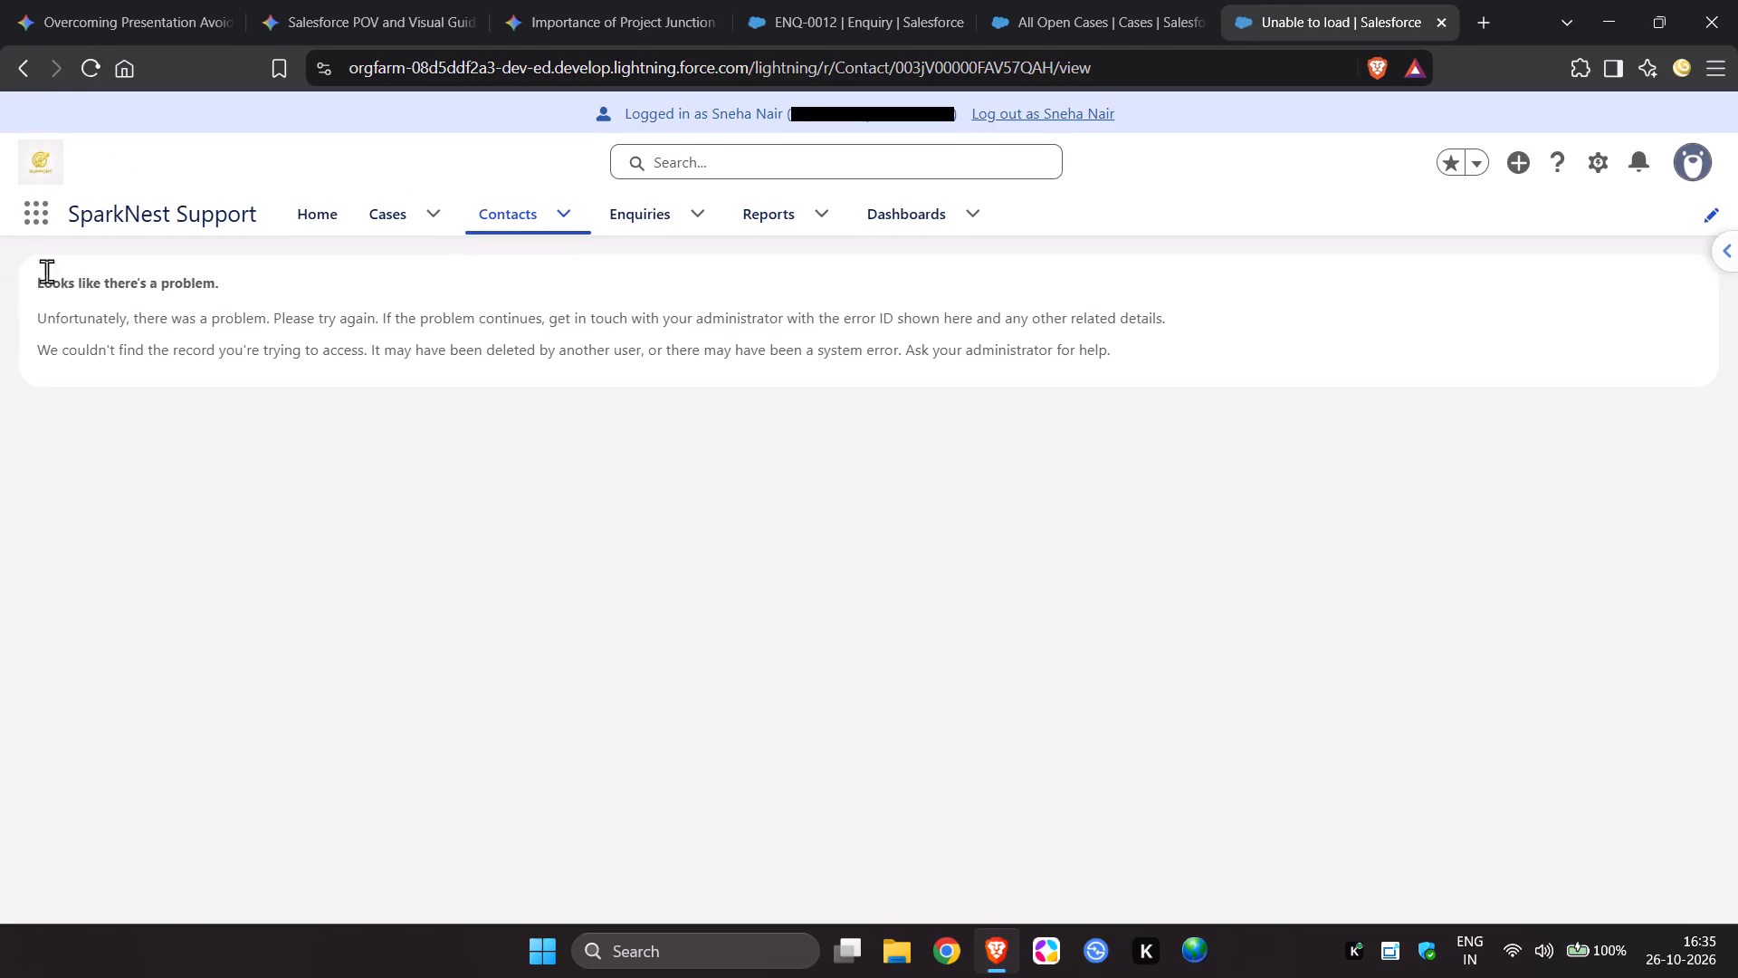
{"action": "left_click", "coordinate": [24, 59]}
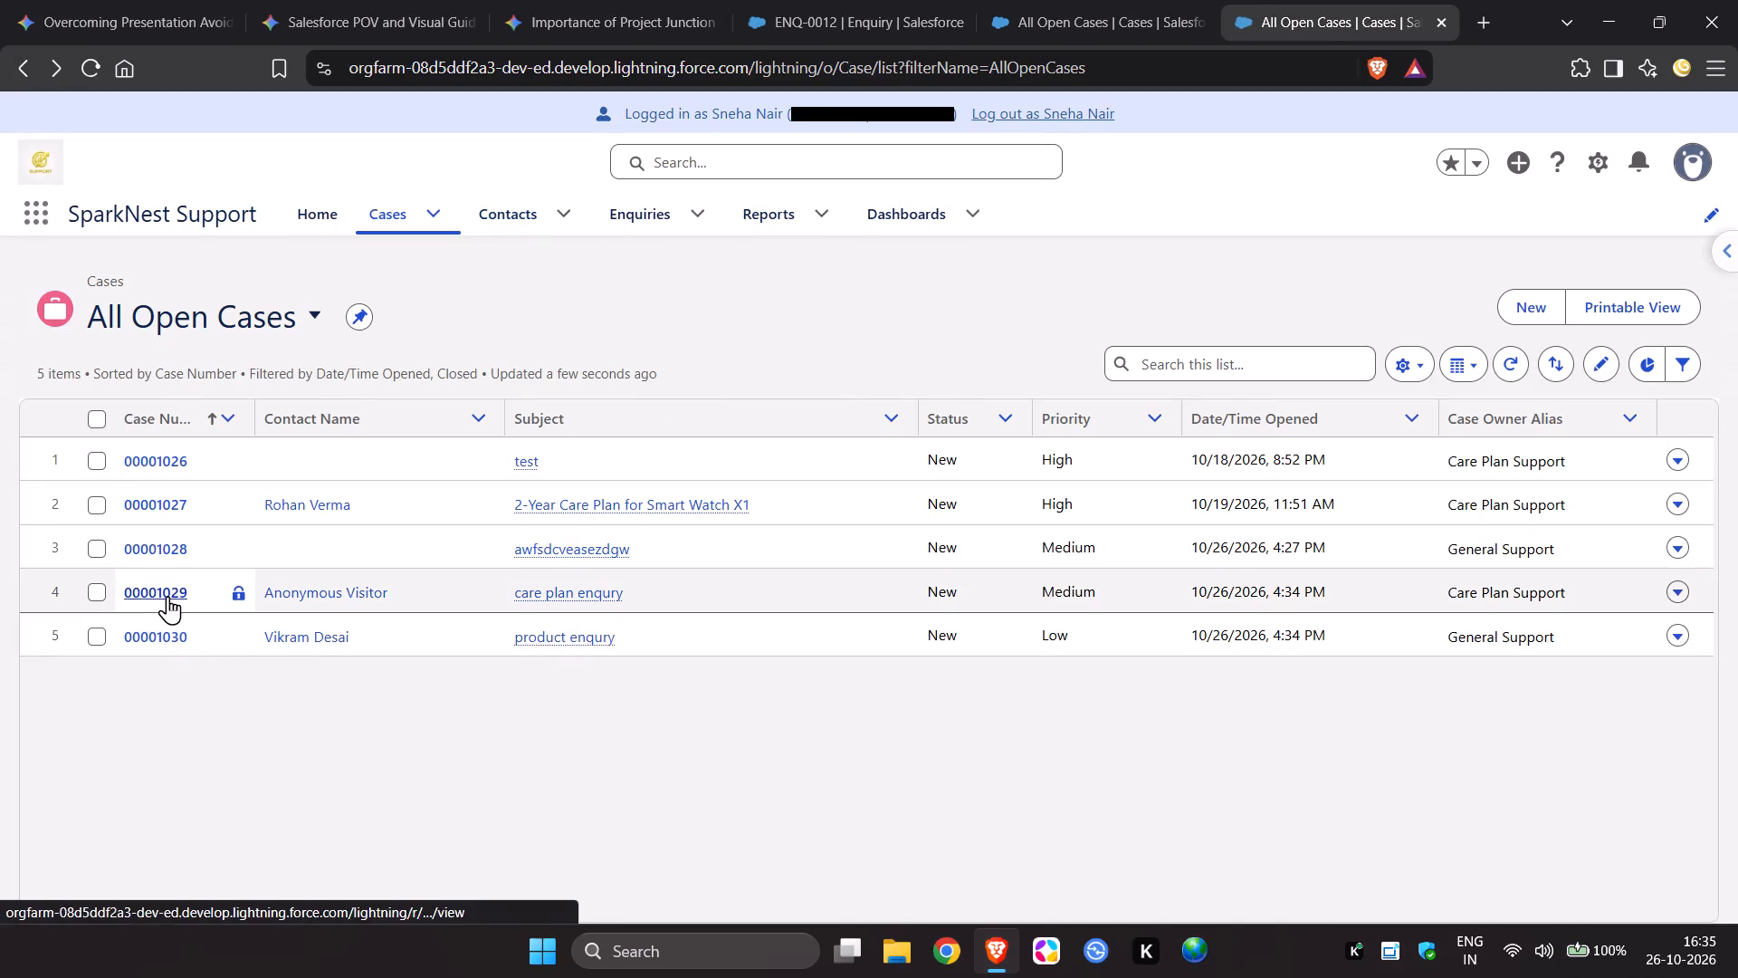
Open case 00001029, dismiss the Compact Setting walkthrough, and examine the case's related lists and details.
{"action": "left_click", "coordinate": [142, 591]}
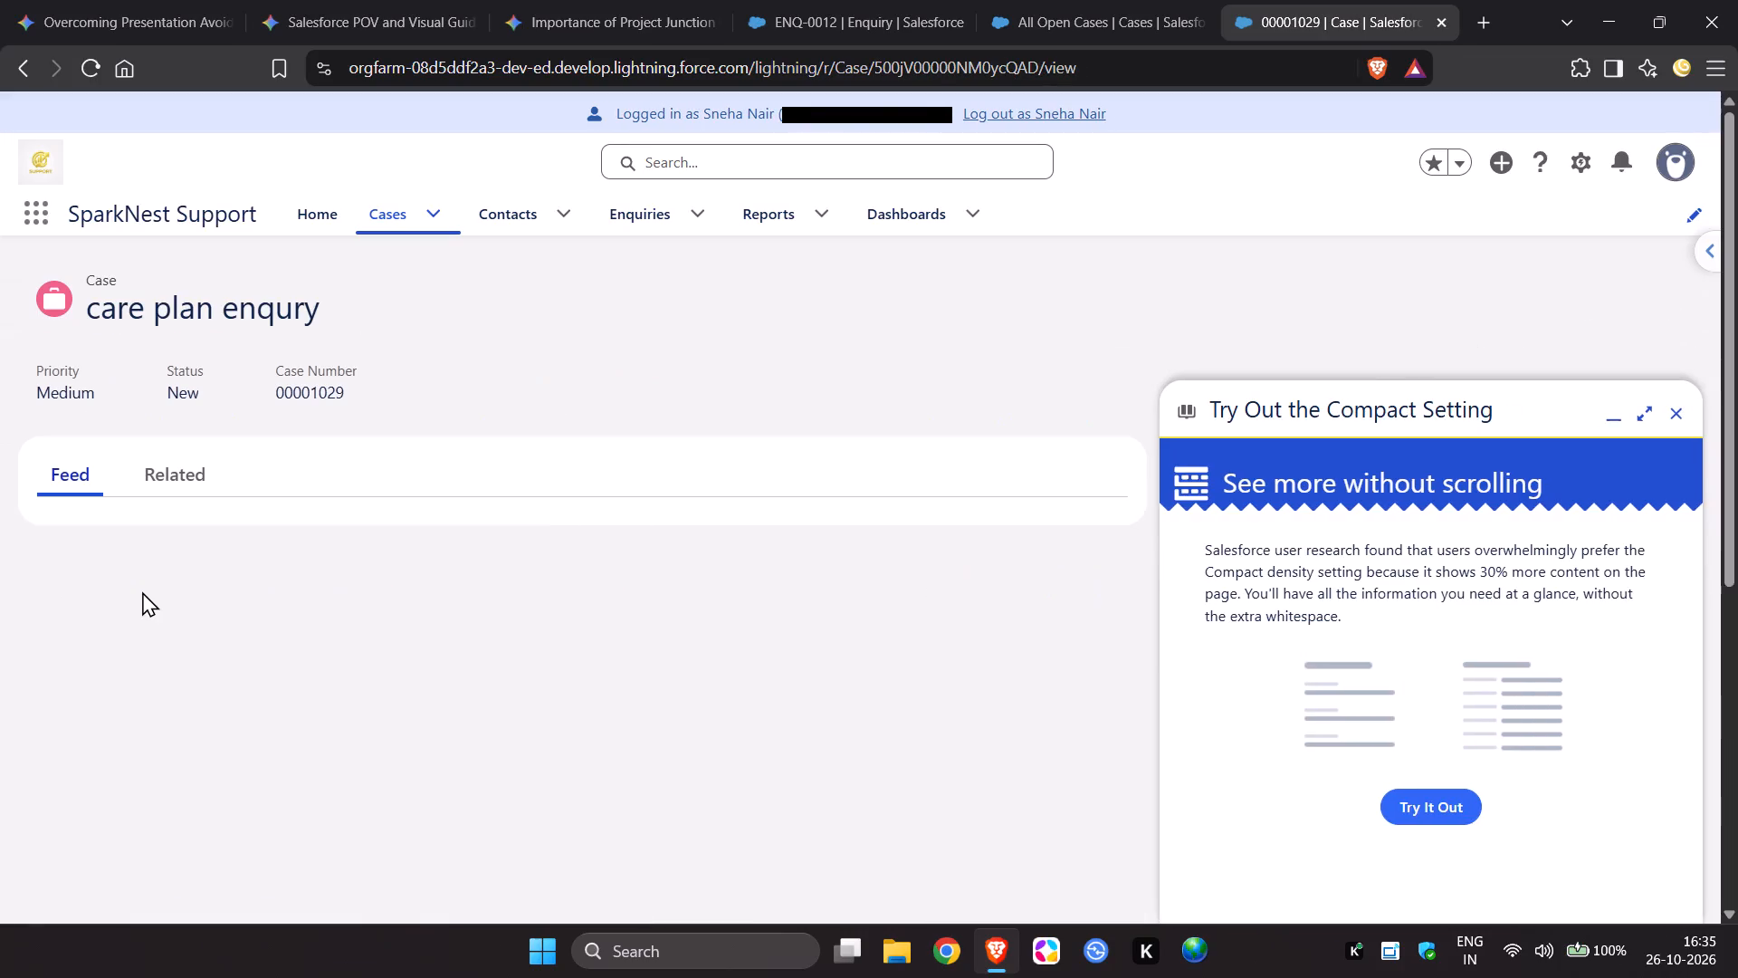
{"action": "left_click", "coordinate": [184, 484]}
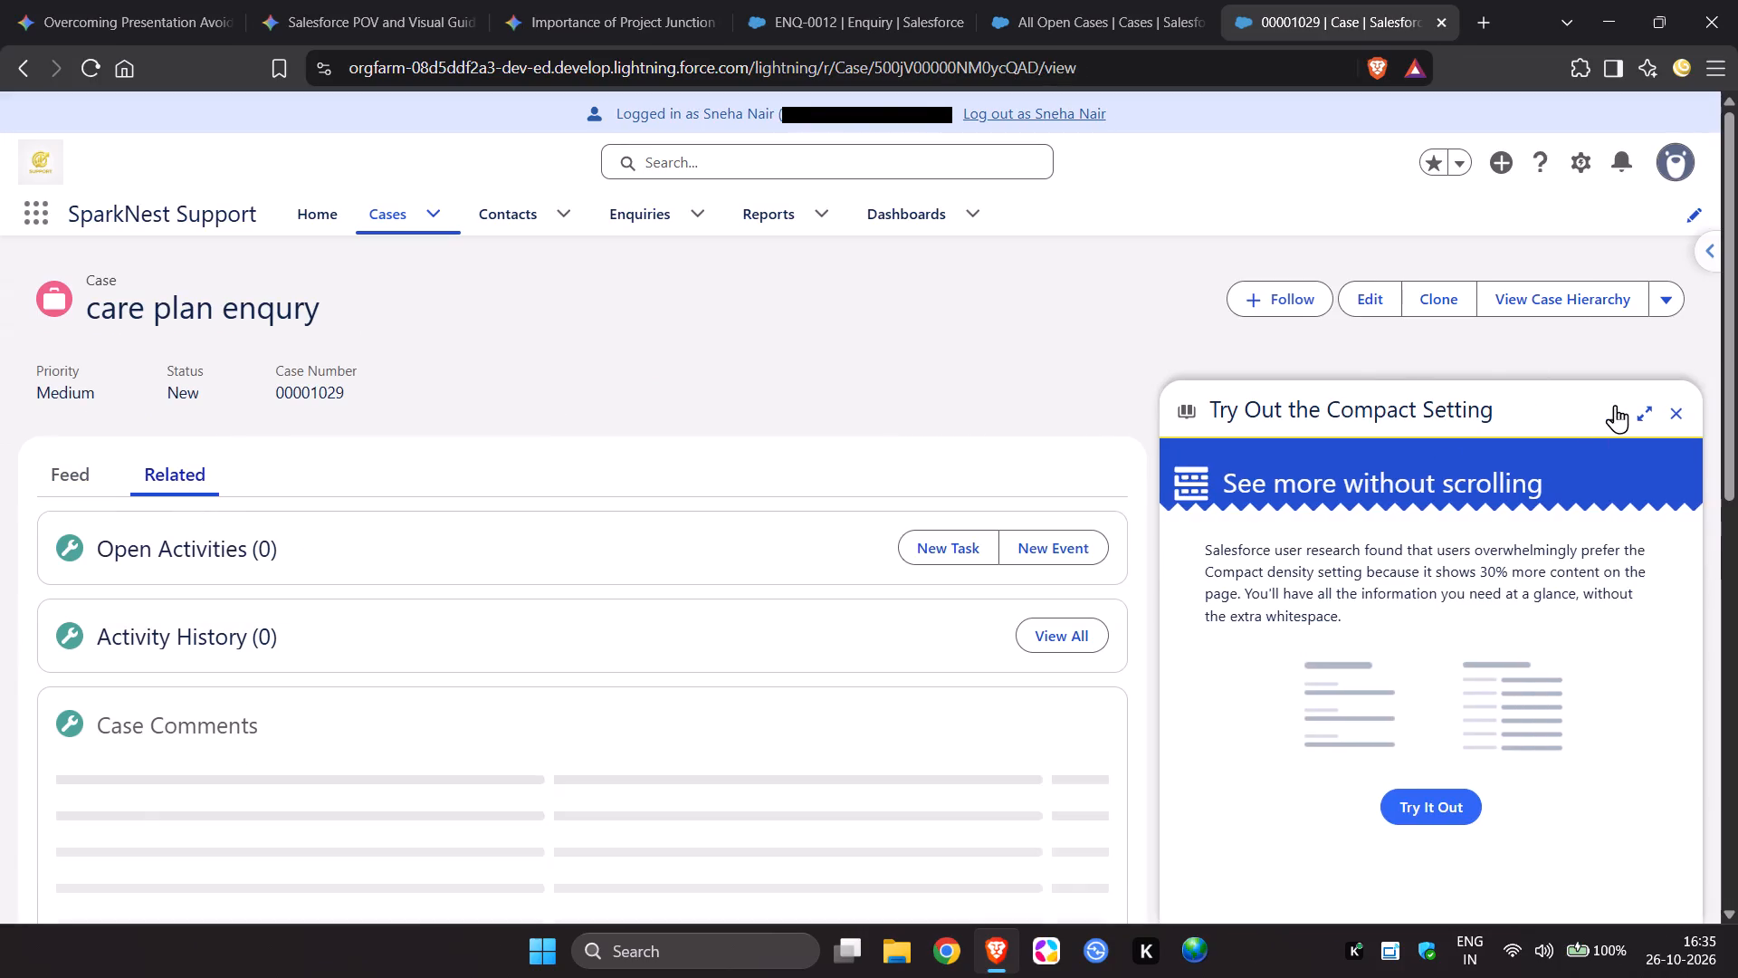
{"action": "left_click", "coordinate": [1676, 408]}
{"action": "scroll", "coordinate": [274, 633], "scroll_direction": "down", "scroll_amount": 4}
{"action": "scroll", "coordinate": [293, 673], "scroll_direction": "up", "scroll_amount": 2}
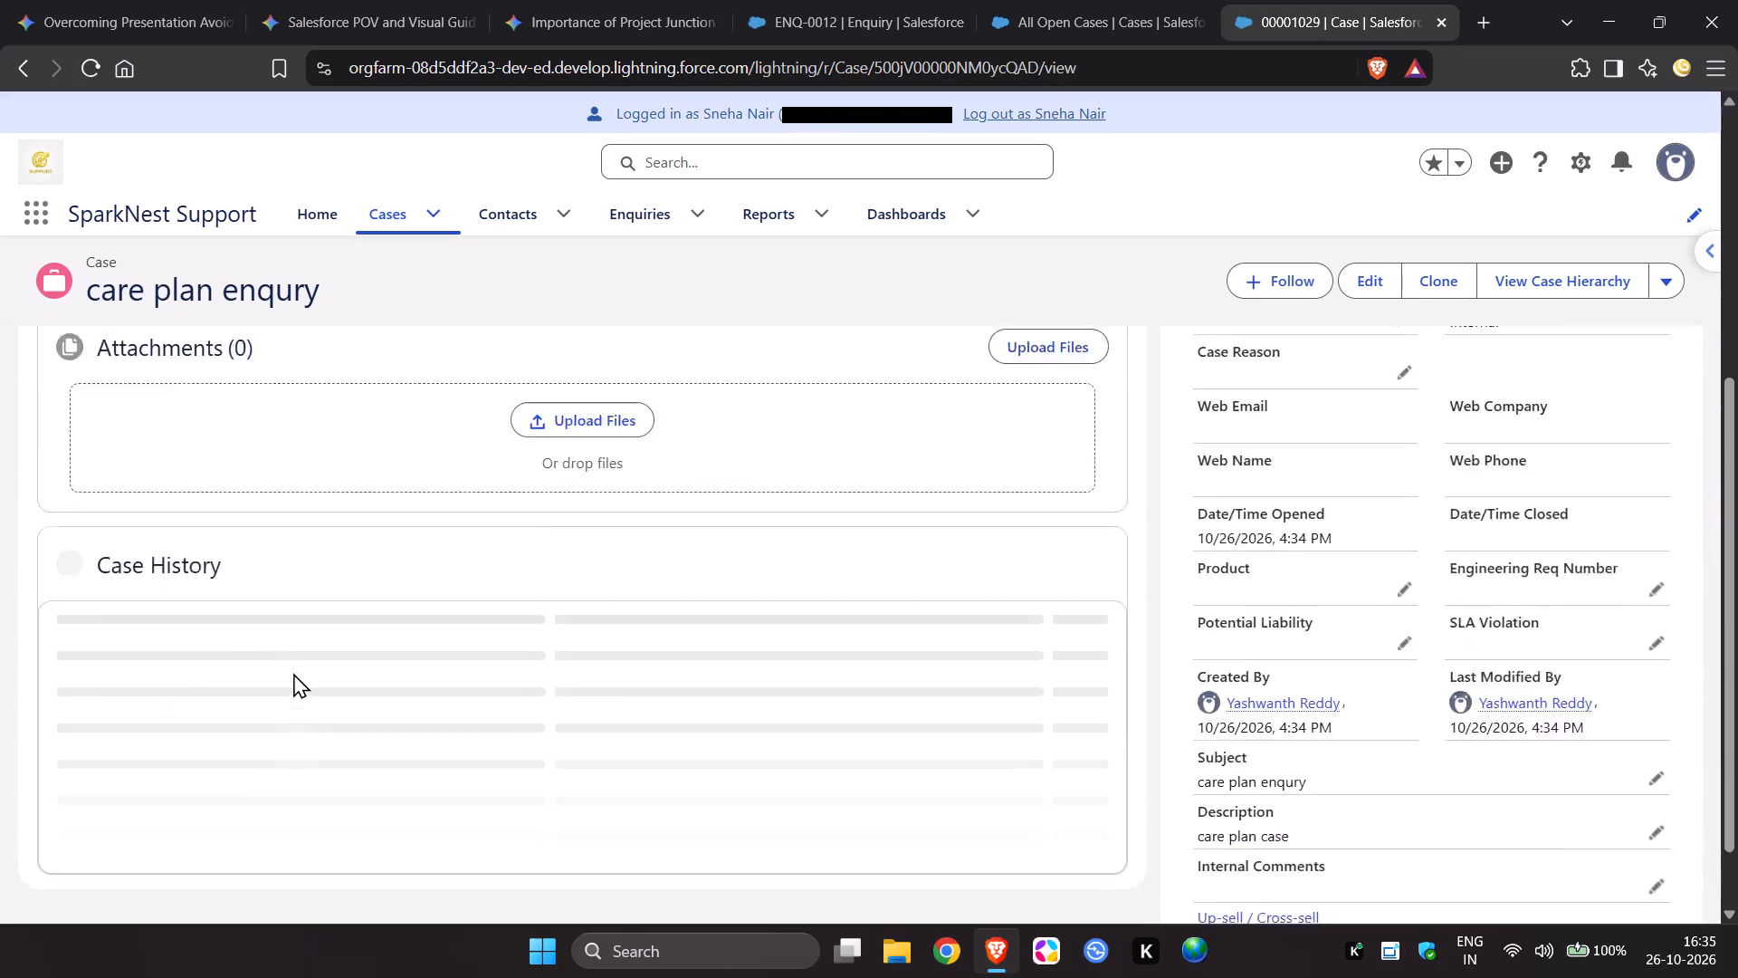
{"action": "scroll", "coordinate": [317, 680], "scroll_direction": "down", "scroll_amount": 3}
{"action": "scroll", "coordinate": [426, 664], "scroll_direction": "up", "scroll_amount": 7}
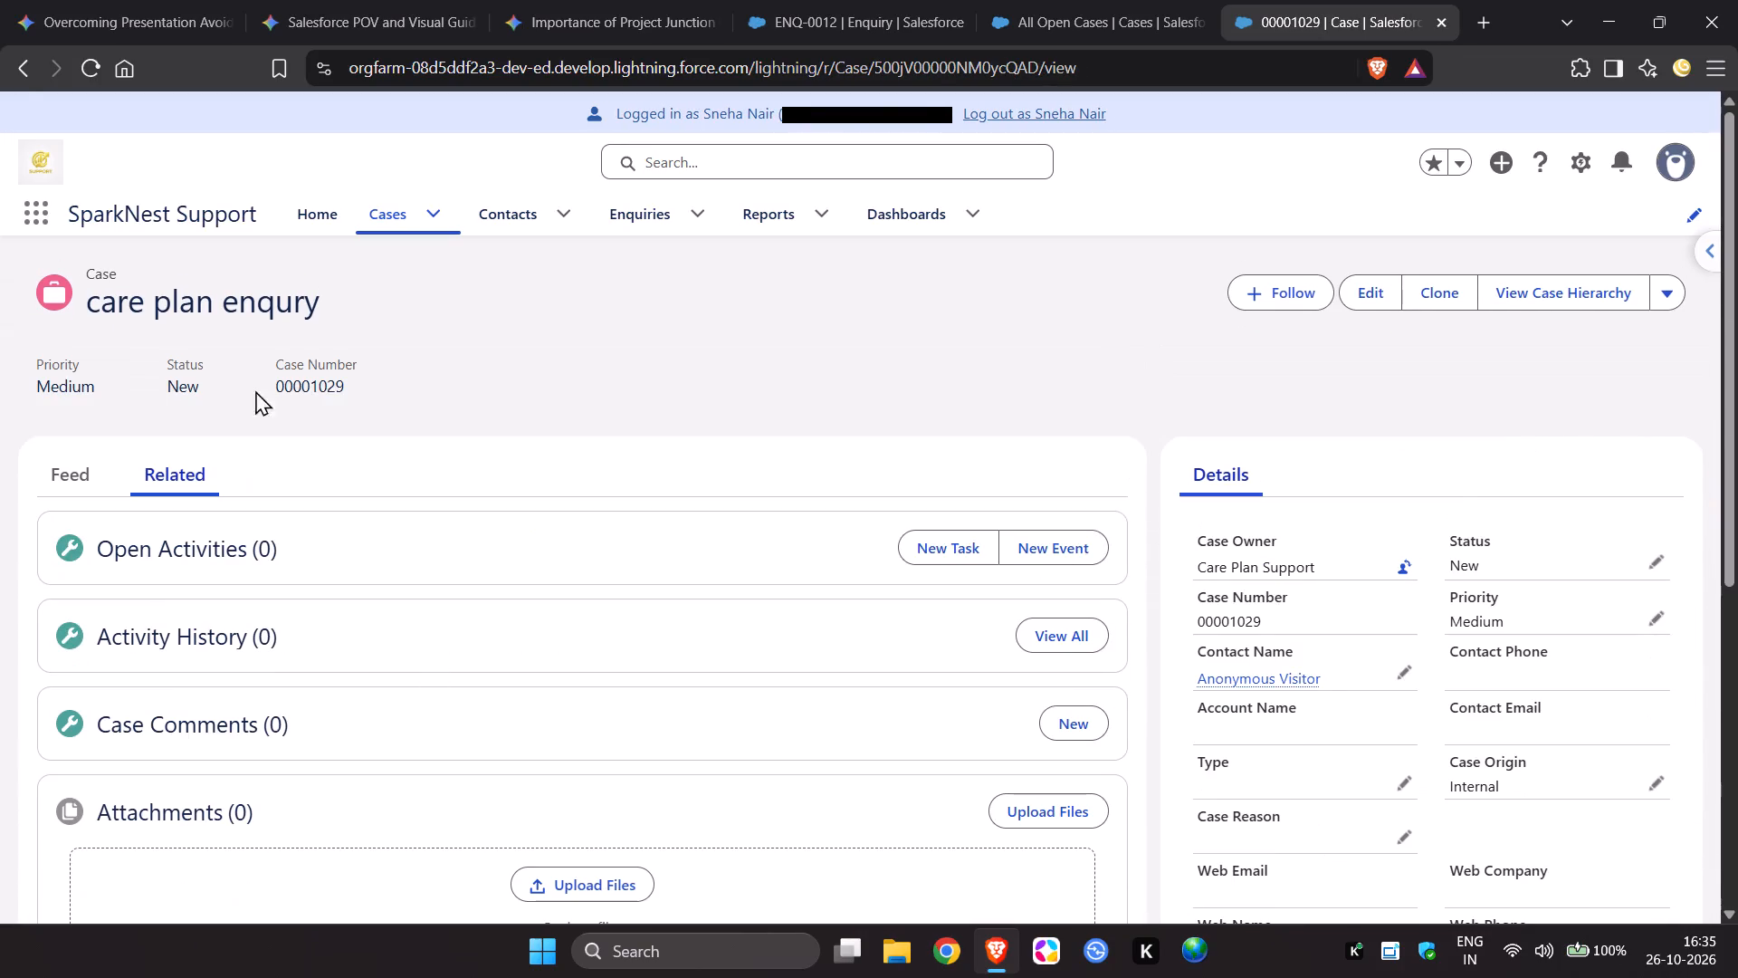
Show the All Open Cases list again and pin it as the default case list.
{"action": "left_click", "coordinate": [386, 206]}
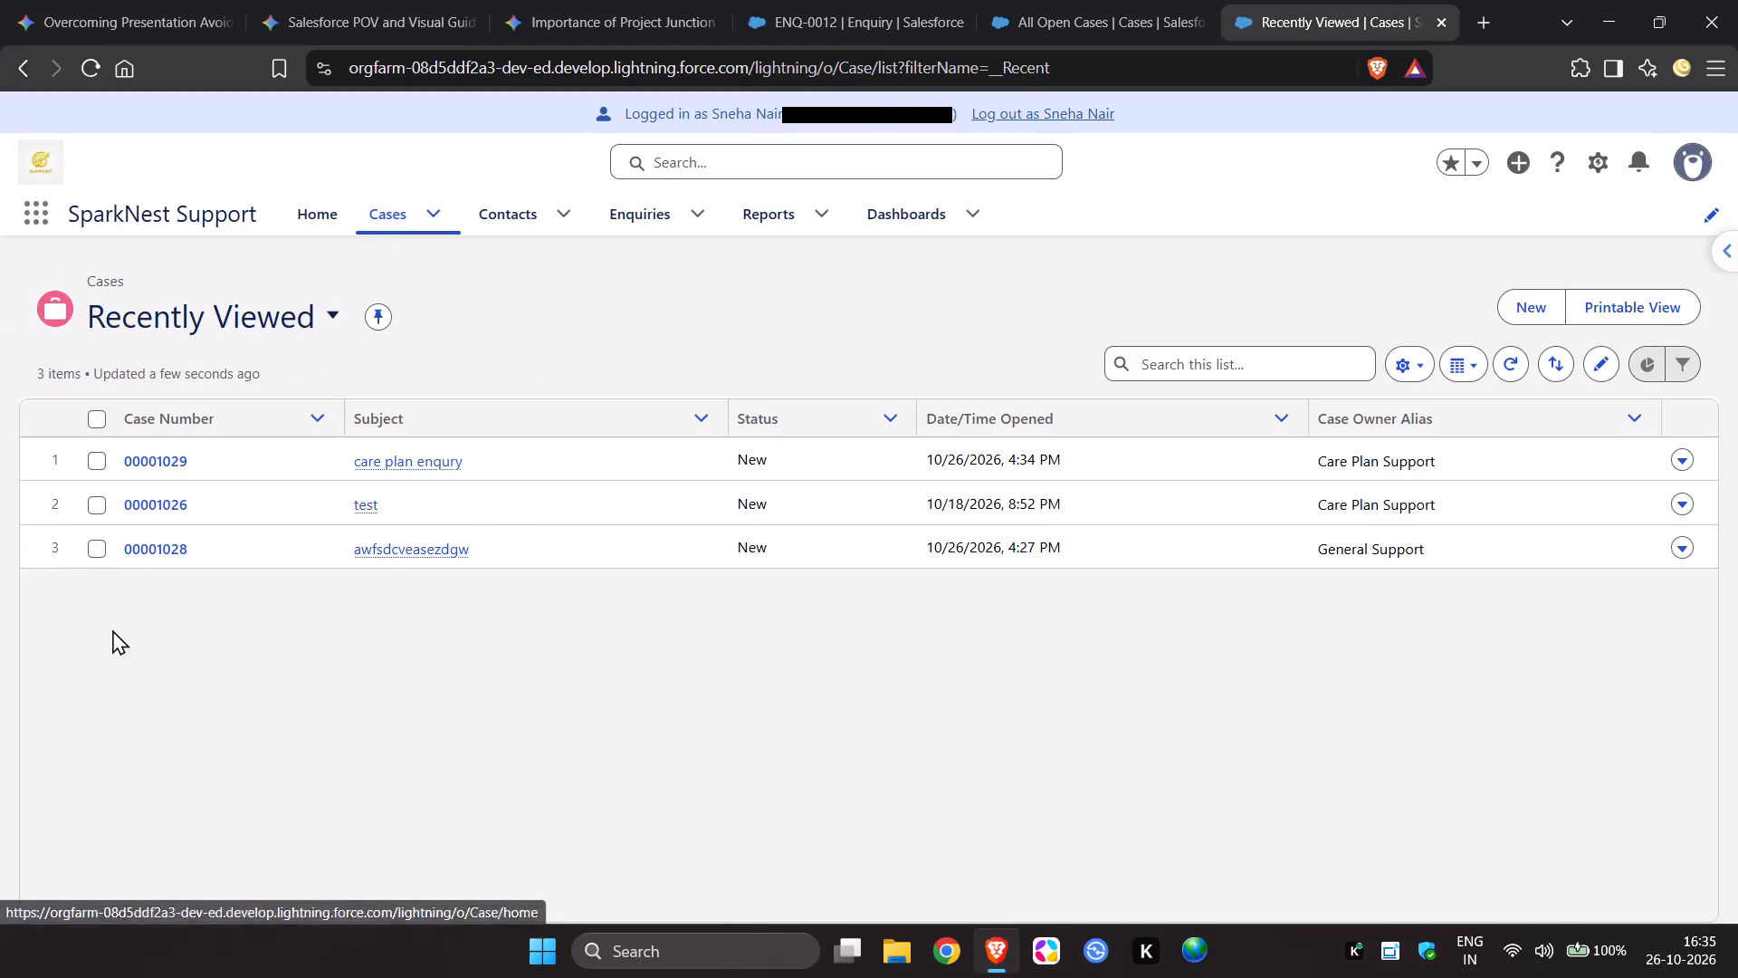
{"action": "left_click", "coordinate": [218, 311]}
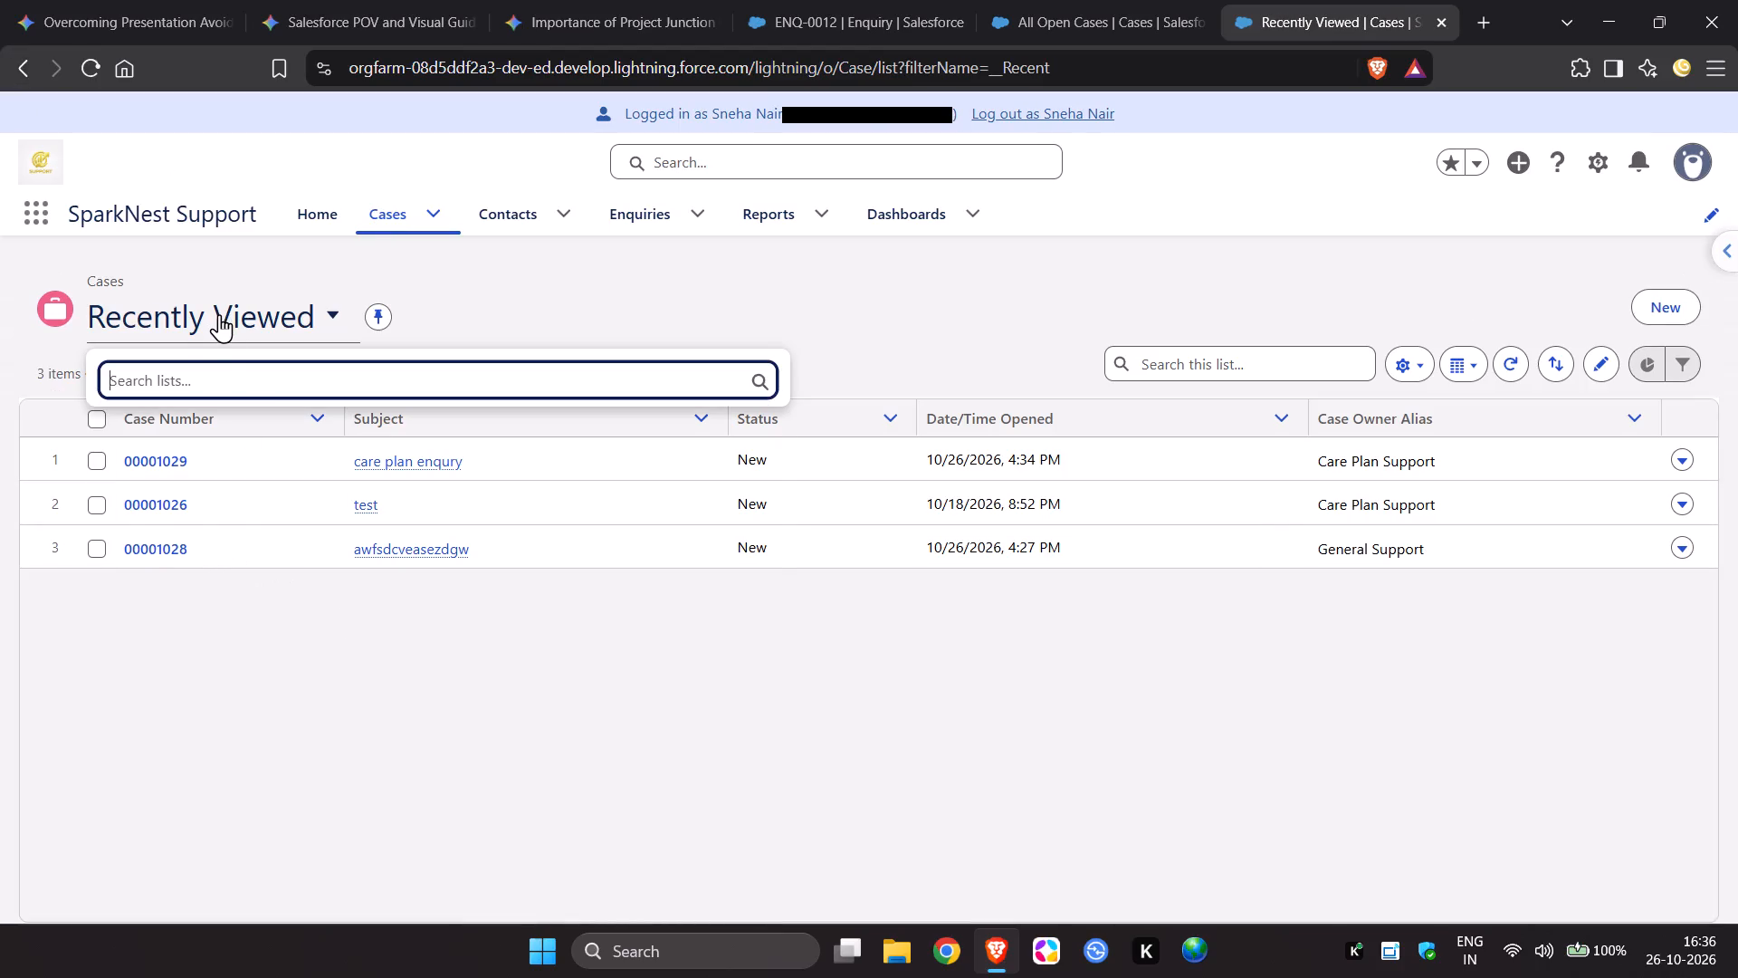
{"action": "left_click", "coordinate": [217, 506]}
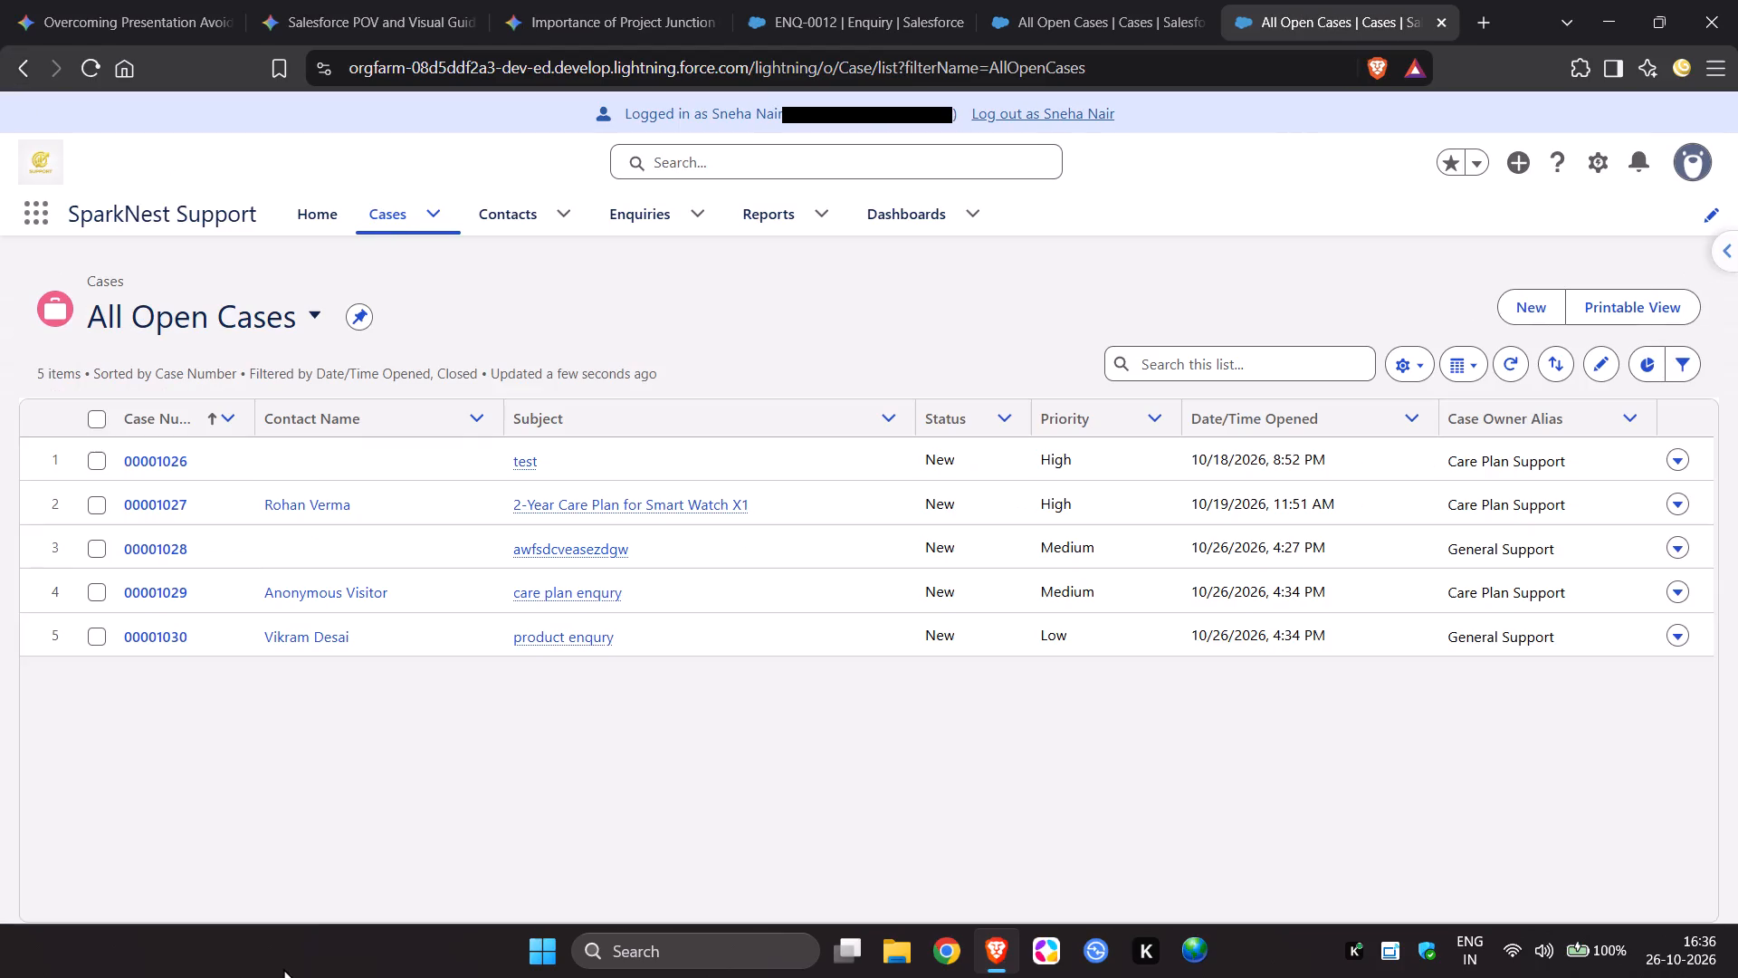
{"action": "left_click", "coordinate": [365, 323]}
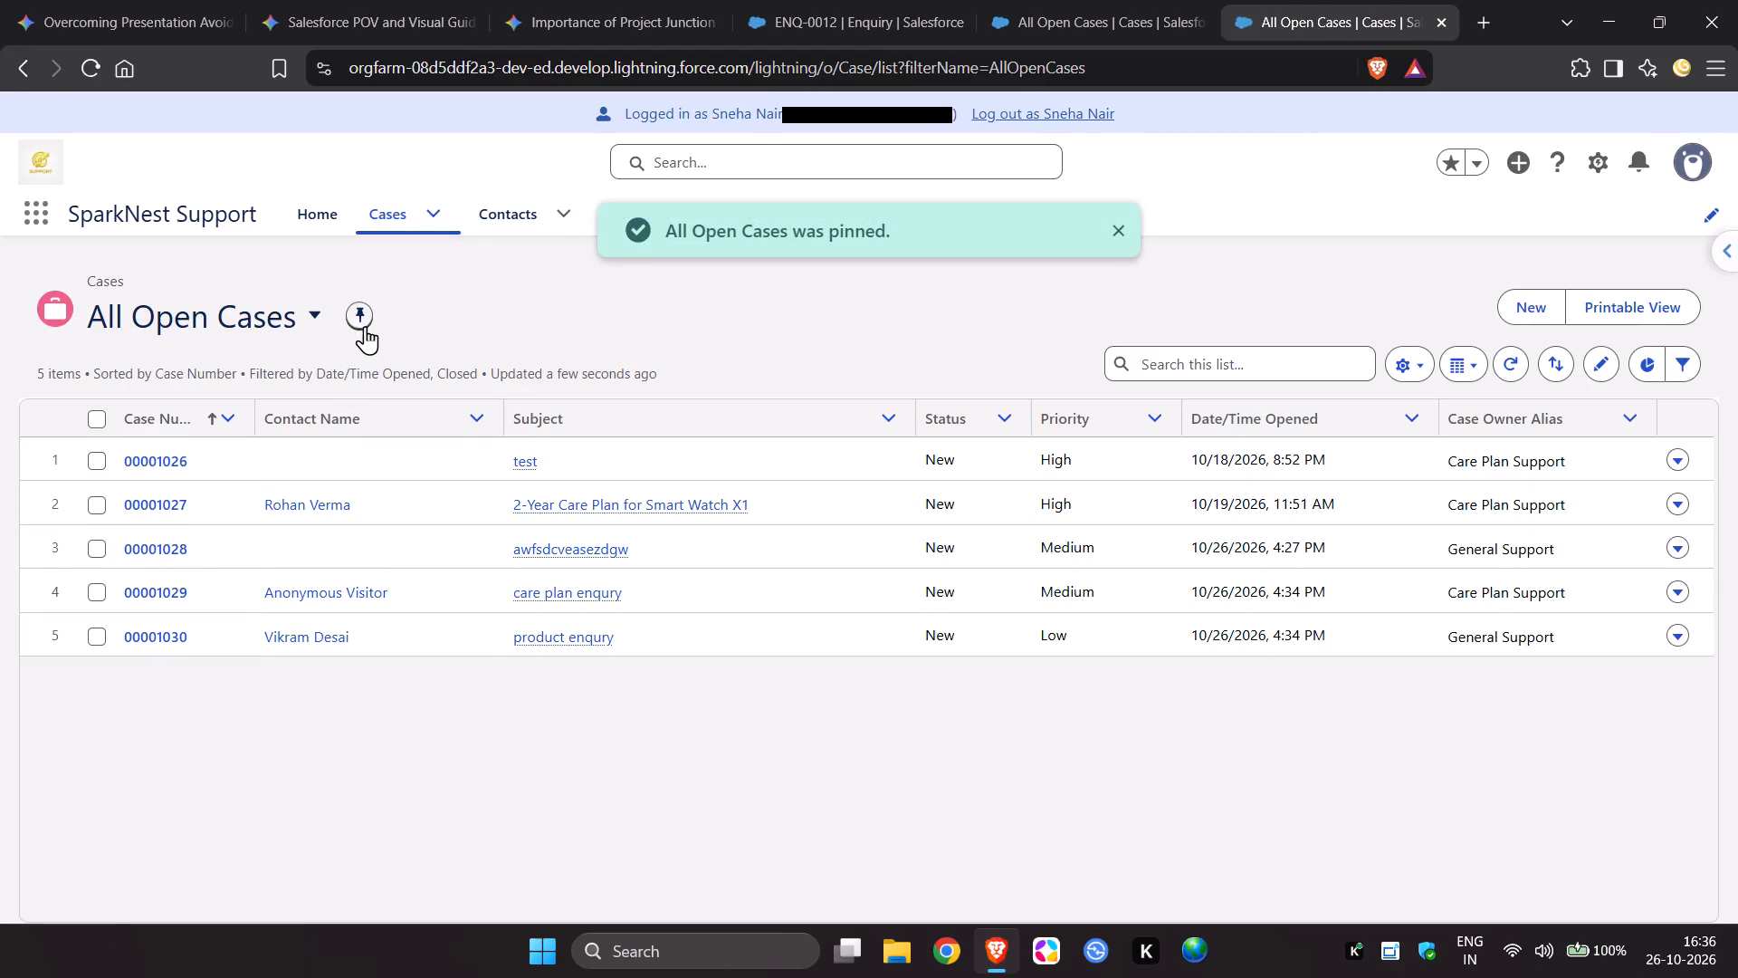
Open case 00001030 and examine its related lists down to Case History, along with the case details.
{"action": "left_click", "coordinate": [161, 640]}
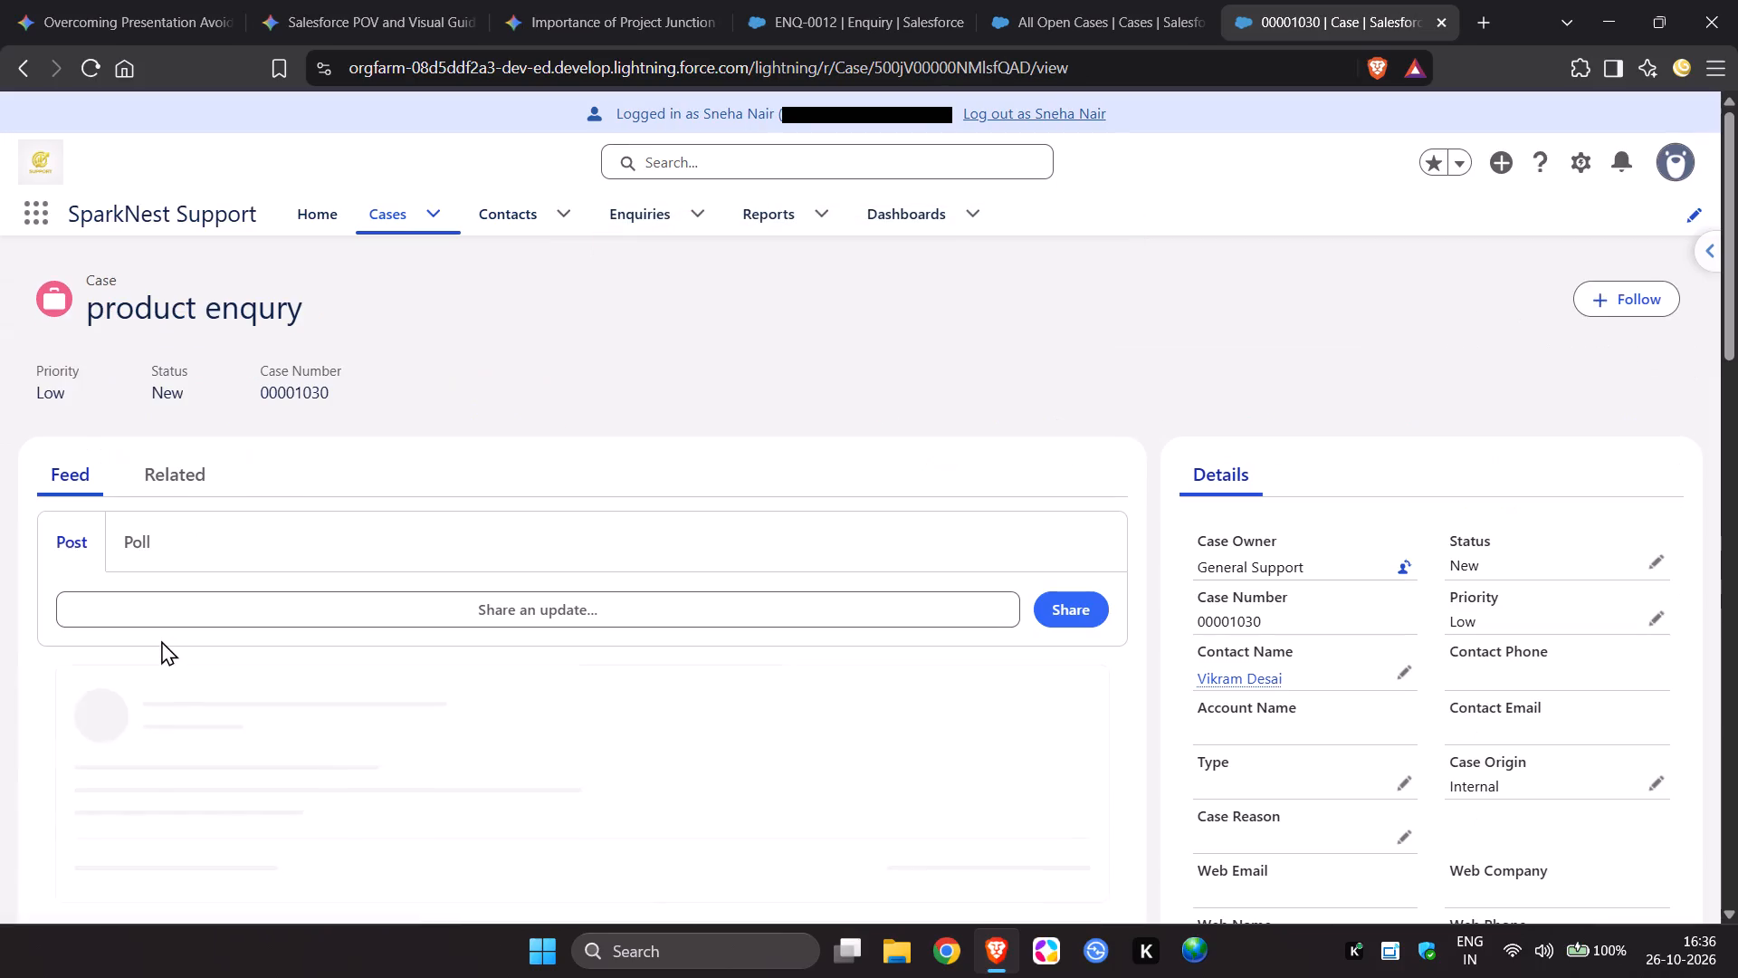
{"action": "left_click", "coordinate": [180, 471]}
{"action": "scroll", "coordinate": [294, 595], "scroll_direction": "down", "scroll_amount": 3}
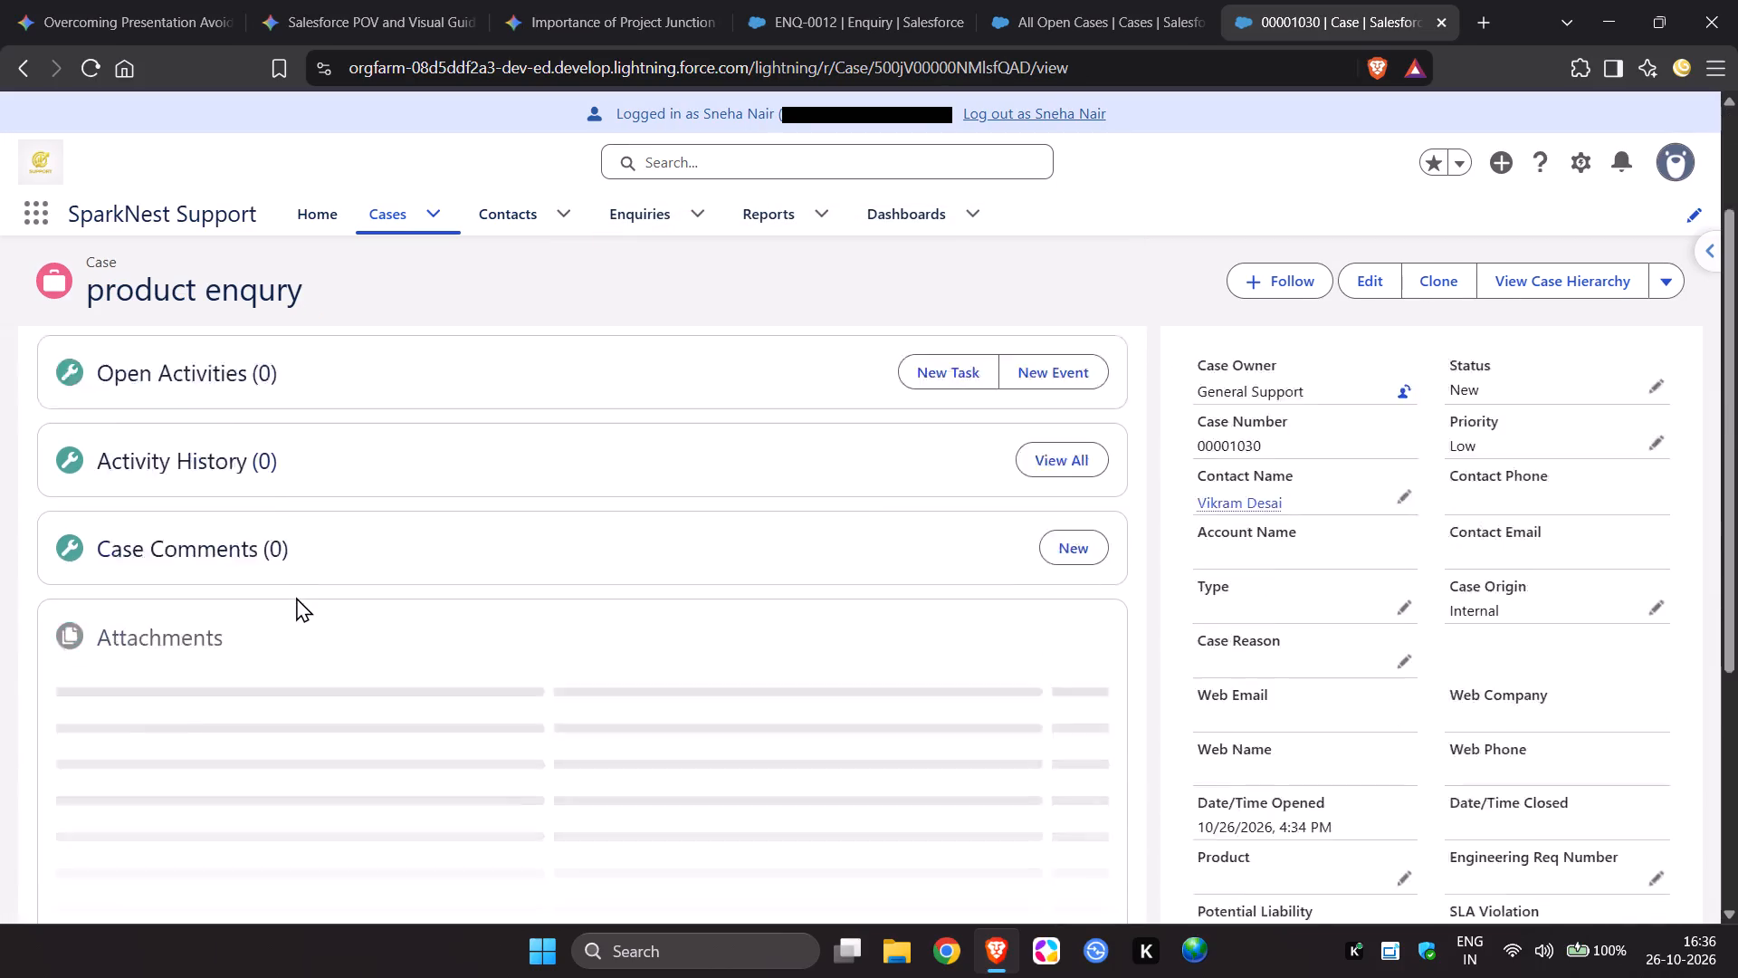
{"action": "scroll", "coordinate": [296, 597], "scroll_direction": "down", "scroll_amount": 2}
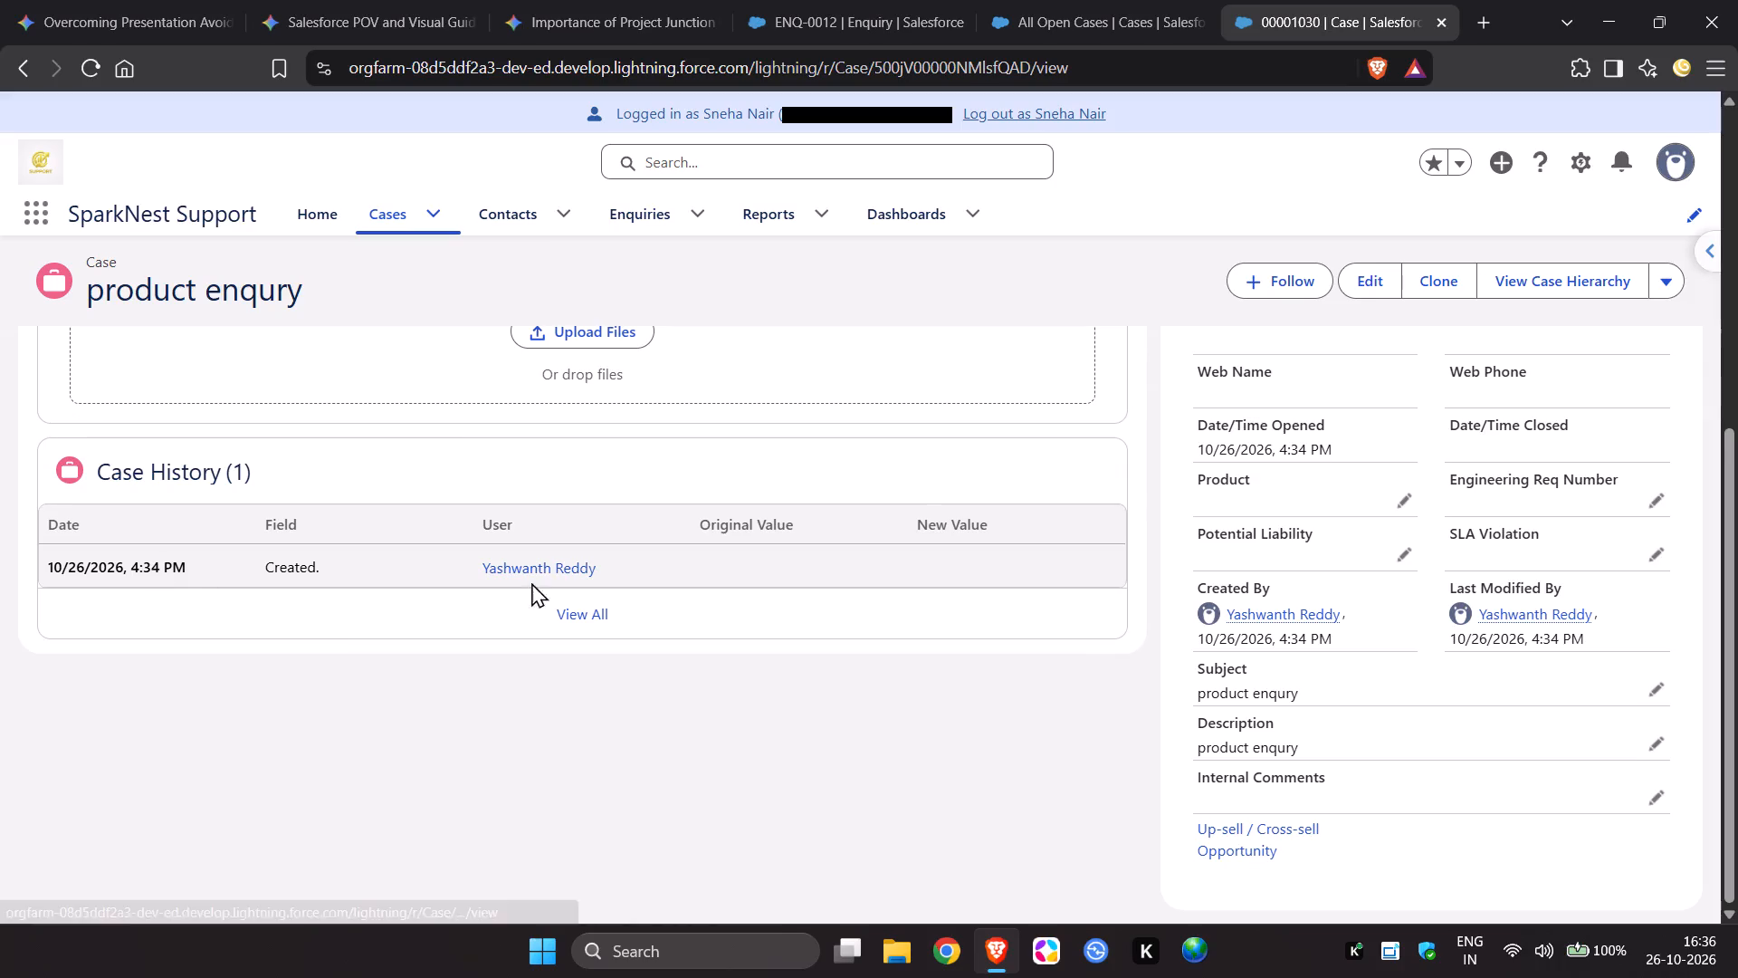
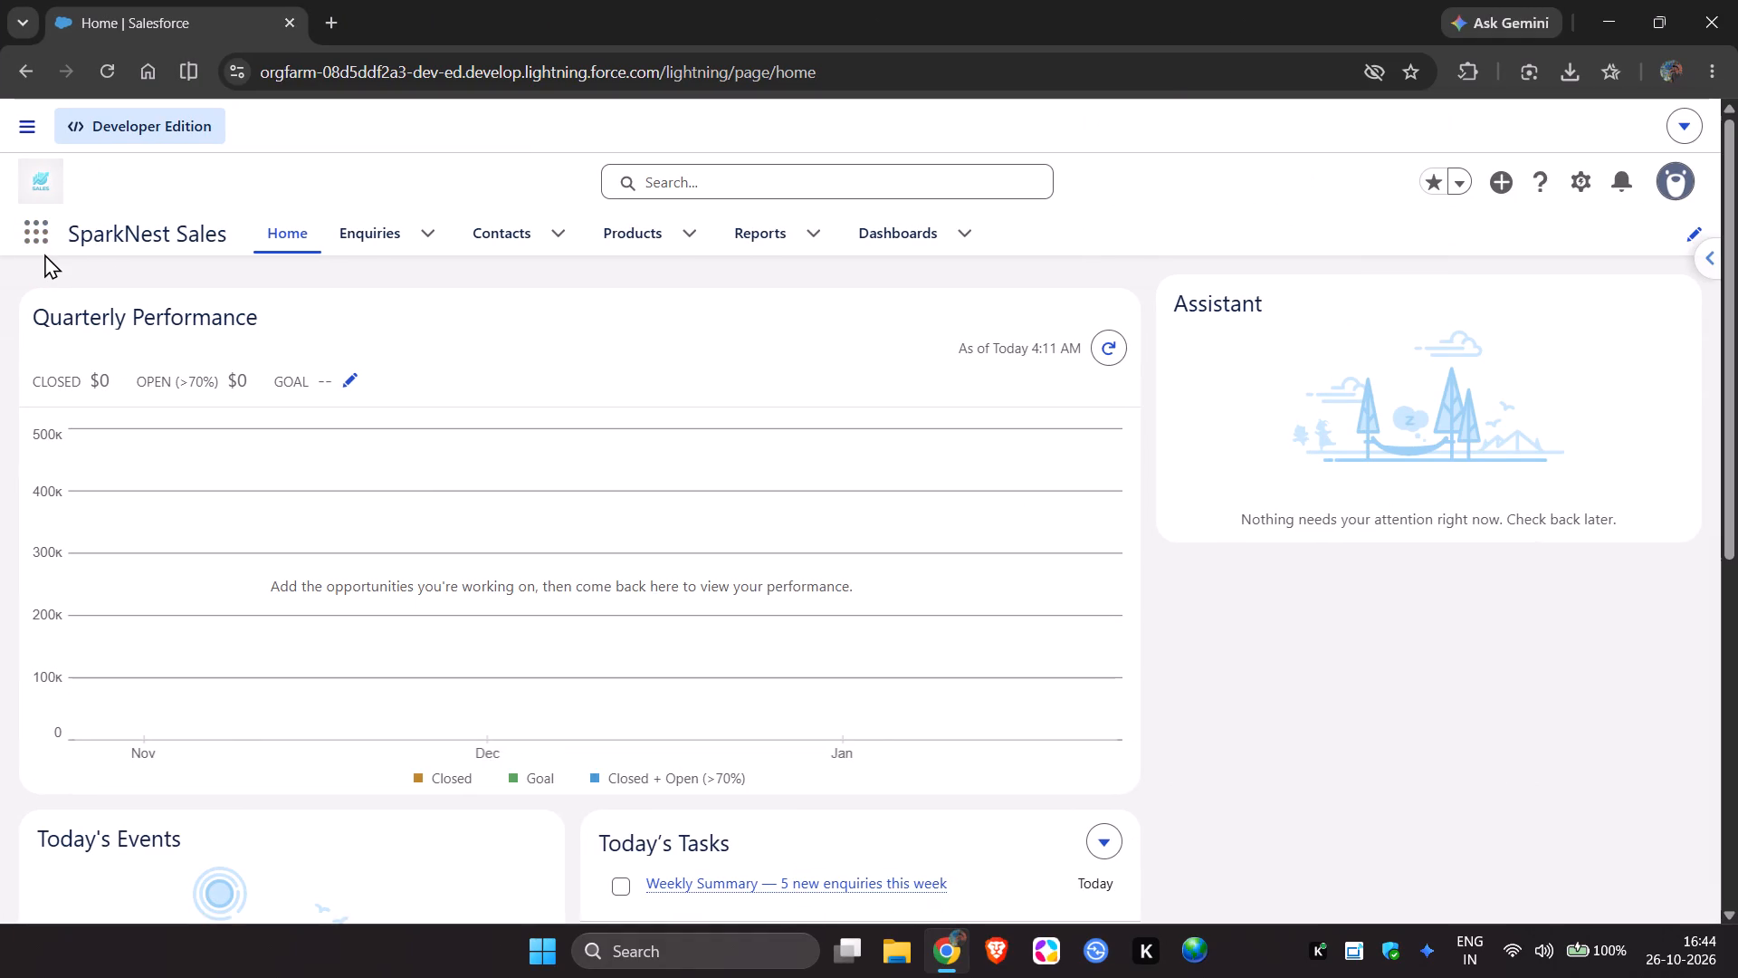
Switch to Chrome and open the Enquiries list in the SparkNest Sales app.
{"action": "left_click", "coordinate": [371, 239]}
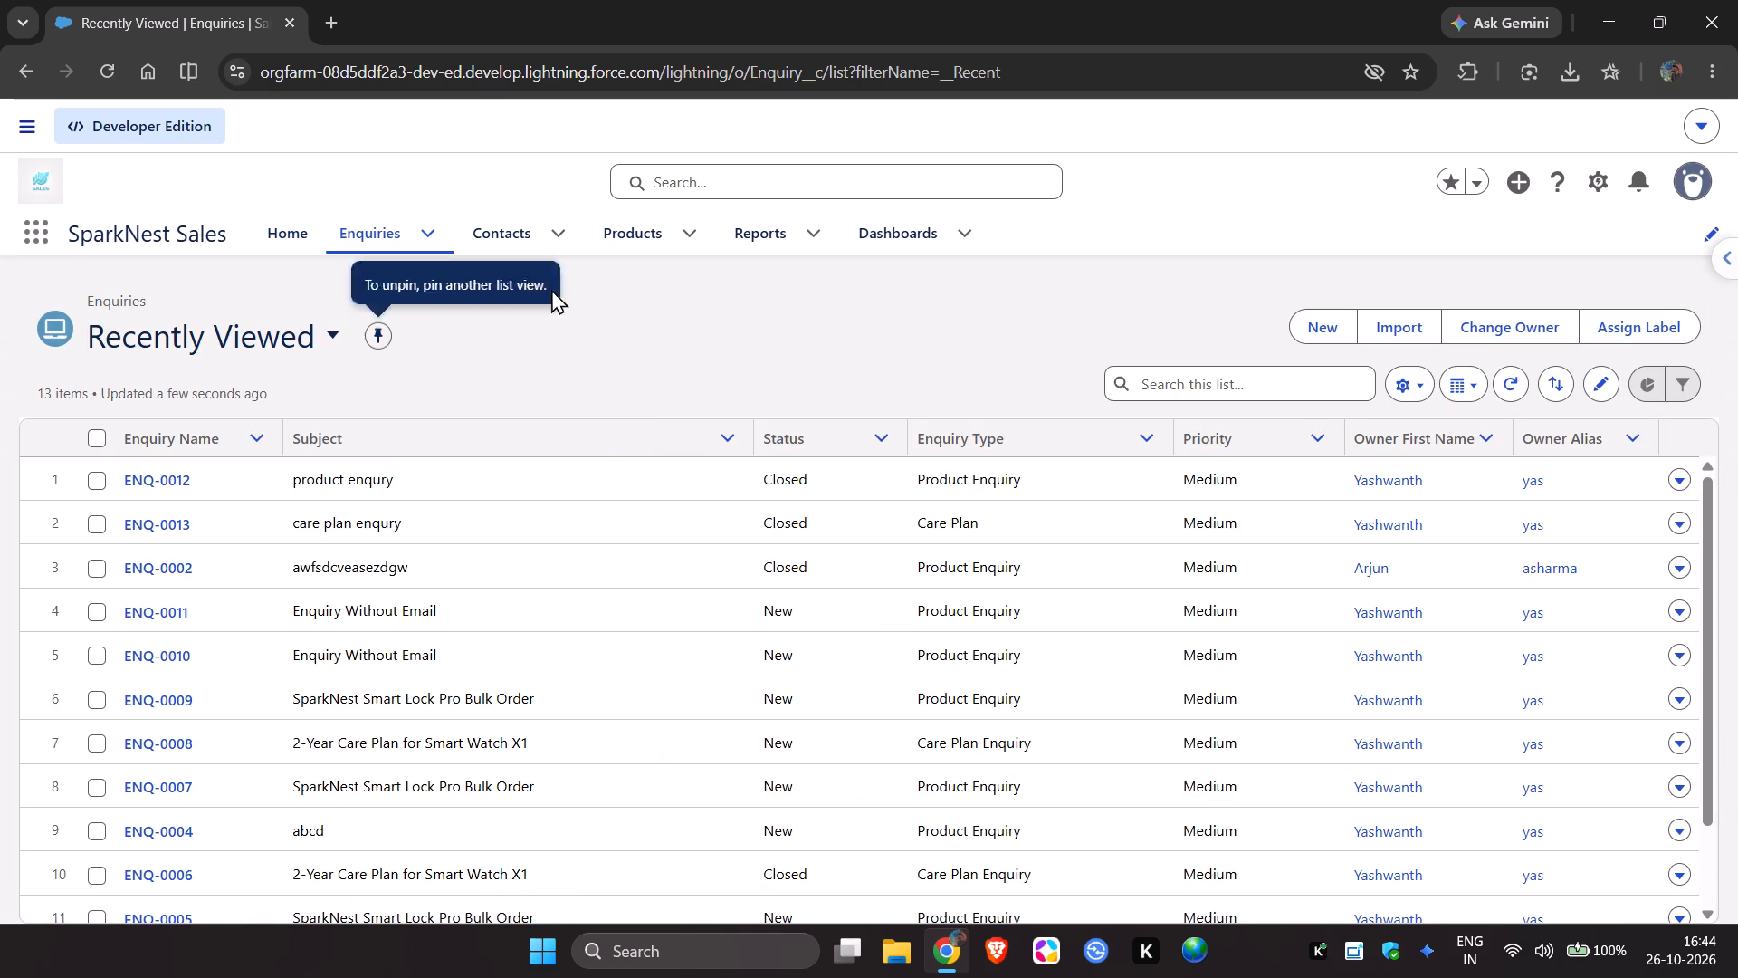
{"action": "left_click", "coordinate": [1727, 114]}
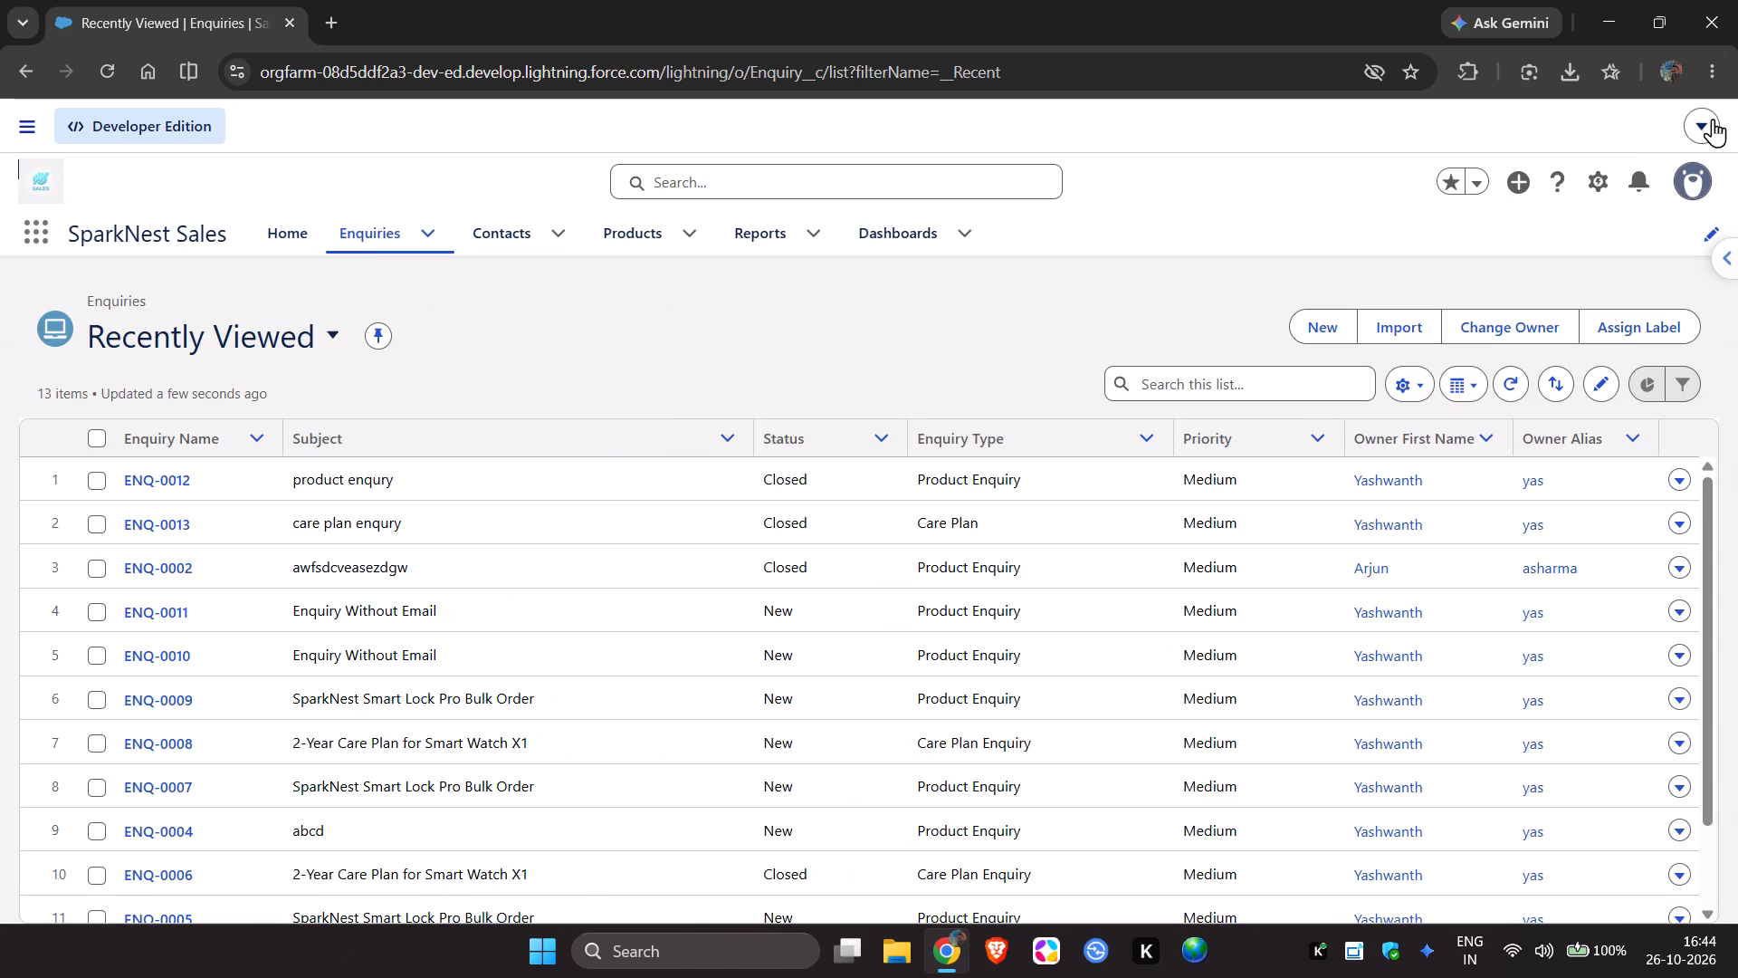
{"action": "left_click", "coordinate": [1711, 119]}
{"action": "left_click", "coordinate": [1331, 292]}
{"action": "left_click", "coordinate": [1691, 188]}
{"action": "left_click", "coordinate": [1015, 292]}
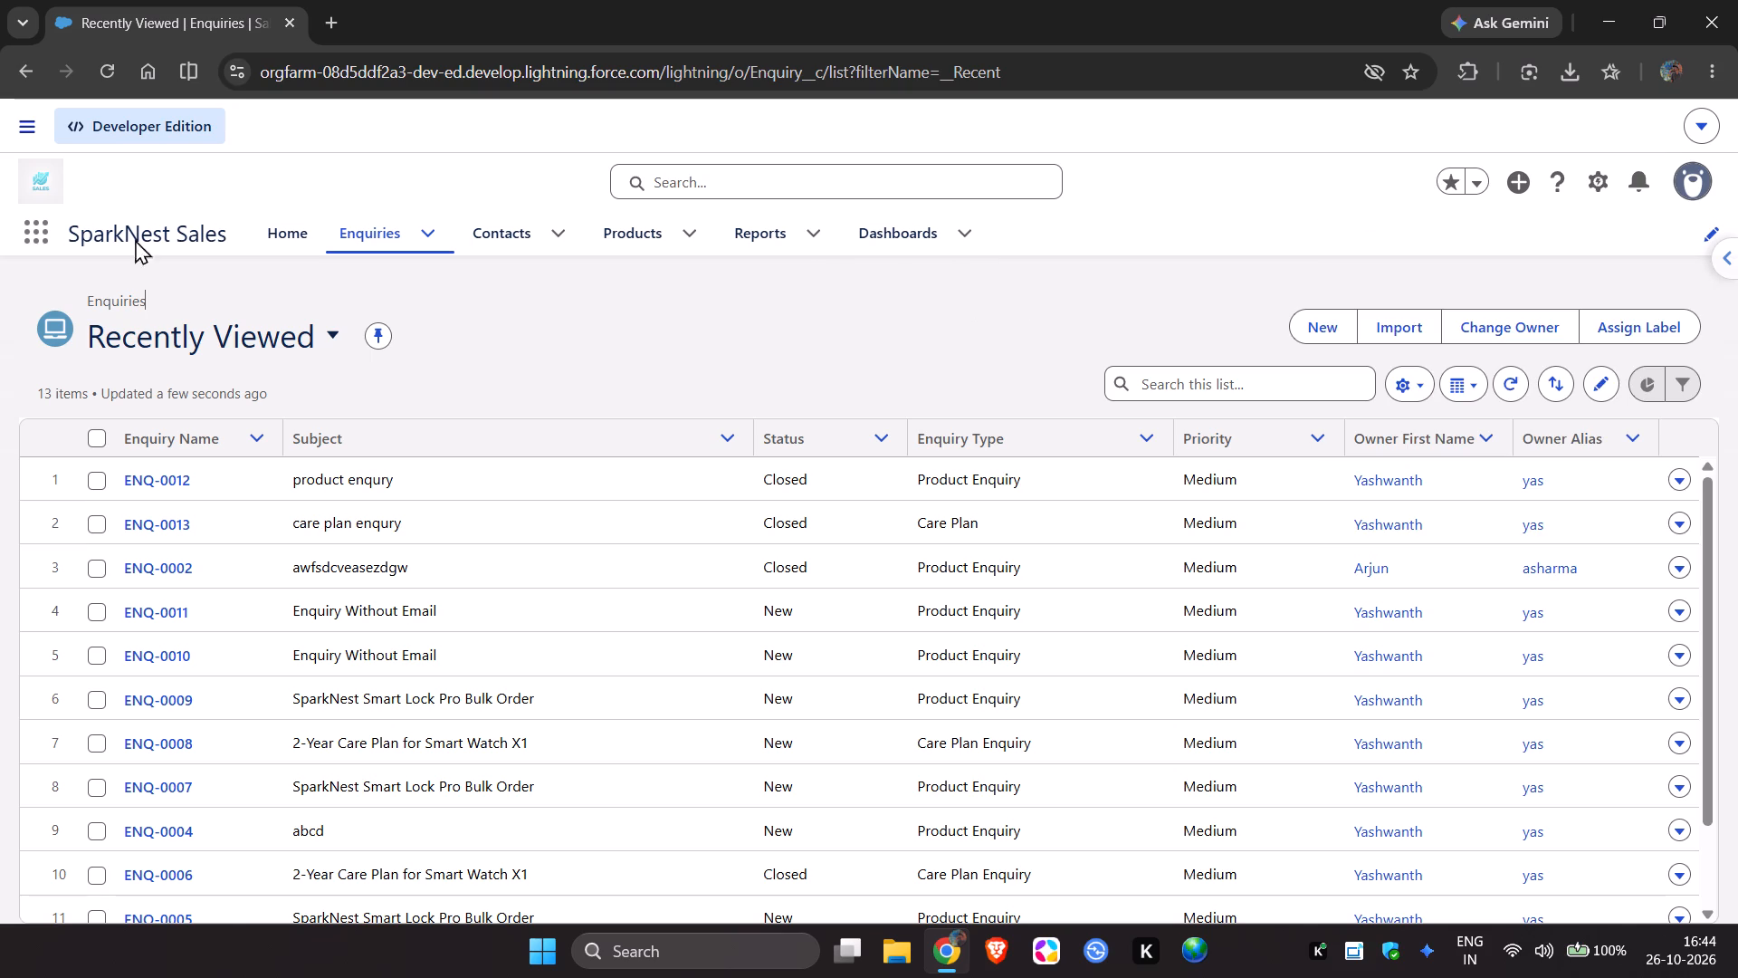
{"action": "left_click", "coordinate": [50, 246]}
Open Setup in Chrome, find the Users page and open it, blocking the site's request to show notifications.
{"action": "left_click", "coordinate": [1601, 180]}
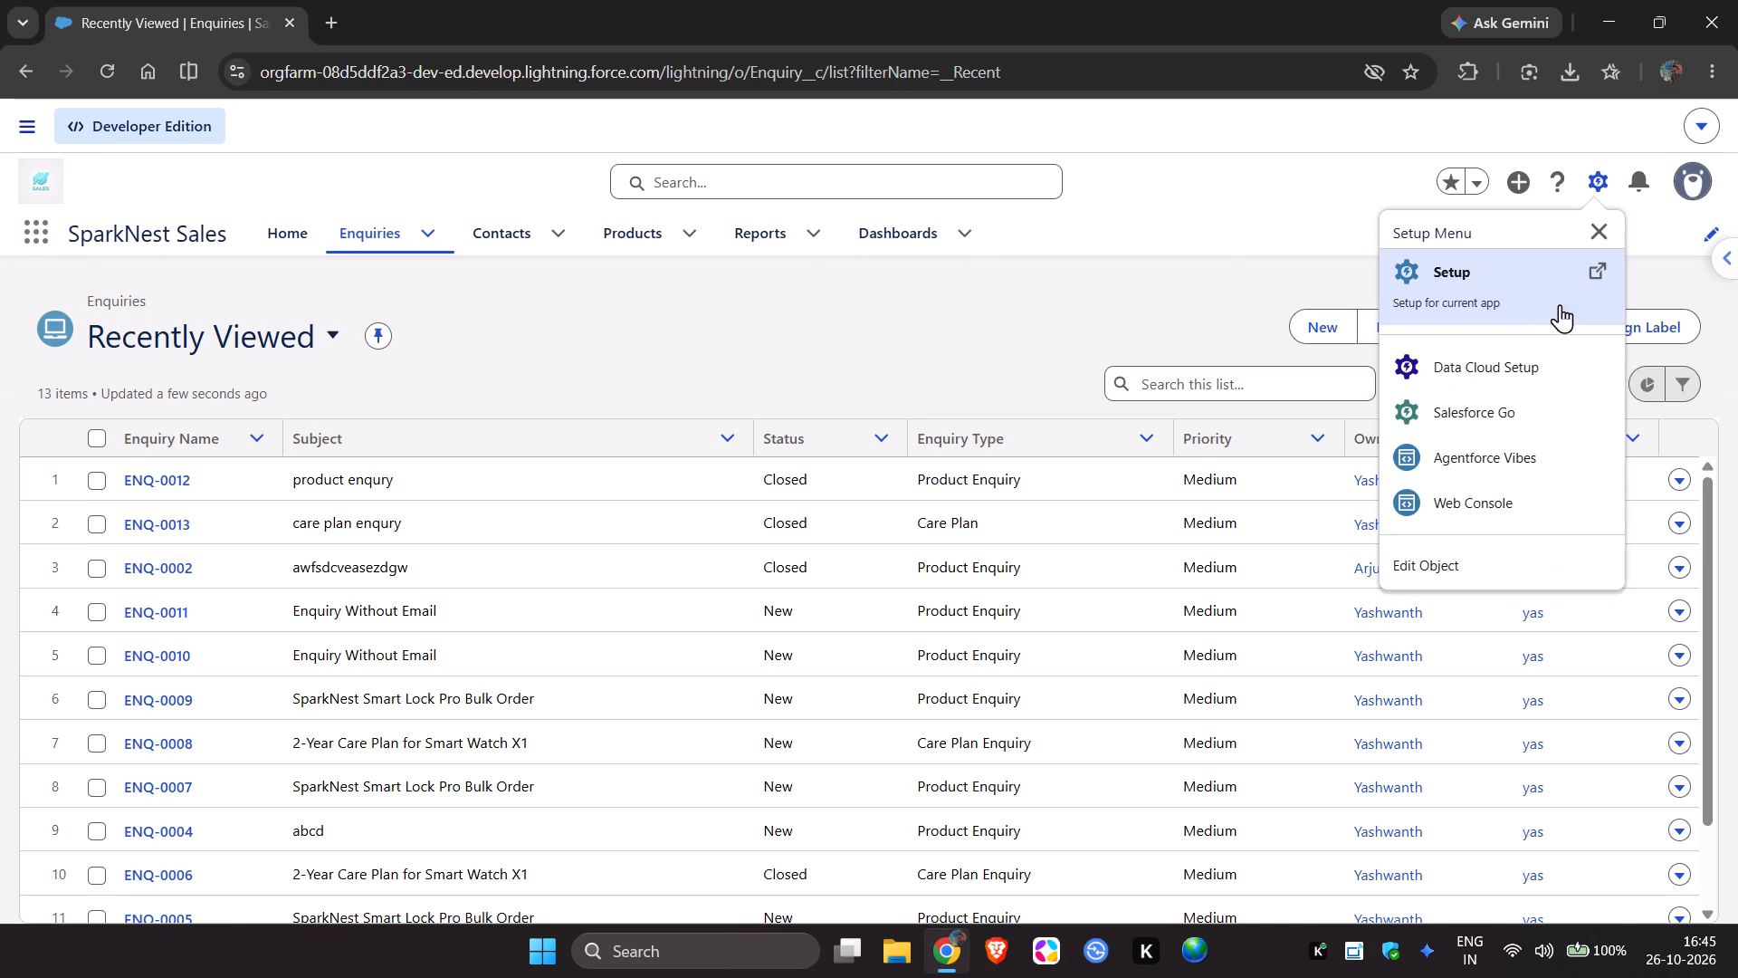
{"action": "left_click", "coordinate": [1536, 298]}
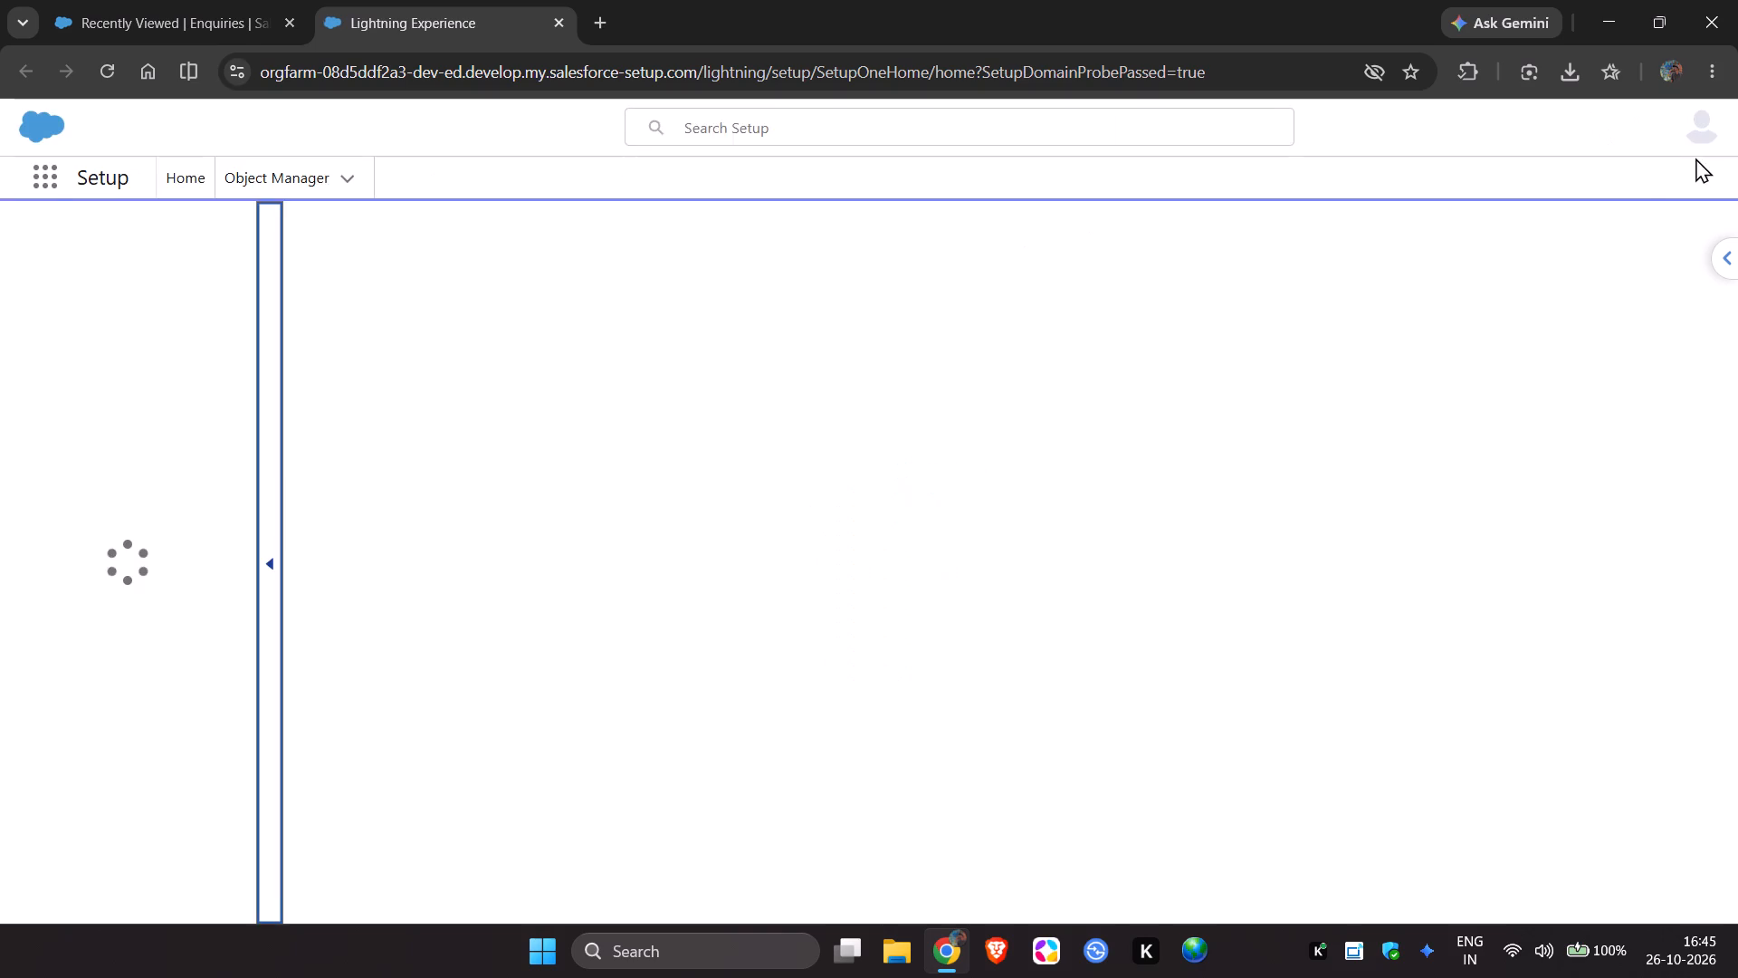
{"action": "left_click", "coordinate": [103, 288]}
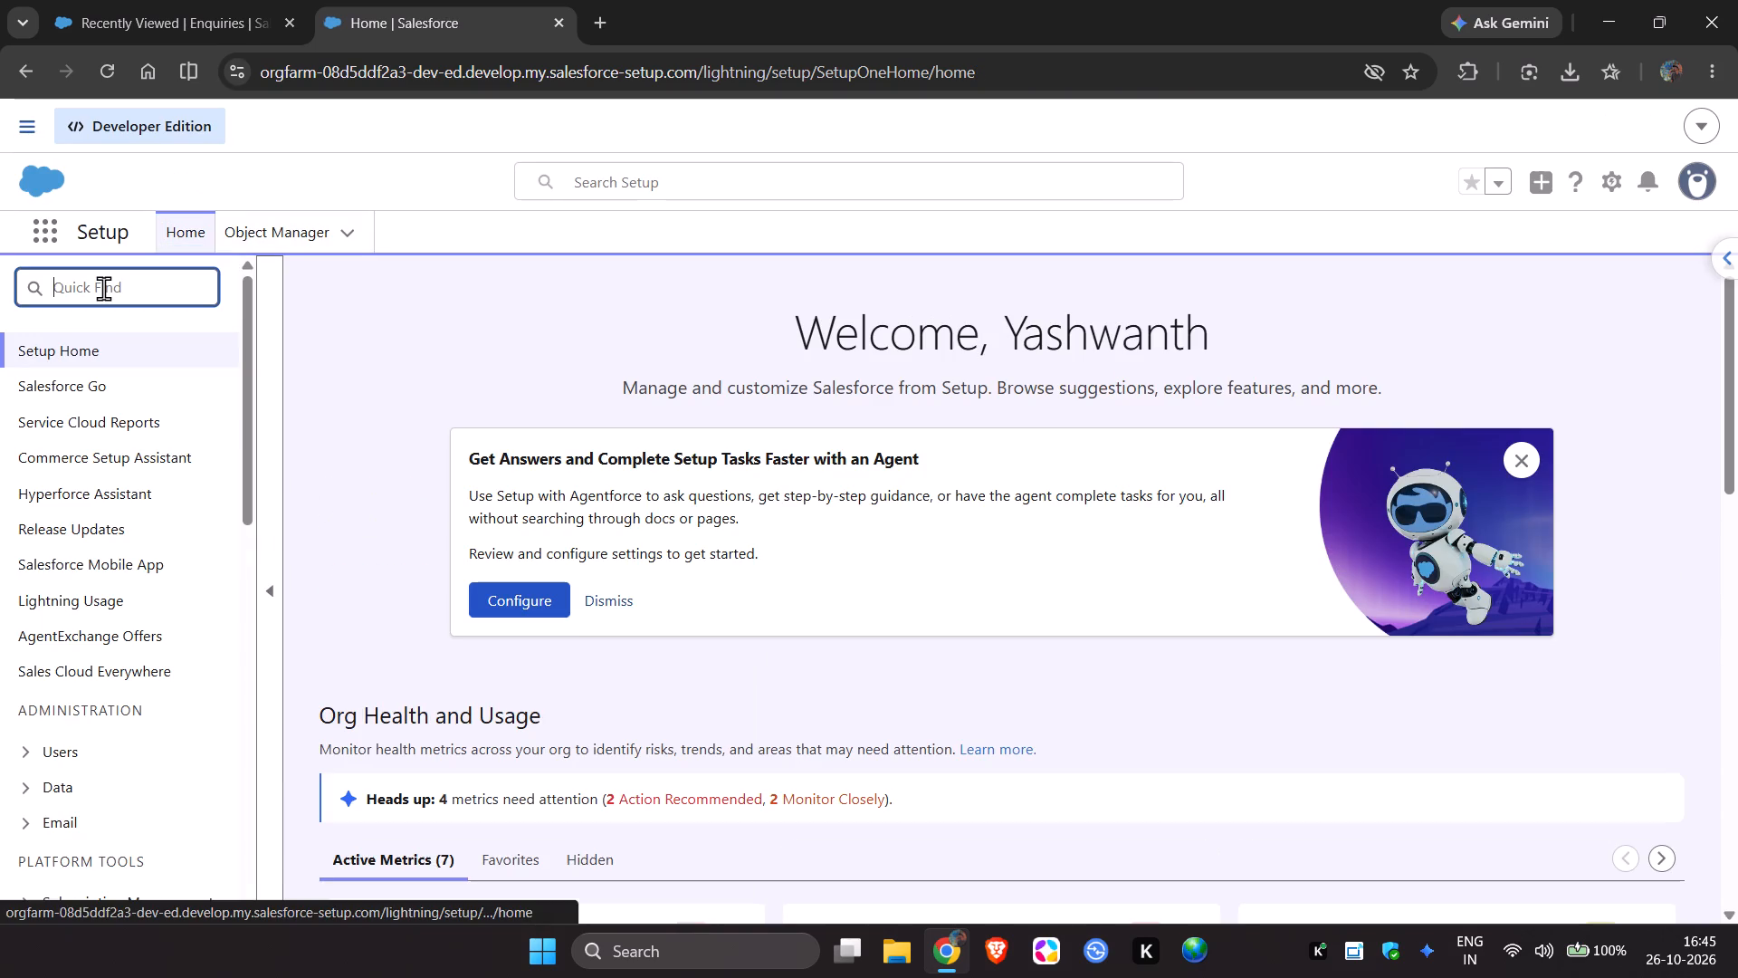
{"action": "type", "text": "users"}
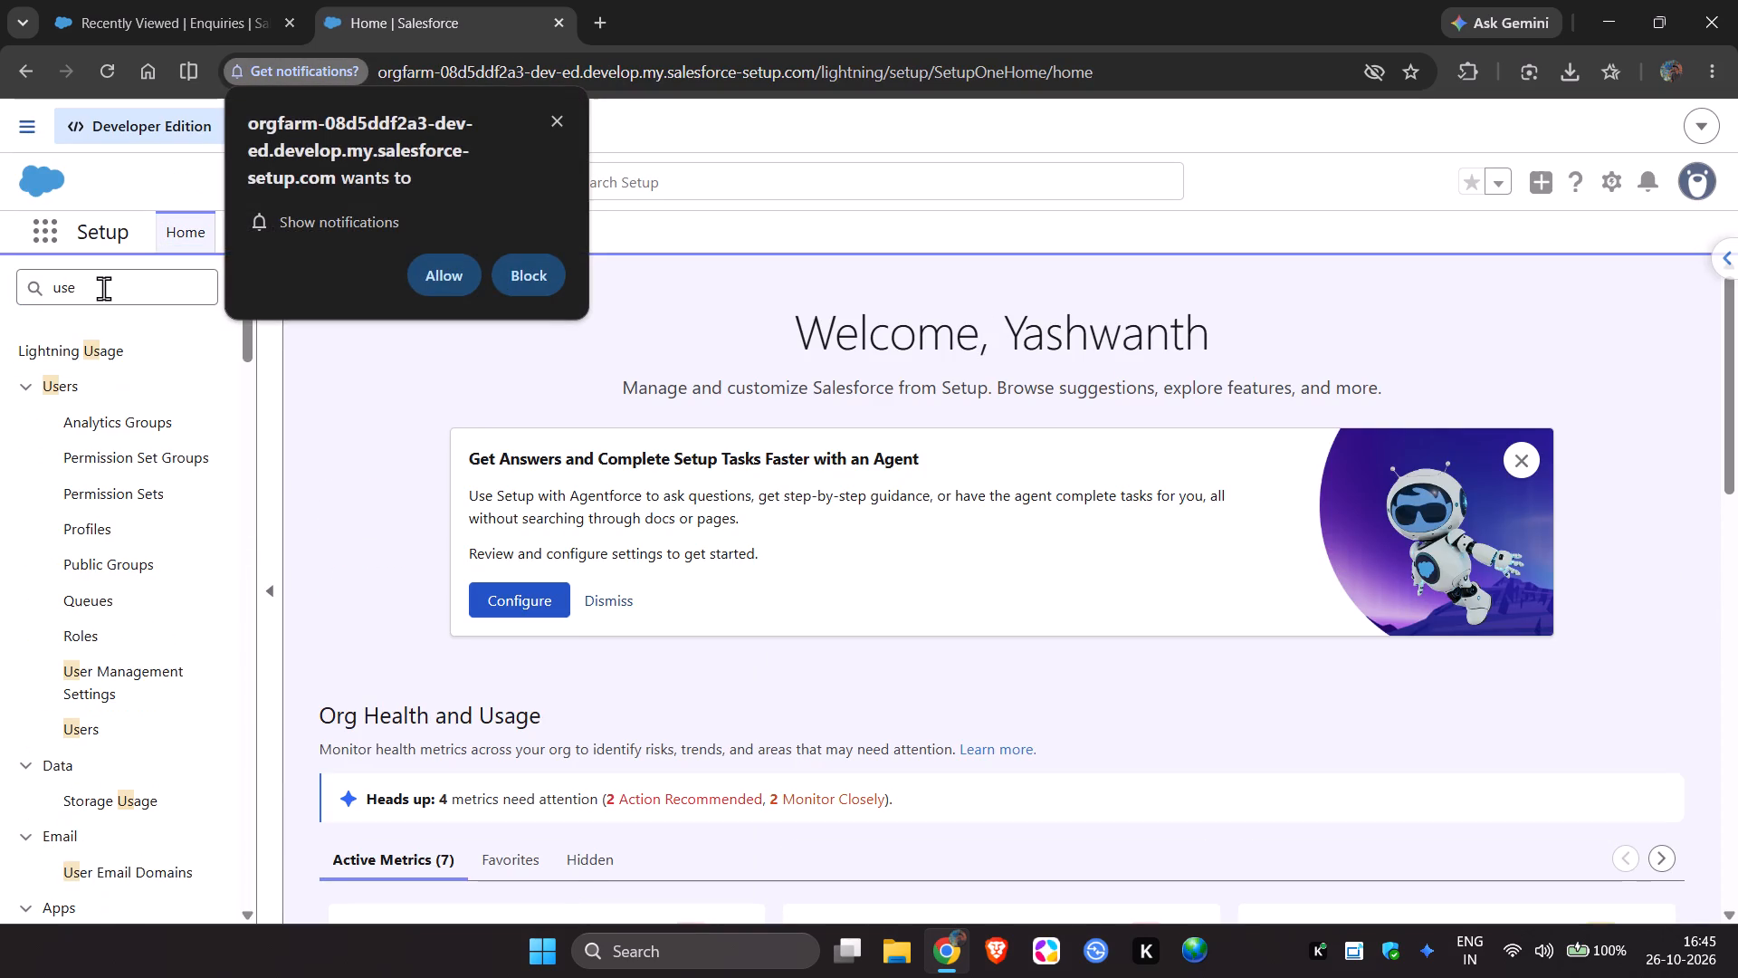
{"action": "left_click", "coordinate": [523, 266]}
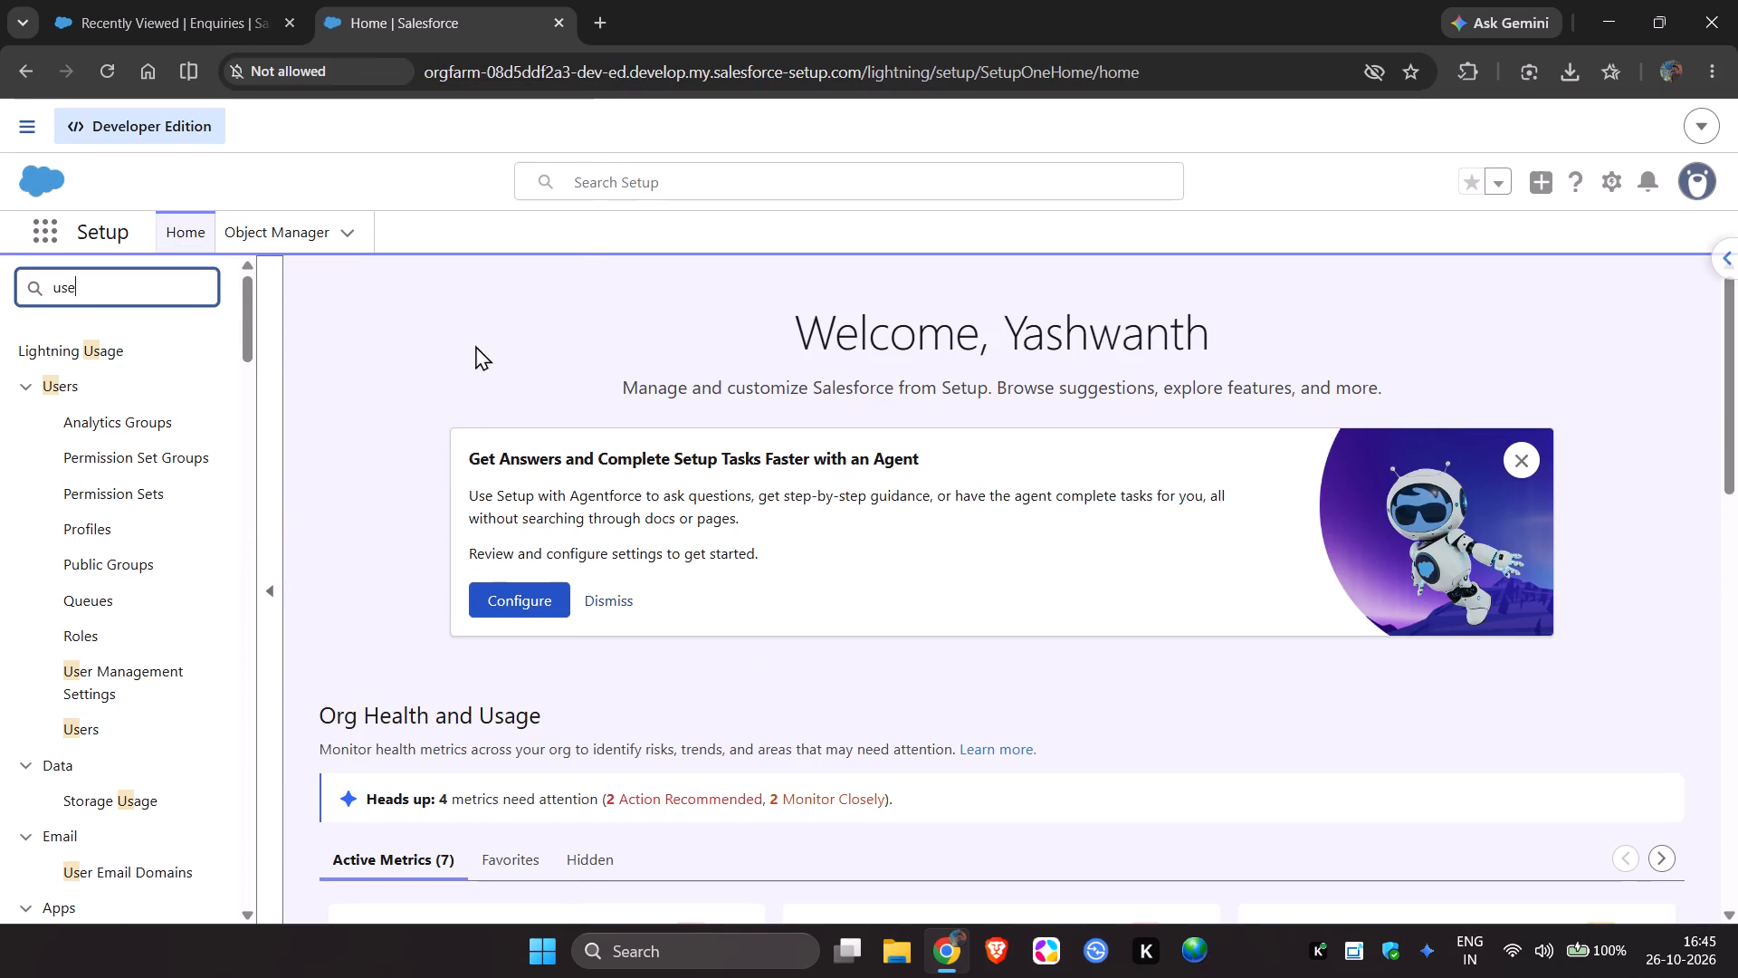
{"action": "left_click", "coordinate": [91, 733]}
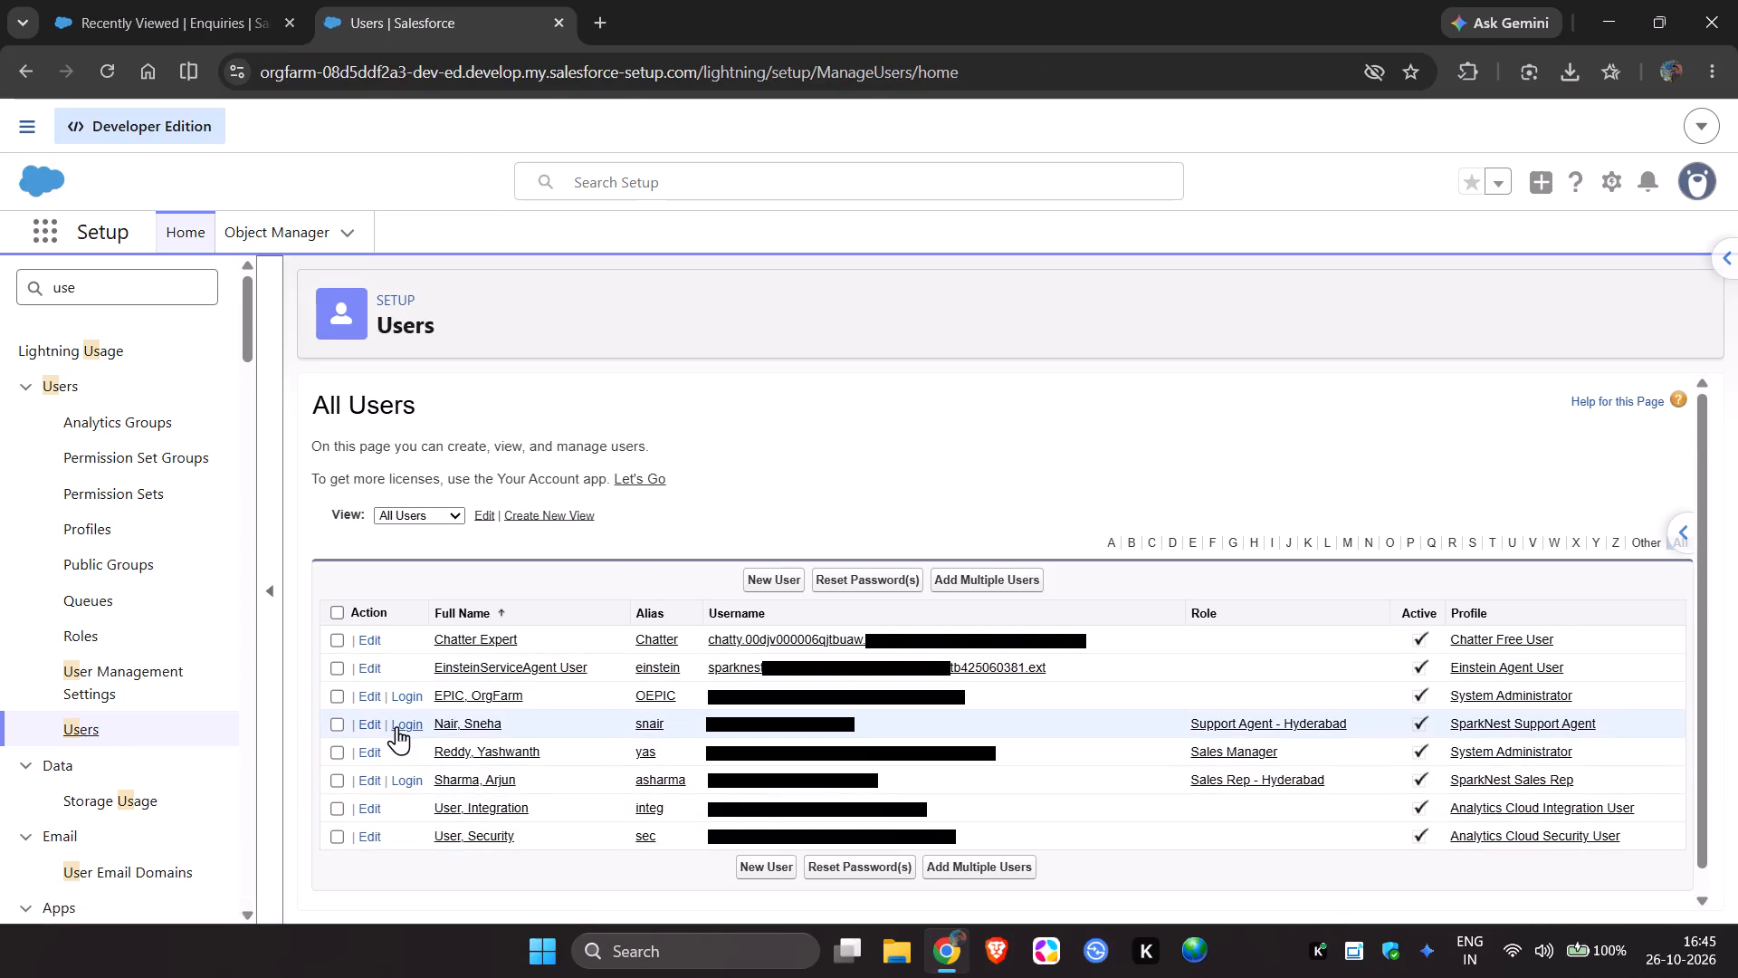
Open the user record assigned the Support Agent - Hyderabad role and log in to Salesforce as that user.
{"action": "left_click", "coordinate": [474, 726]}
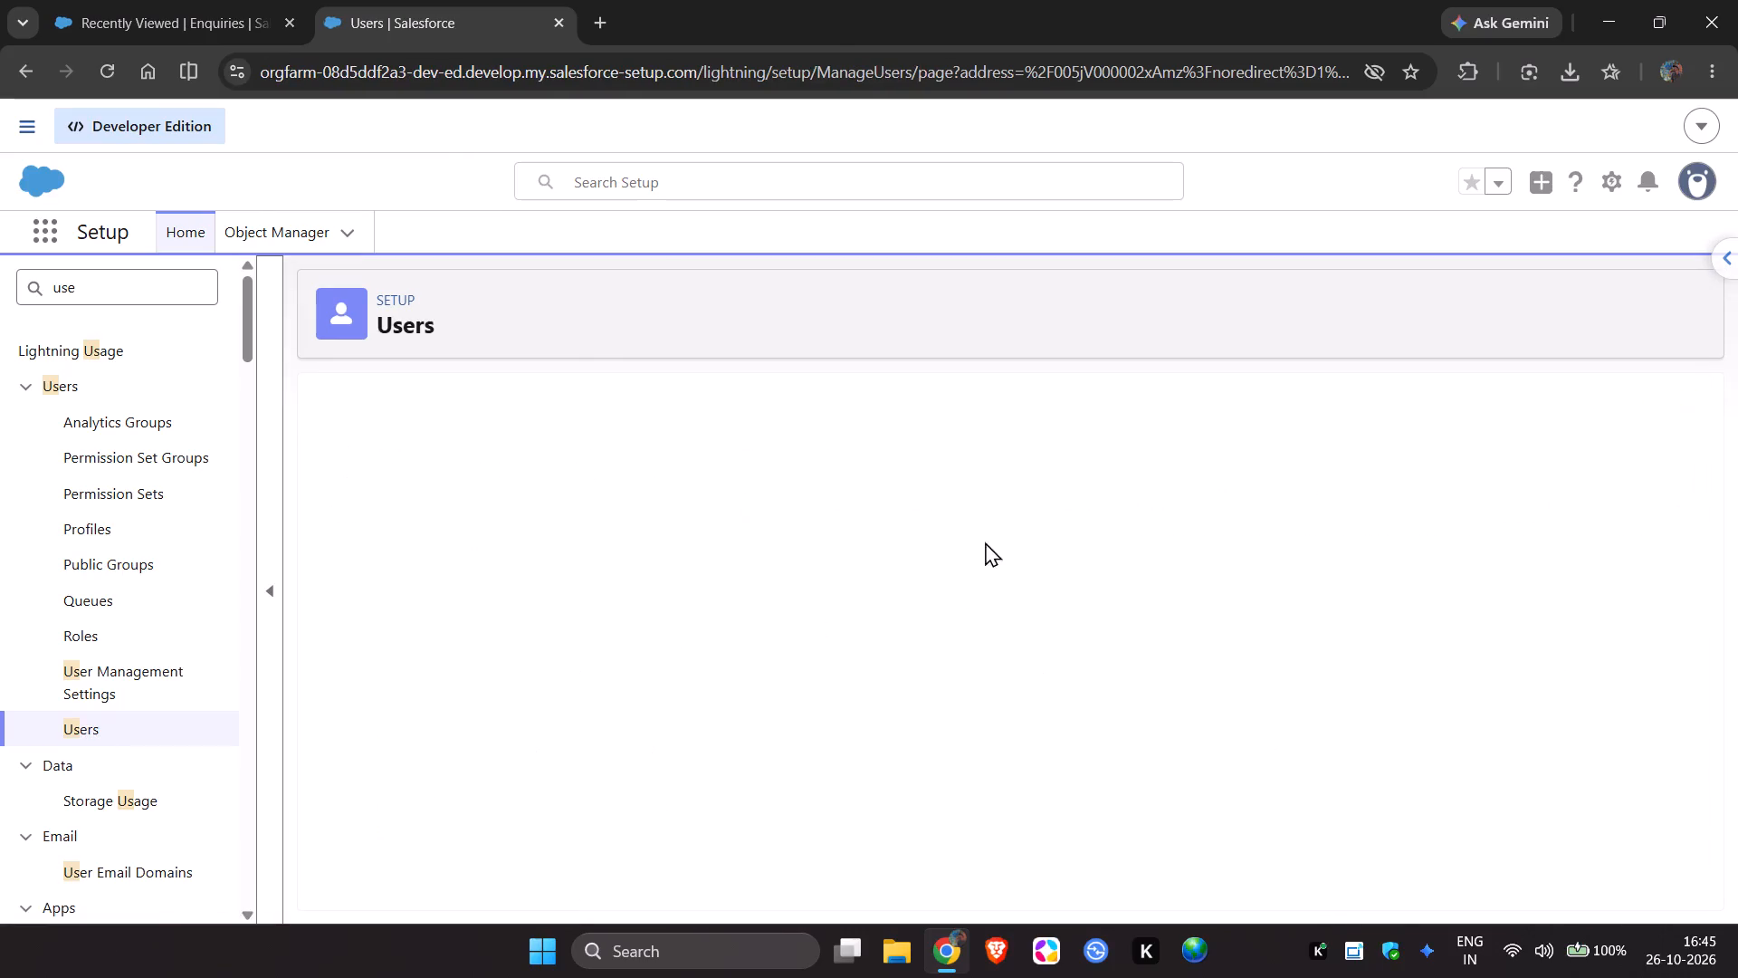
{"action": "left_click", "coordinate": [967, 551]}
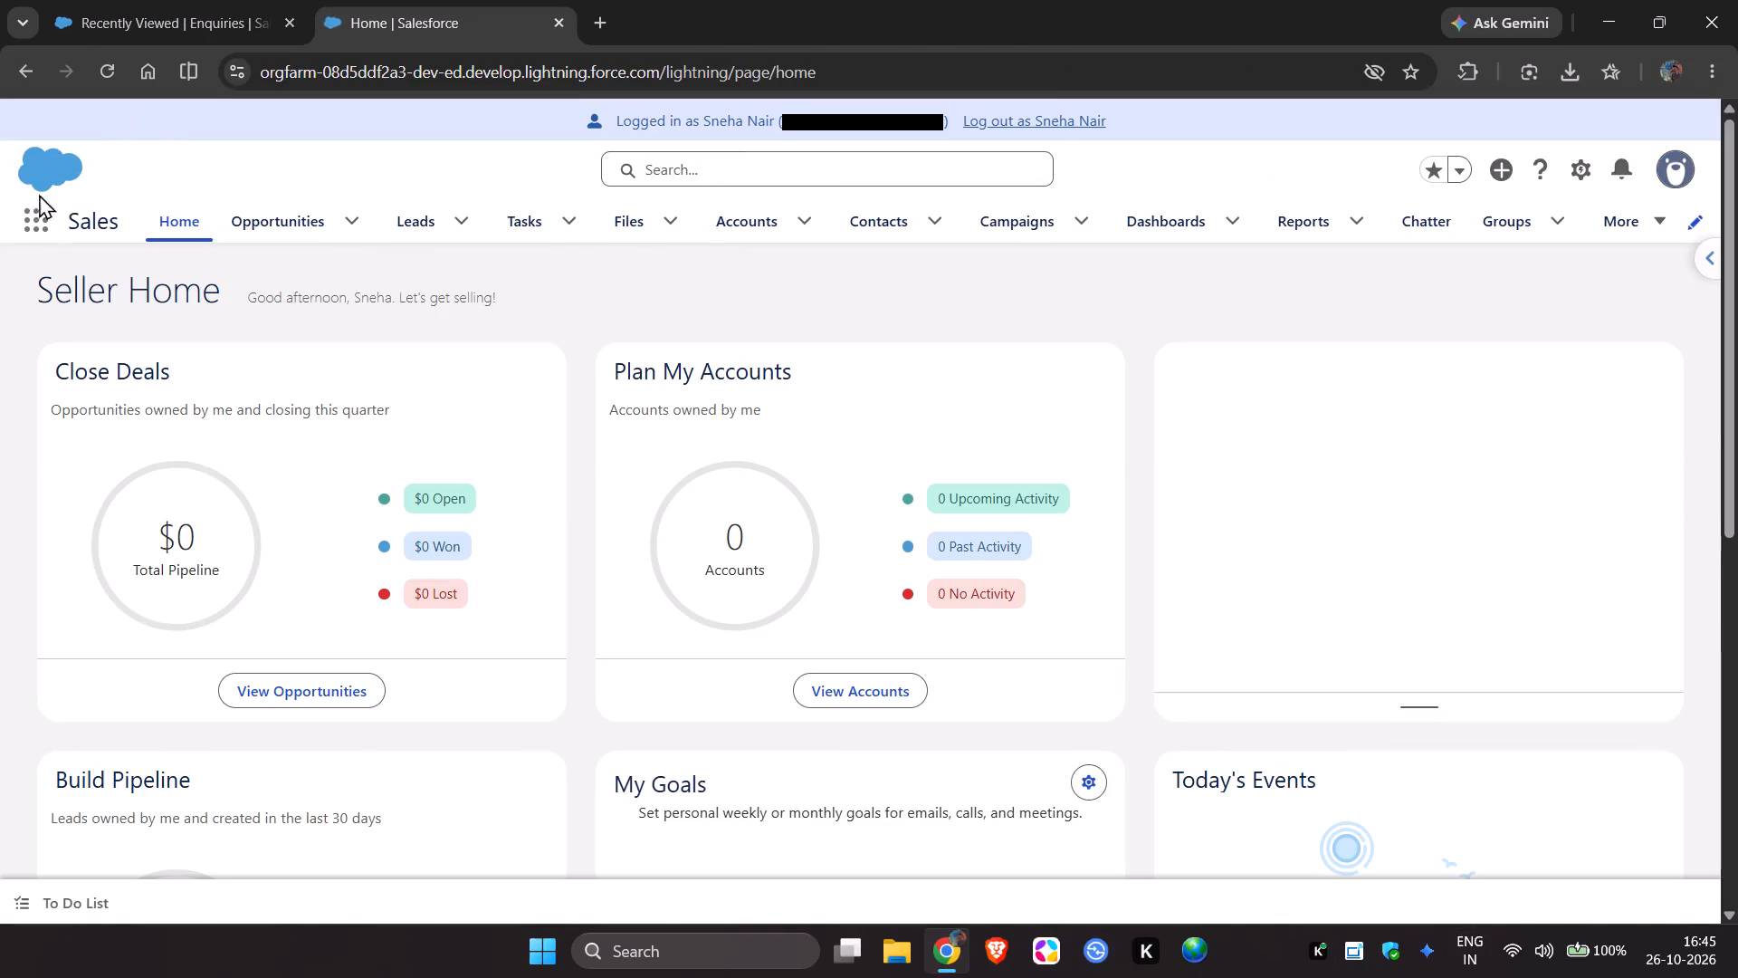
Search the available apps for "spark" and open the SparkNest Support app as the support agent.
{"action": "left_click", "coordinate": [49, 228]}
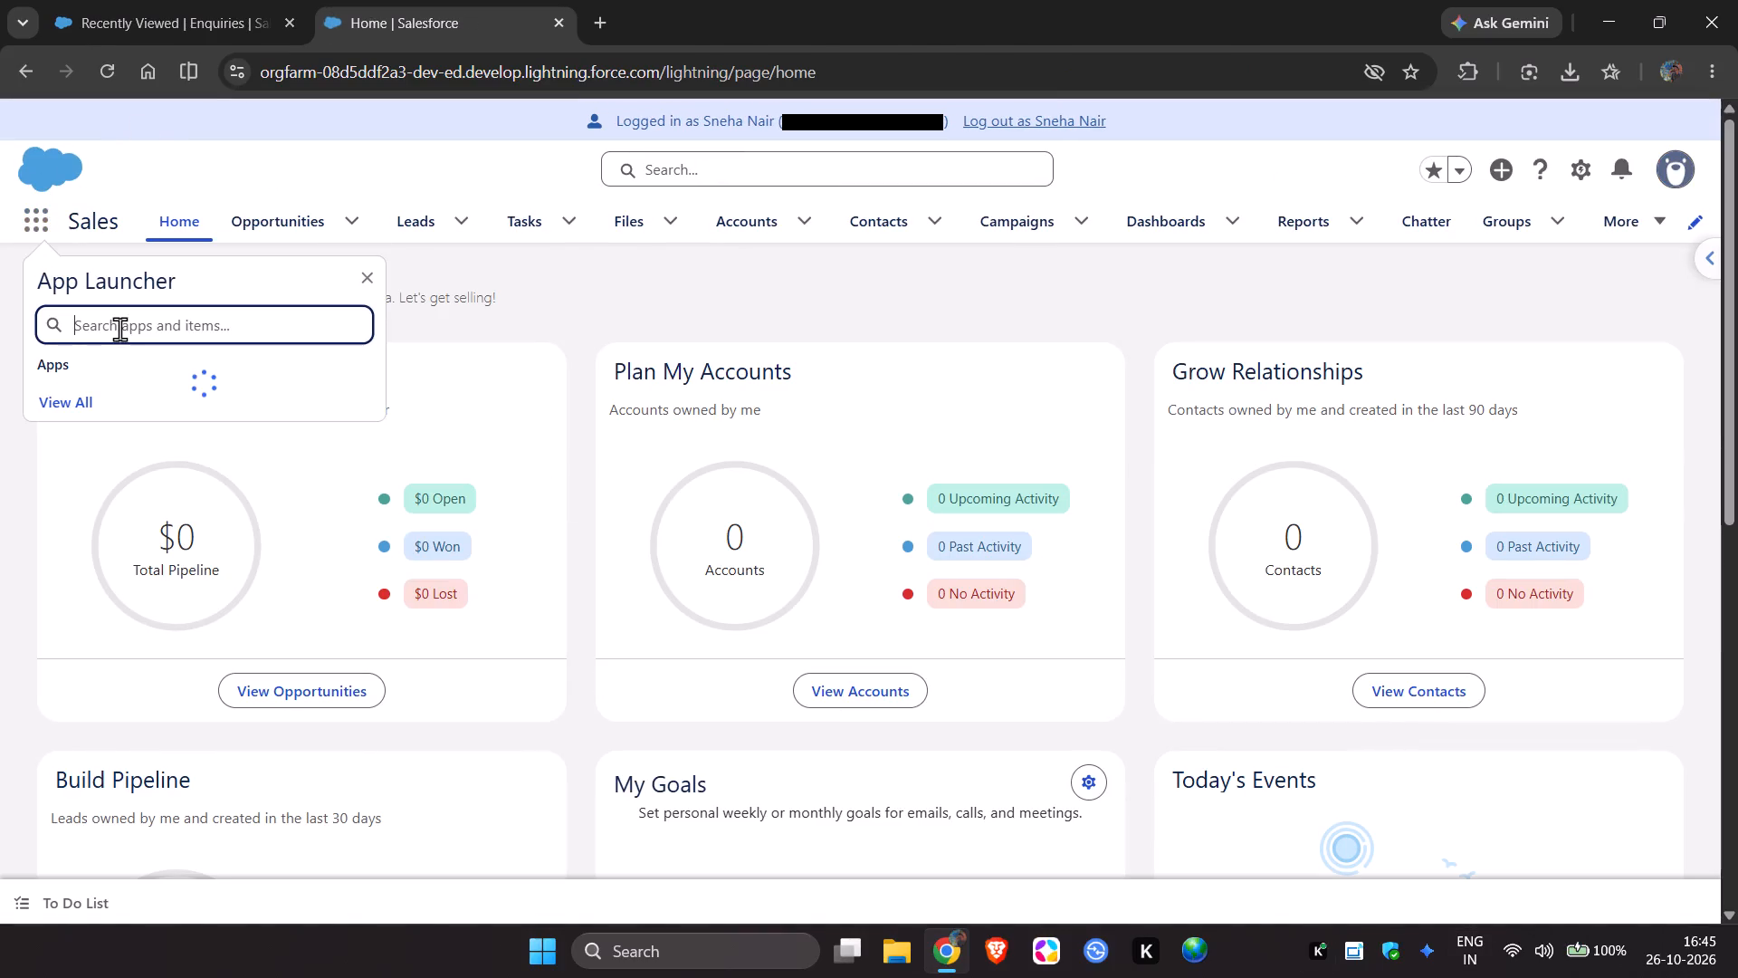
{"action": "left_click", "coordinate": [119, 329]}
{"action": "type", "text": "sales"}
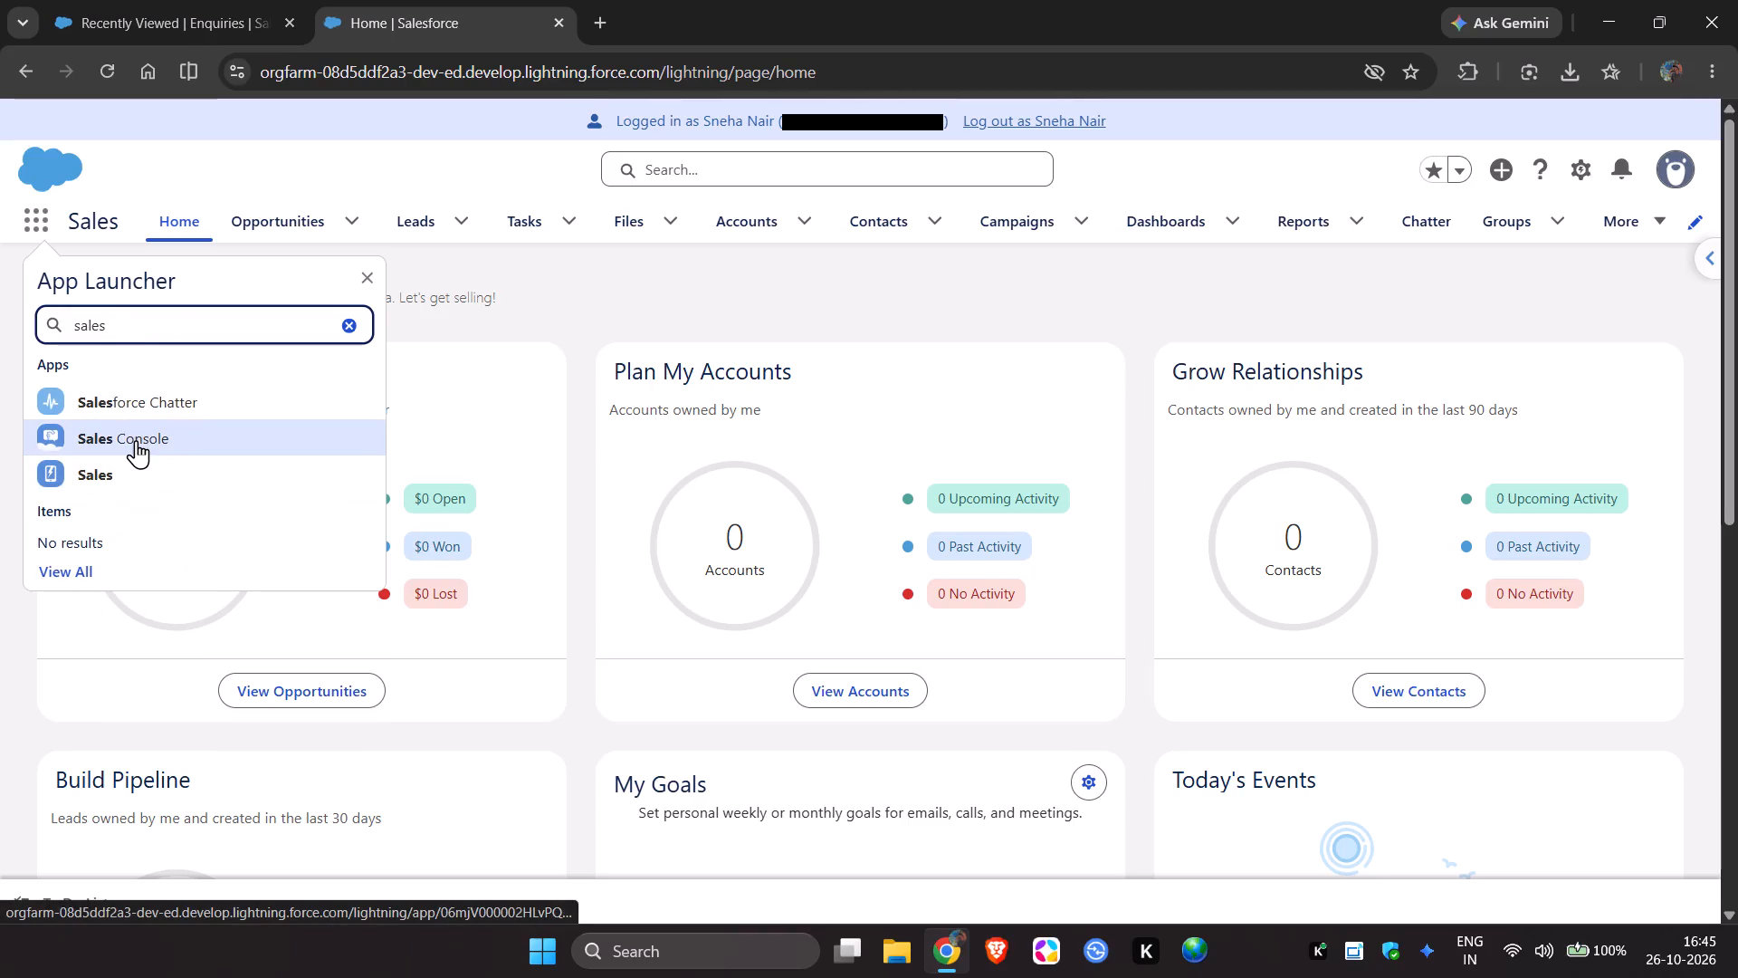
{"action": "left_click", "coordinate": [146, 318]}
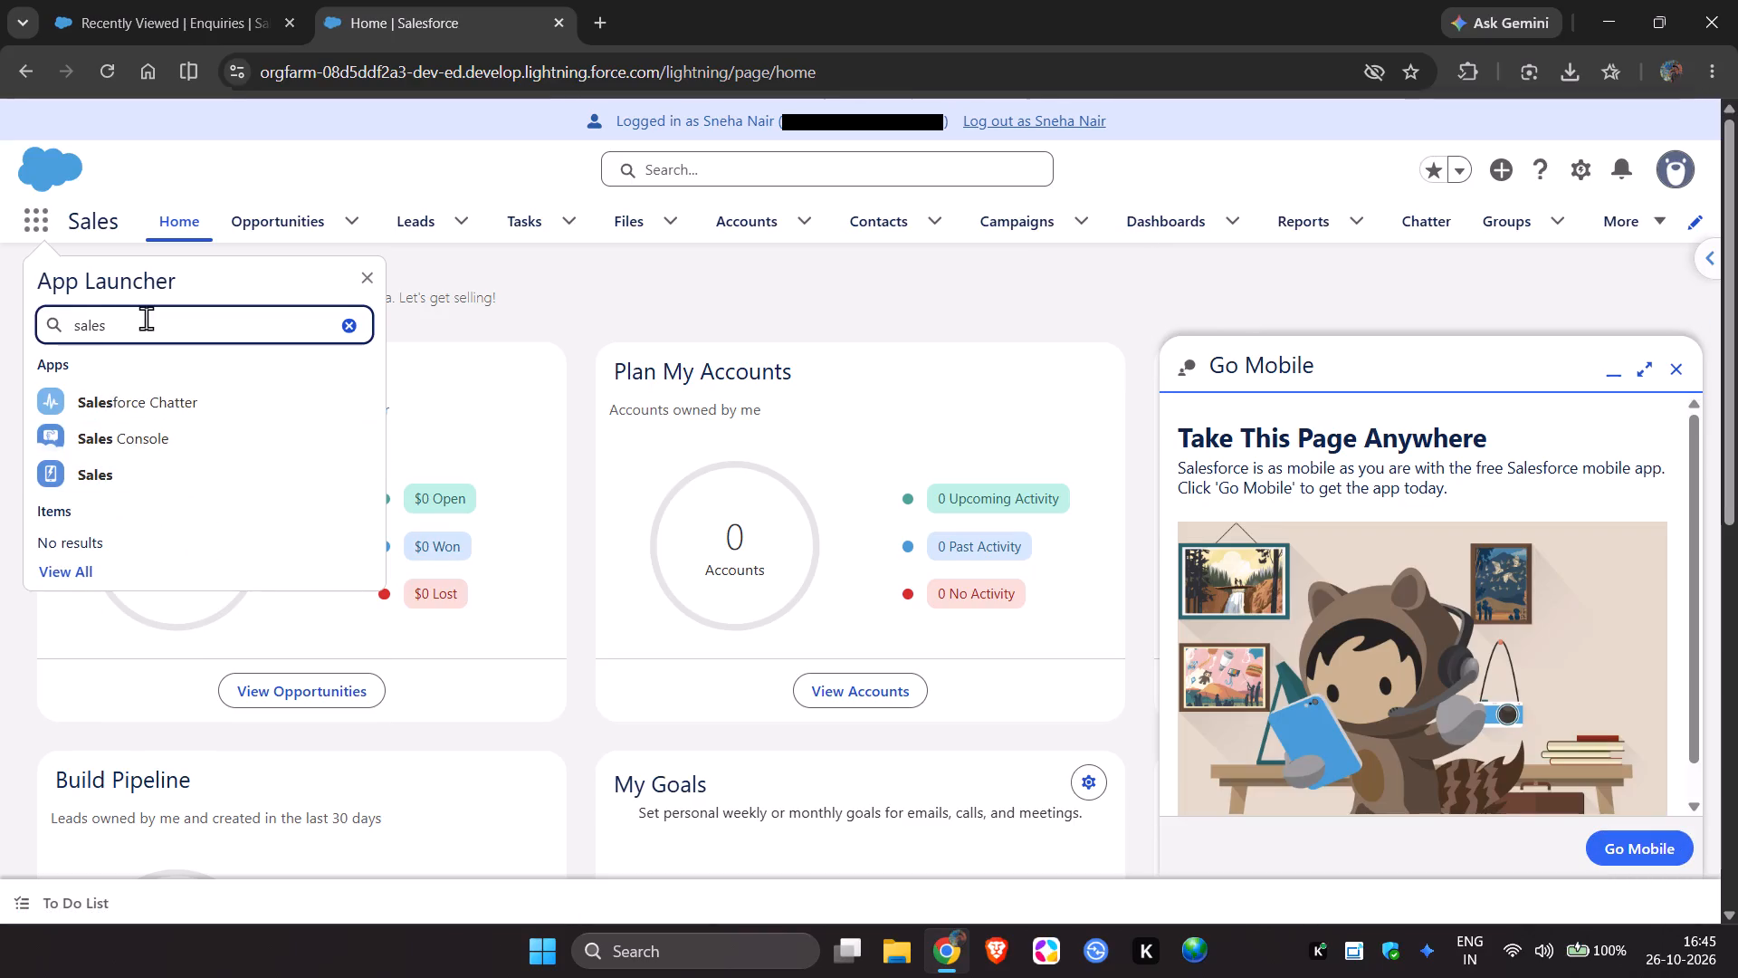
{"action": "key", "text": "ctrl+a"}
{"action": "type", "text": "servis"}
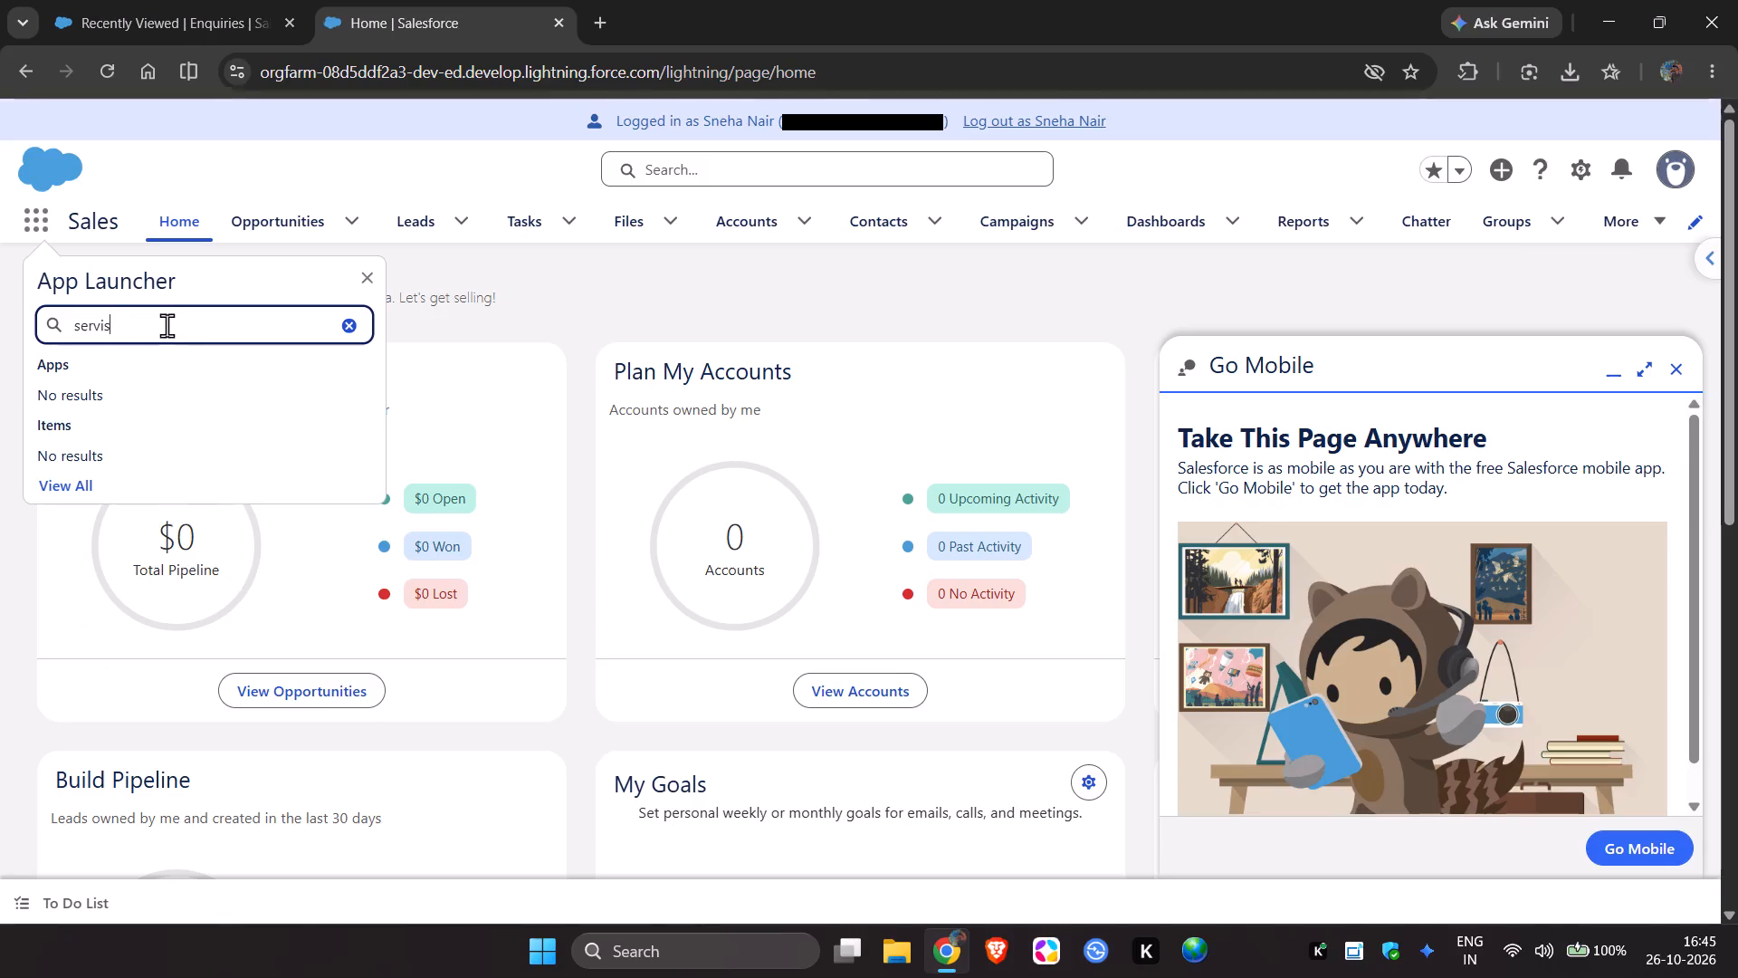
{"action": "key", "text": "BackSpace"}
{"action": "key", "text": "BackSpace"}
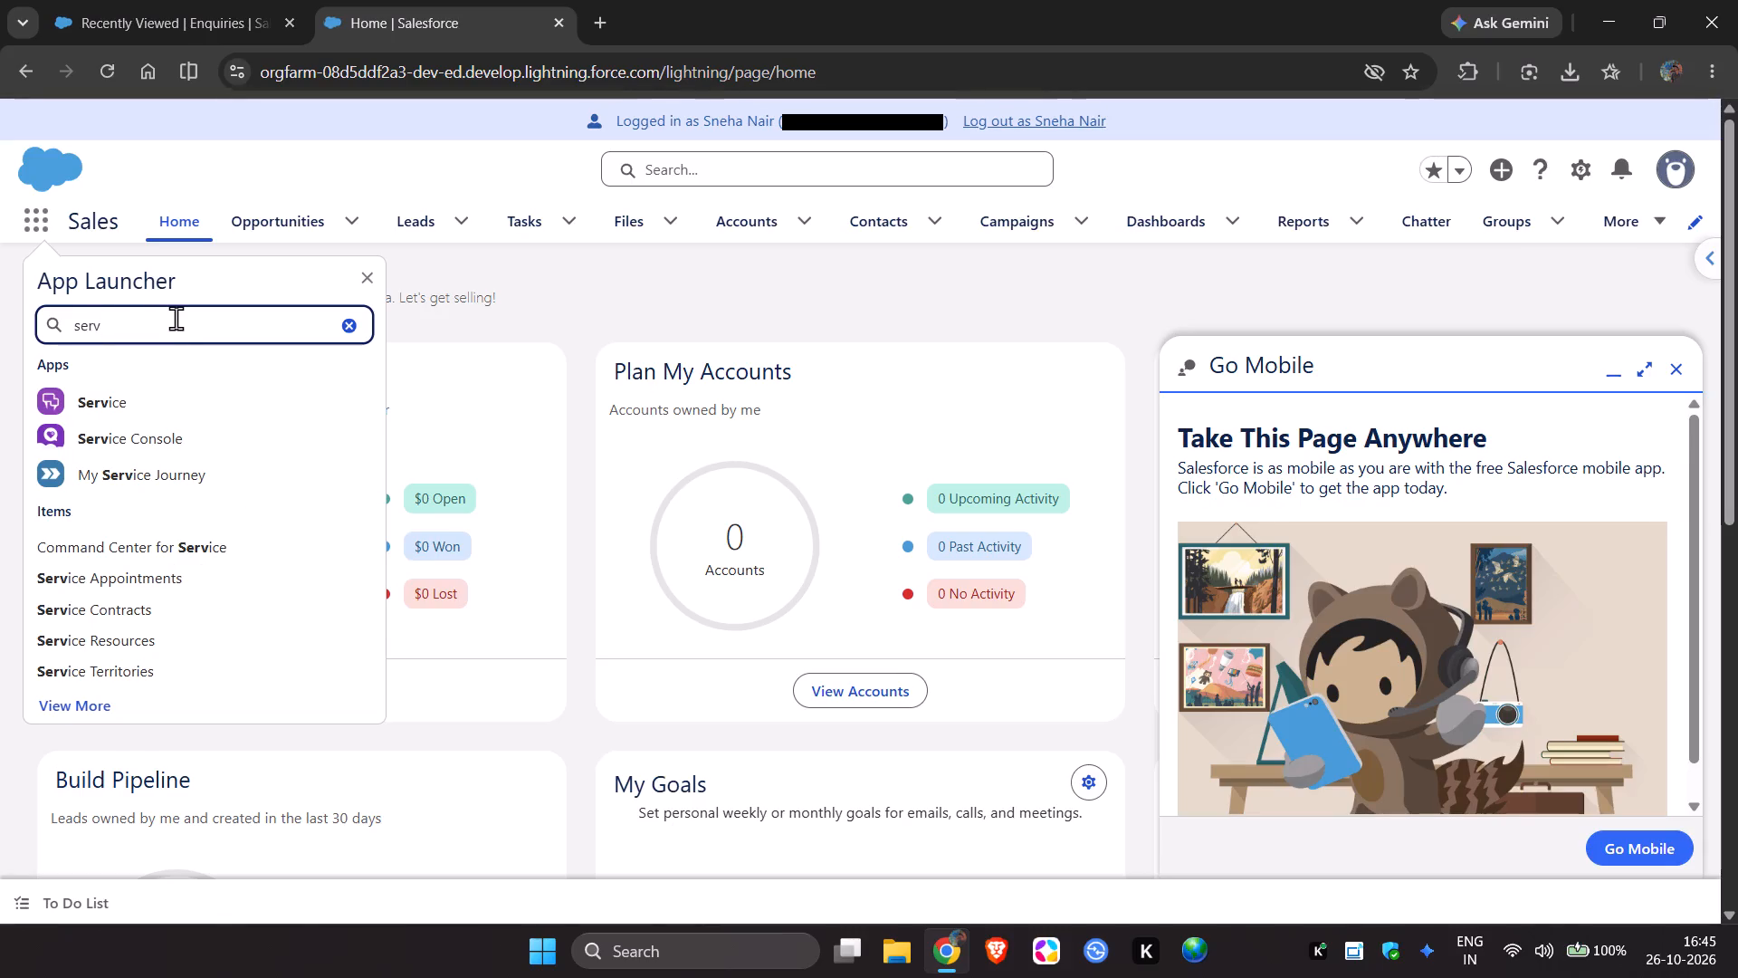
{"action": "key", "text": "BackSpace"}
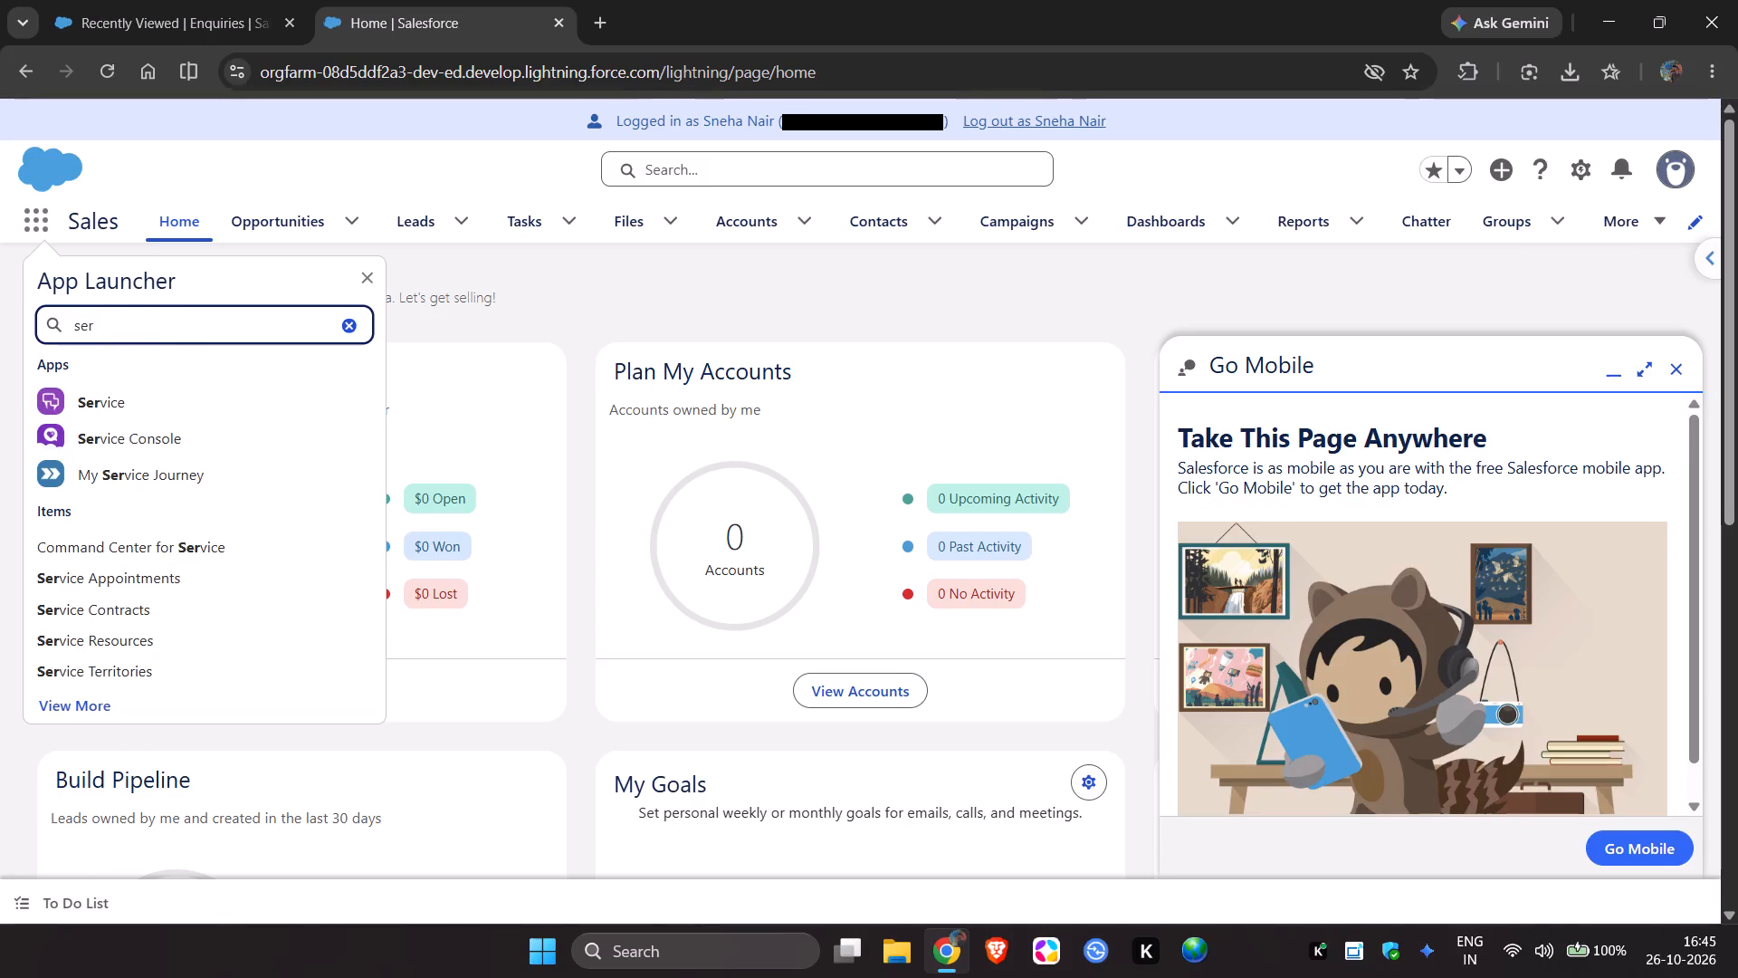
{"action": "key", "text": "BackSpace"}
{"action": "key", "text": "BackSpace"}
{"action": "type", "text": "park"}
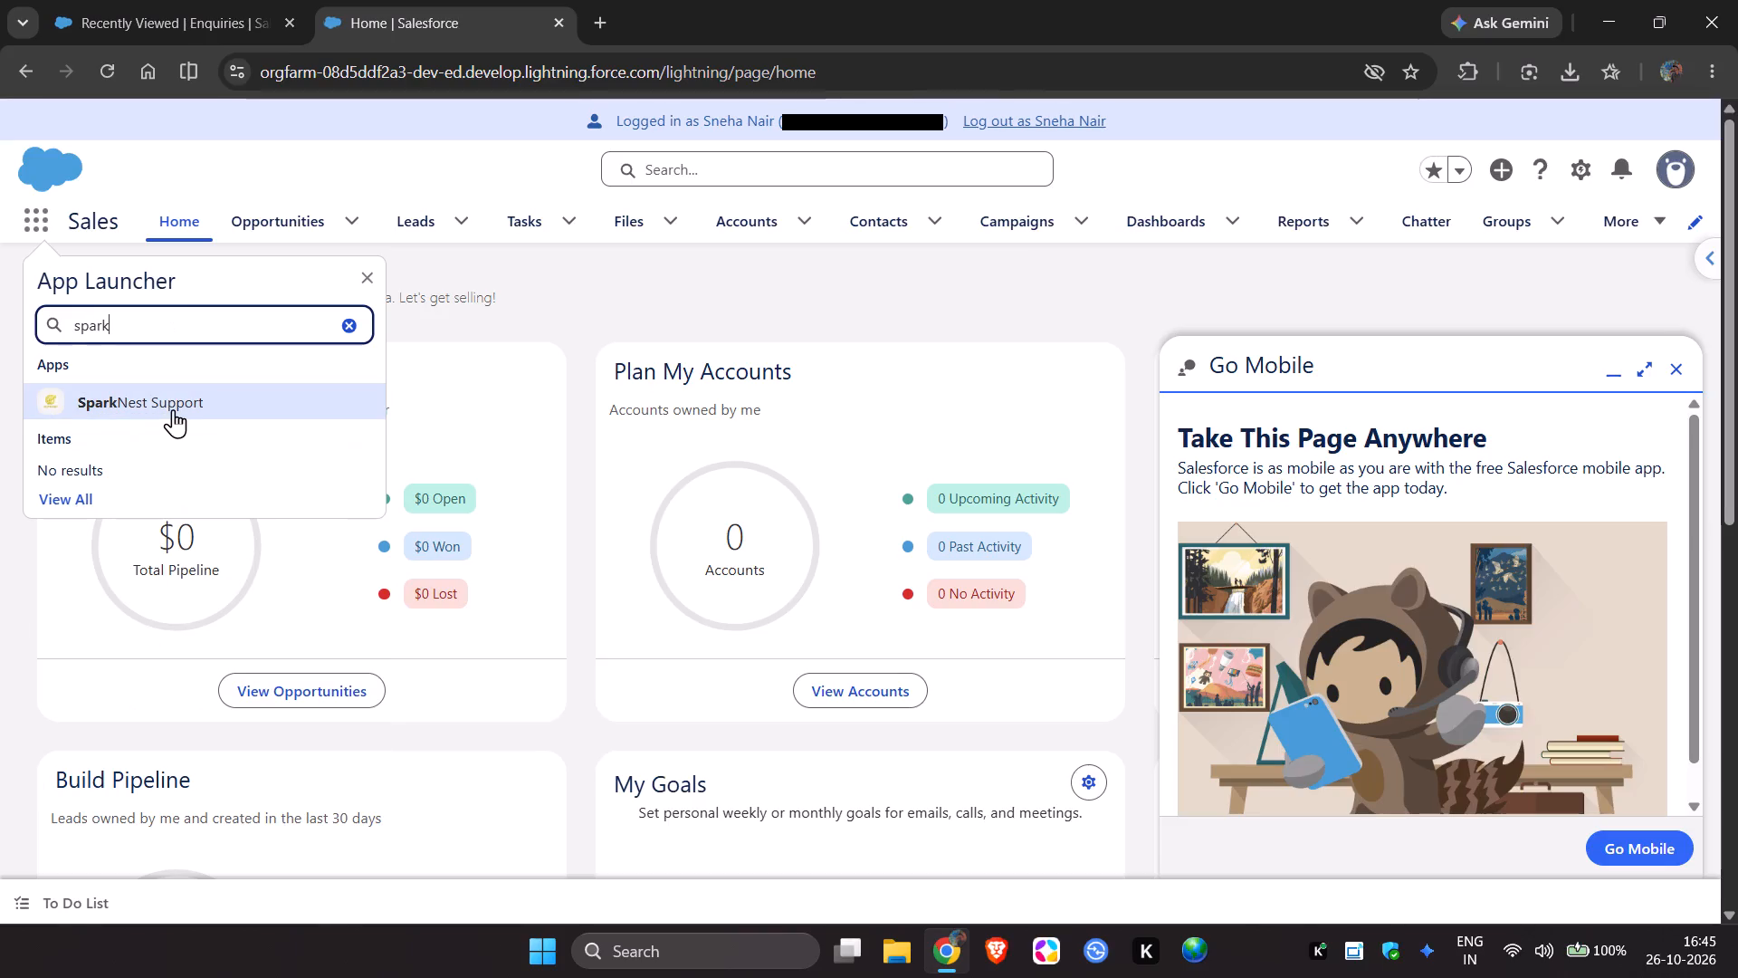
{"action": "left_click", "coordinate": [173, 409]}
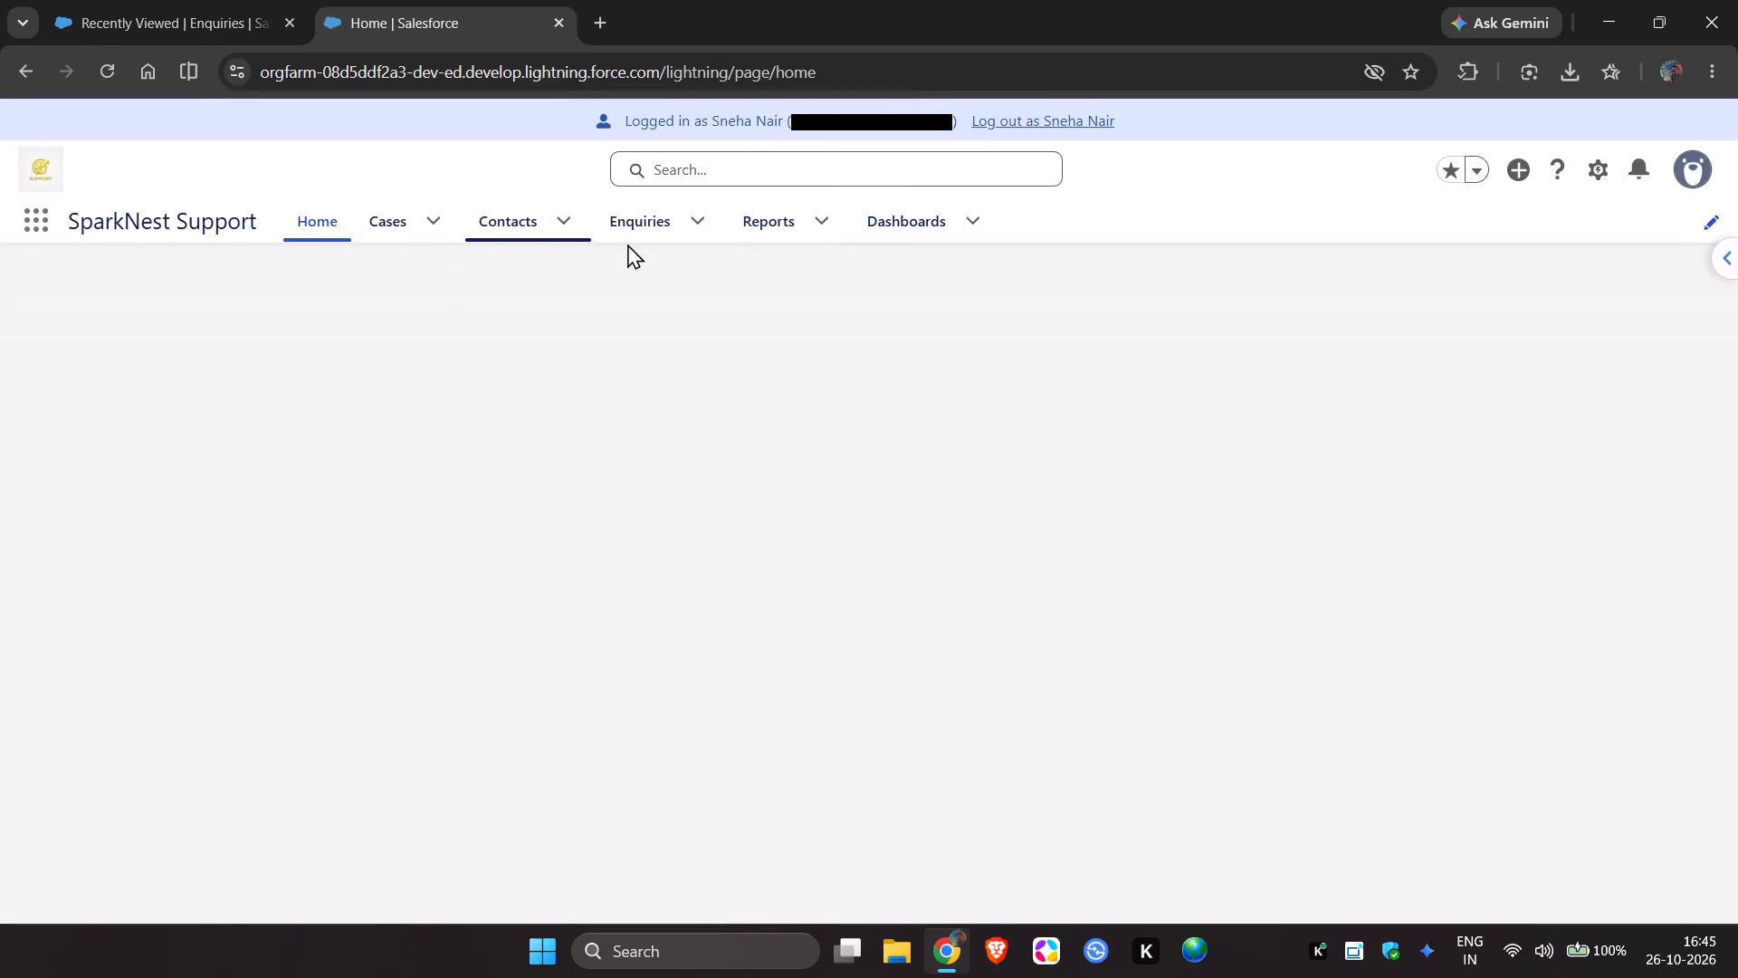
Open Enquiries and show the All list view to check which records the support agent can access.
{"action": "left_click", "coordinate": [620, 237]}
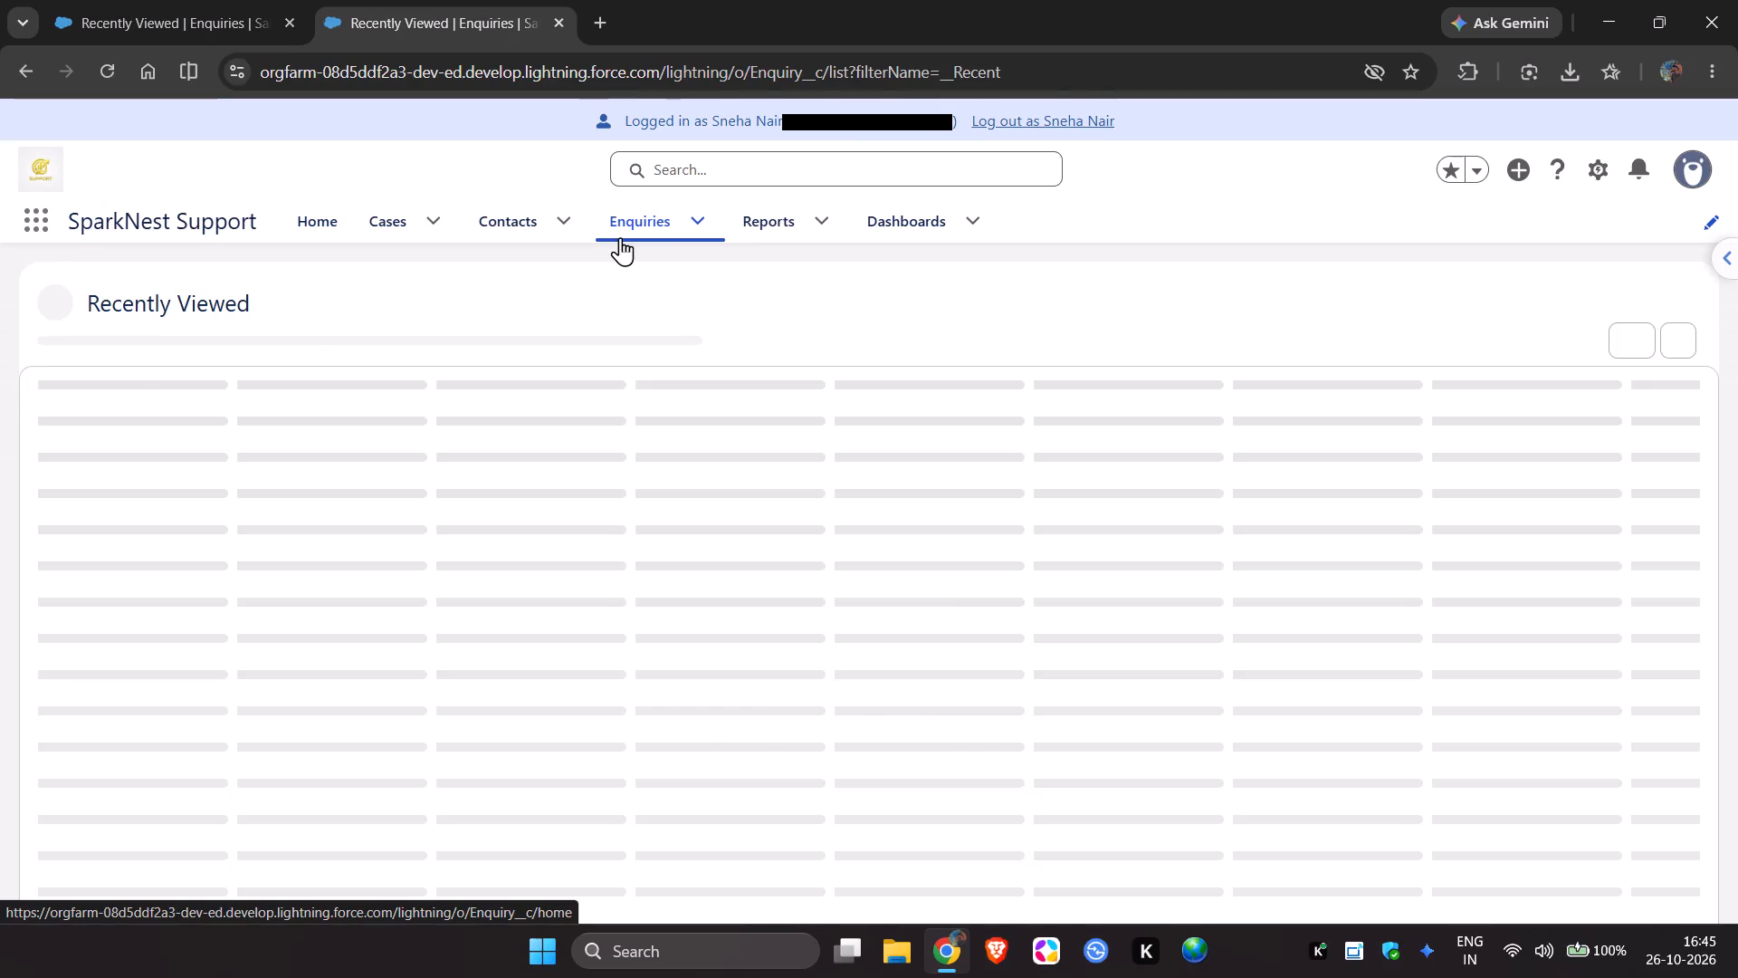
{"action": "left_click", "coordinate": [233, 321]}
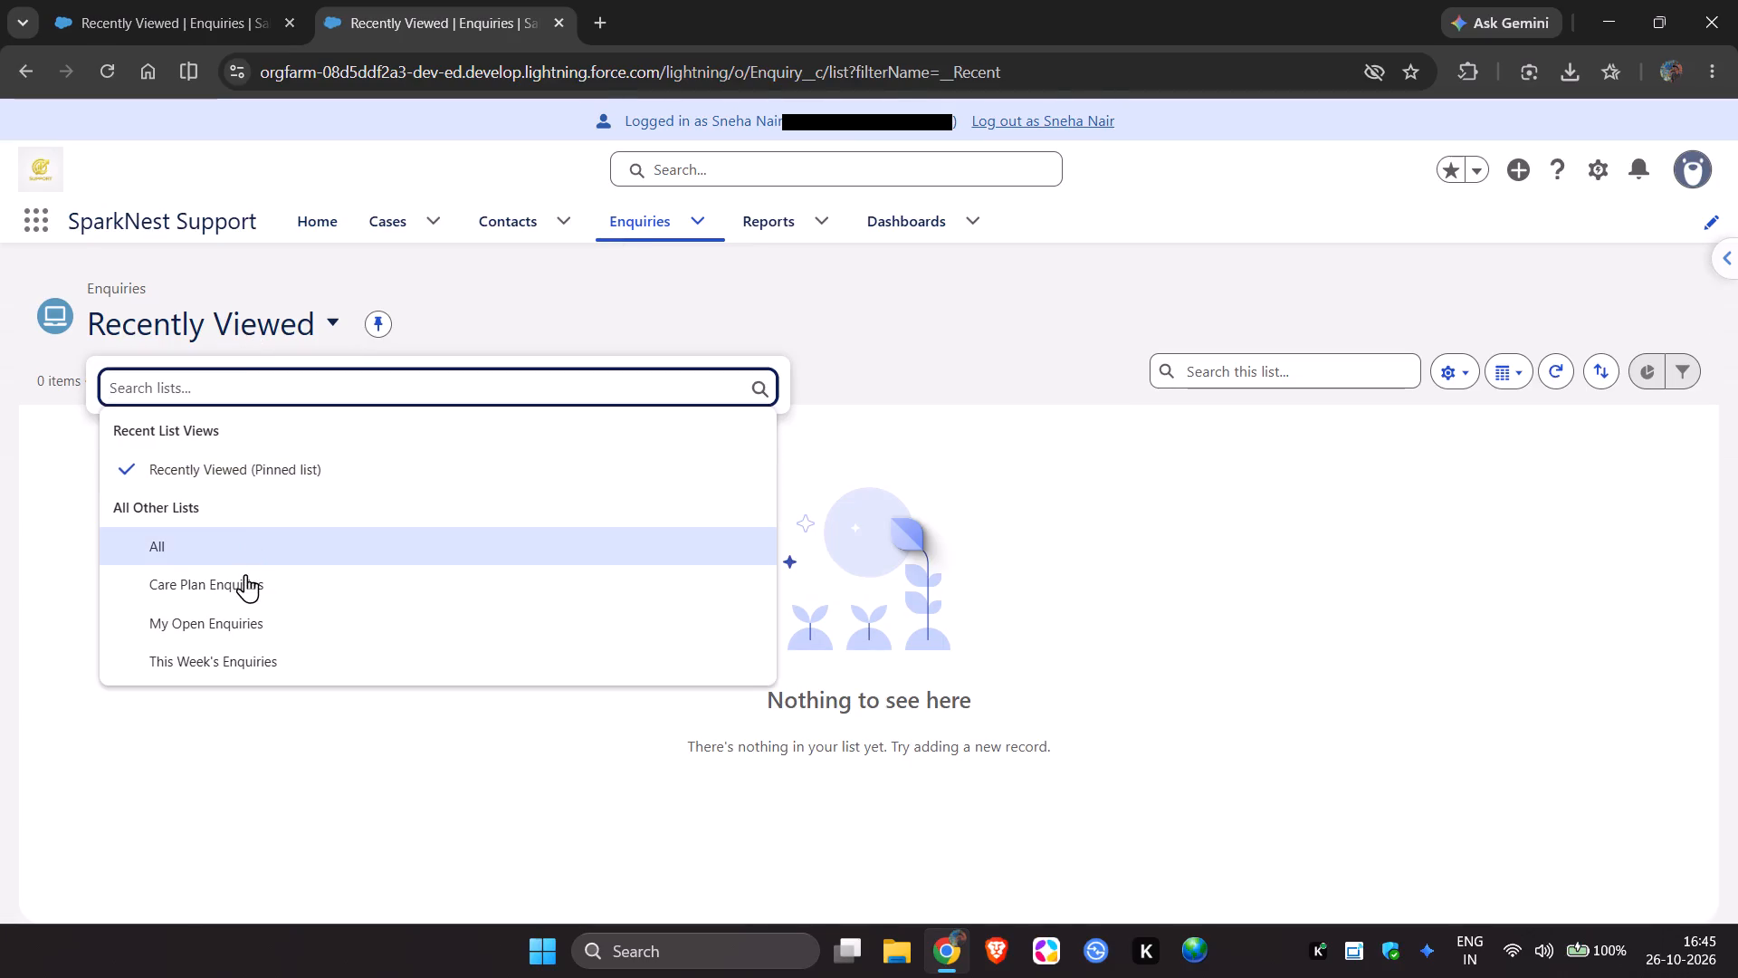
{"action": "left_click", "coordinate": [244, 561]}
{"action": "left_click", "coordinate": [191, 335]}
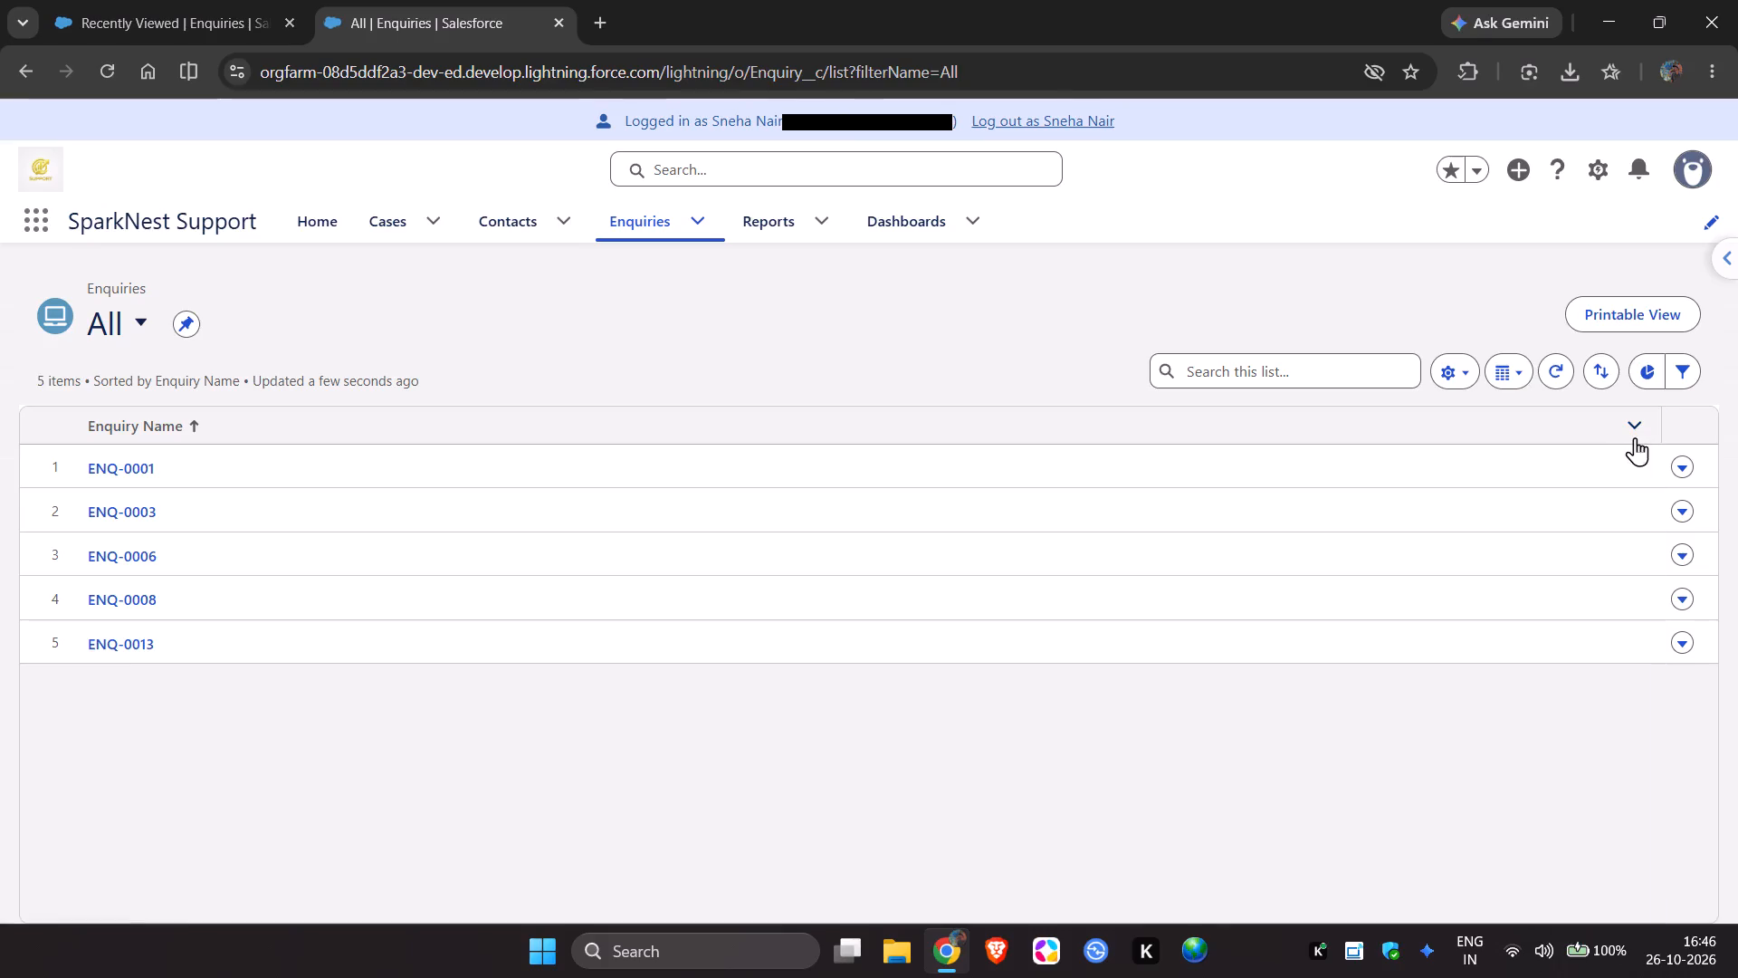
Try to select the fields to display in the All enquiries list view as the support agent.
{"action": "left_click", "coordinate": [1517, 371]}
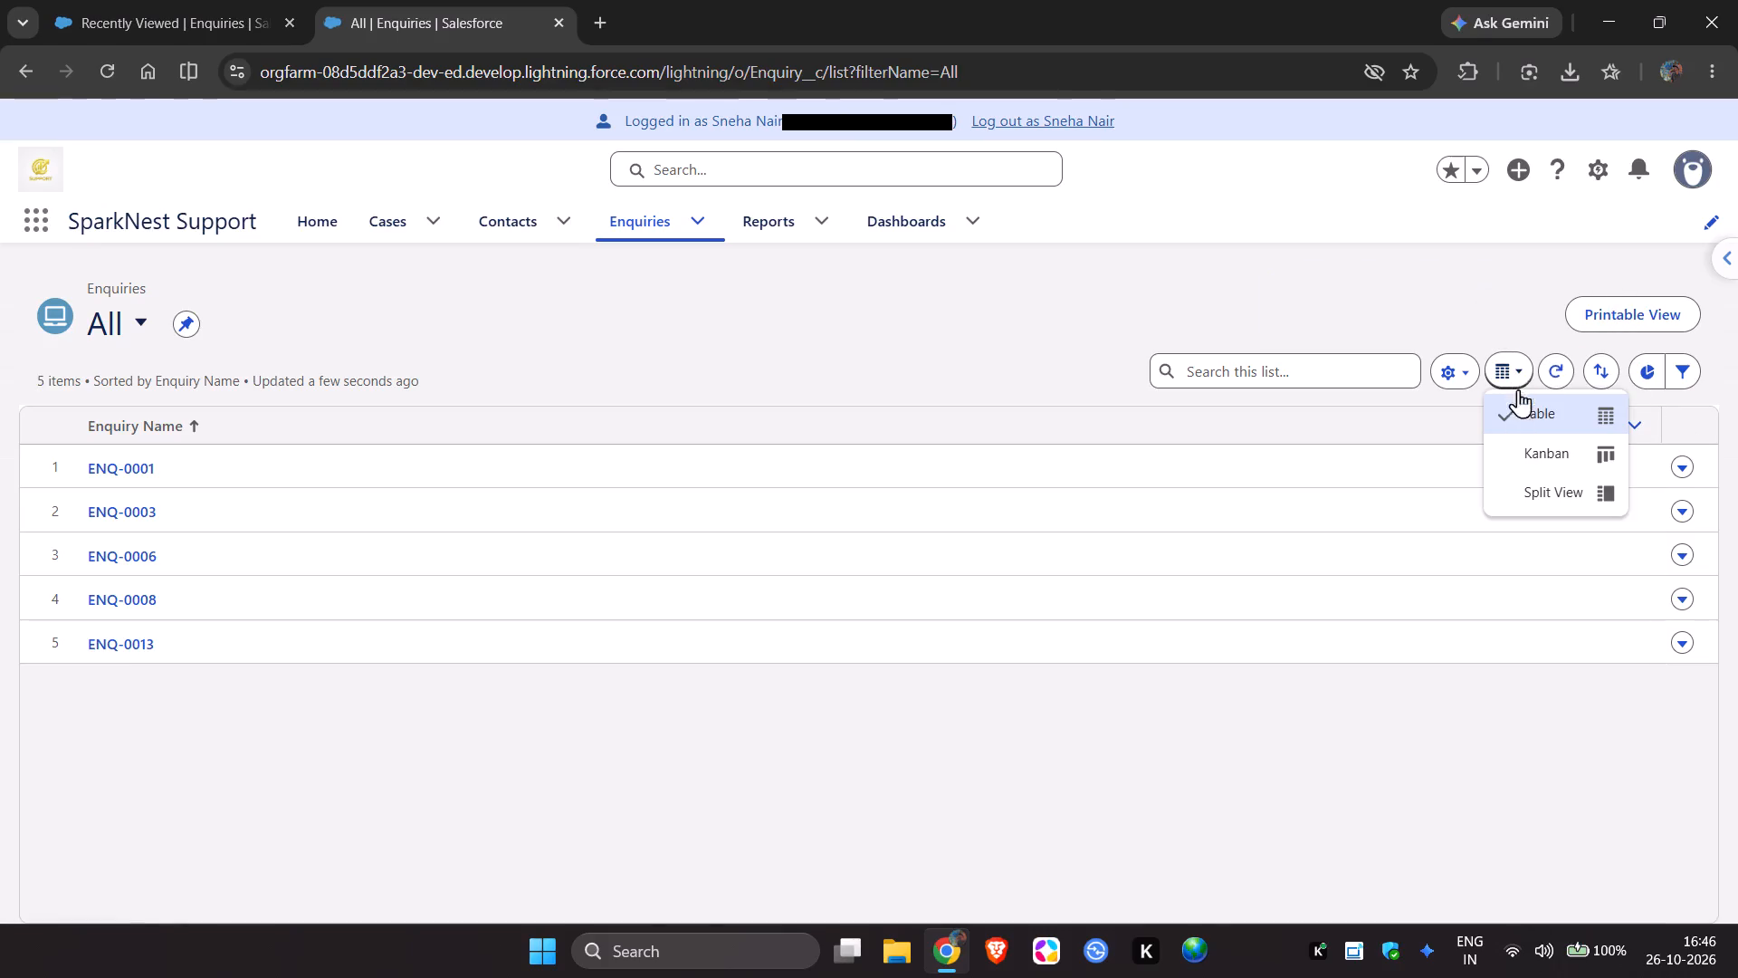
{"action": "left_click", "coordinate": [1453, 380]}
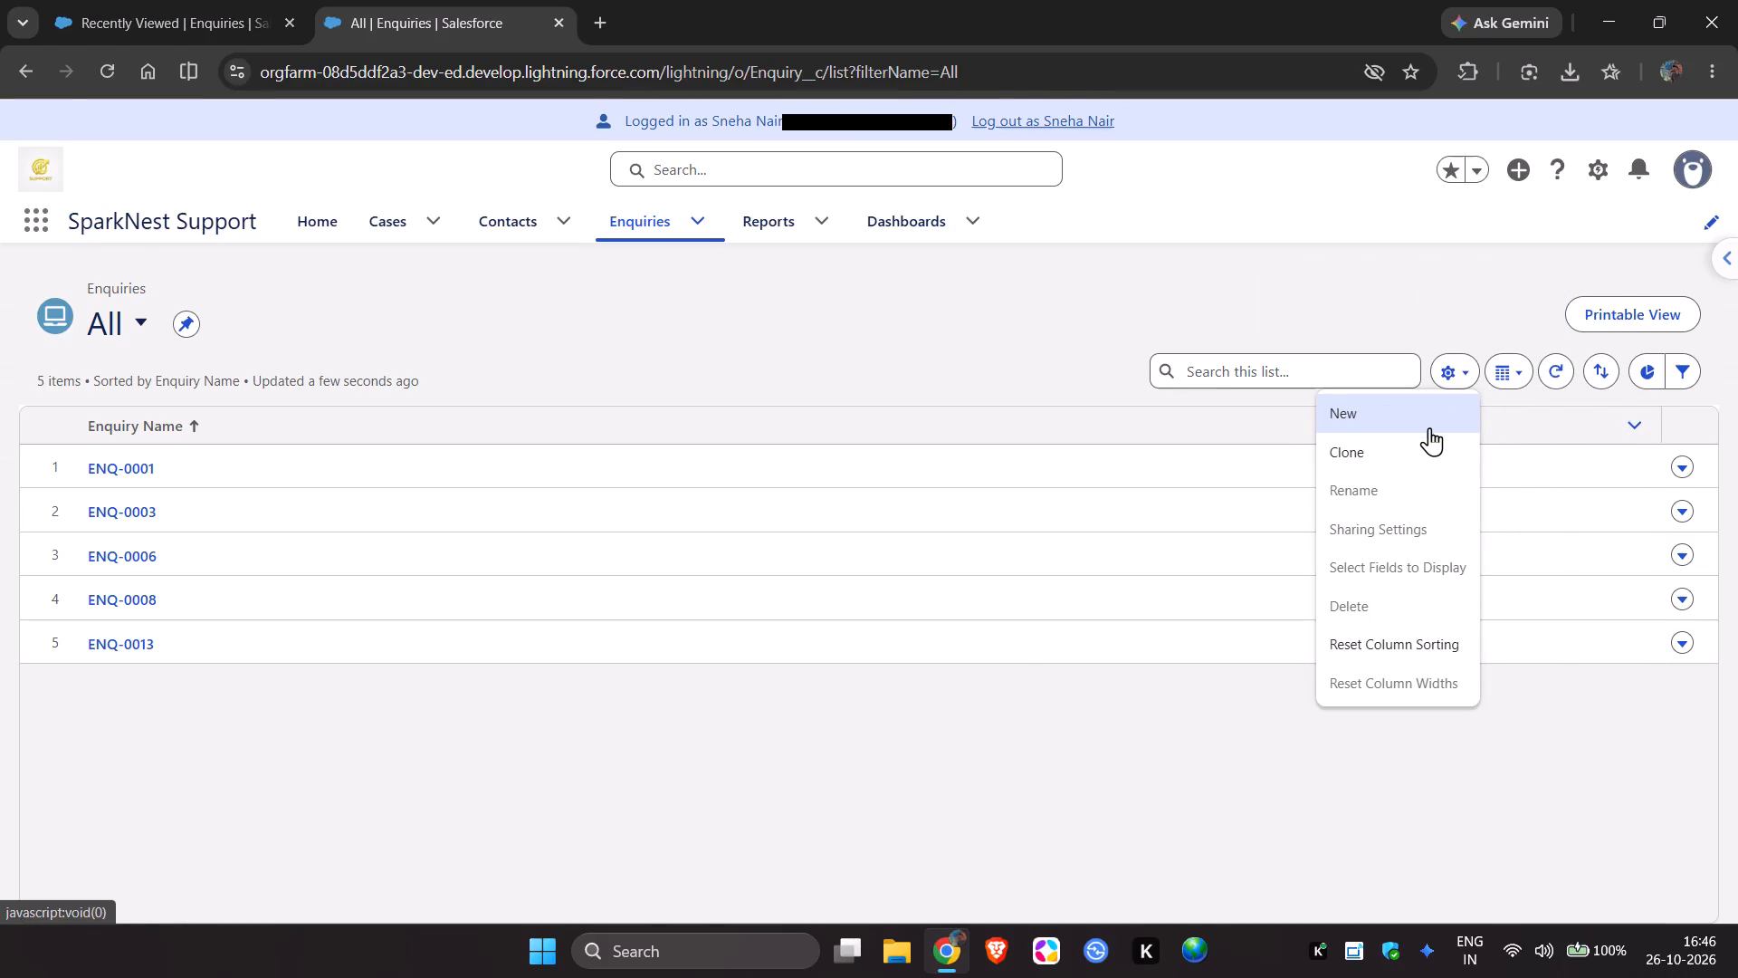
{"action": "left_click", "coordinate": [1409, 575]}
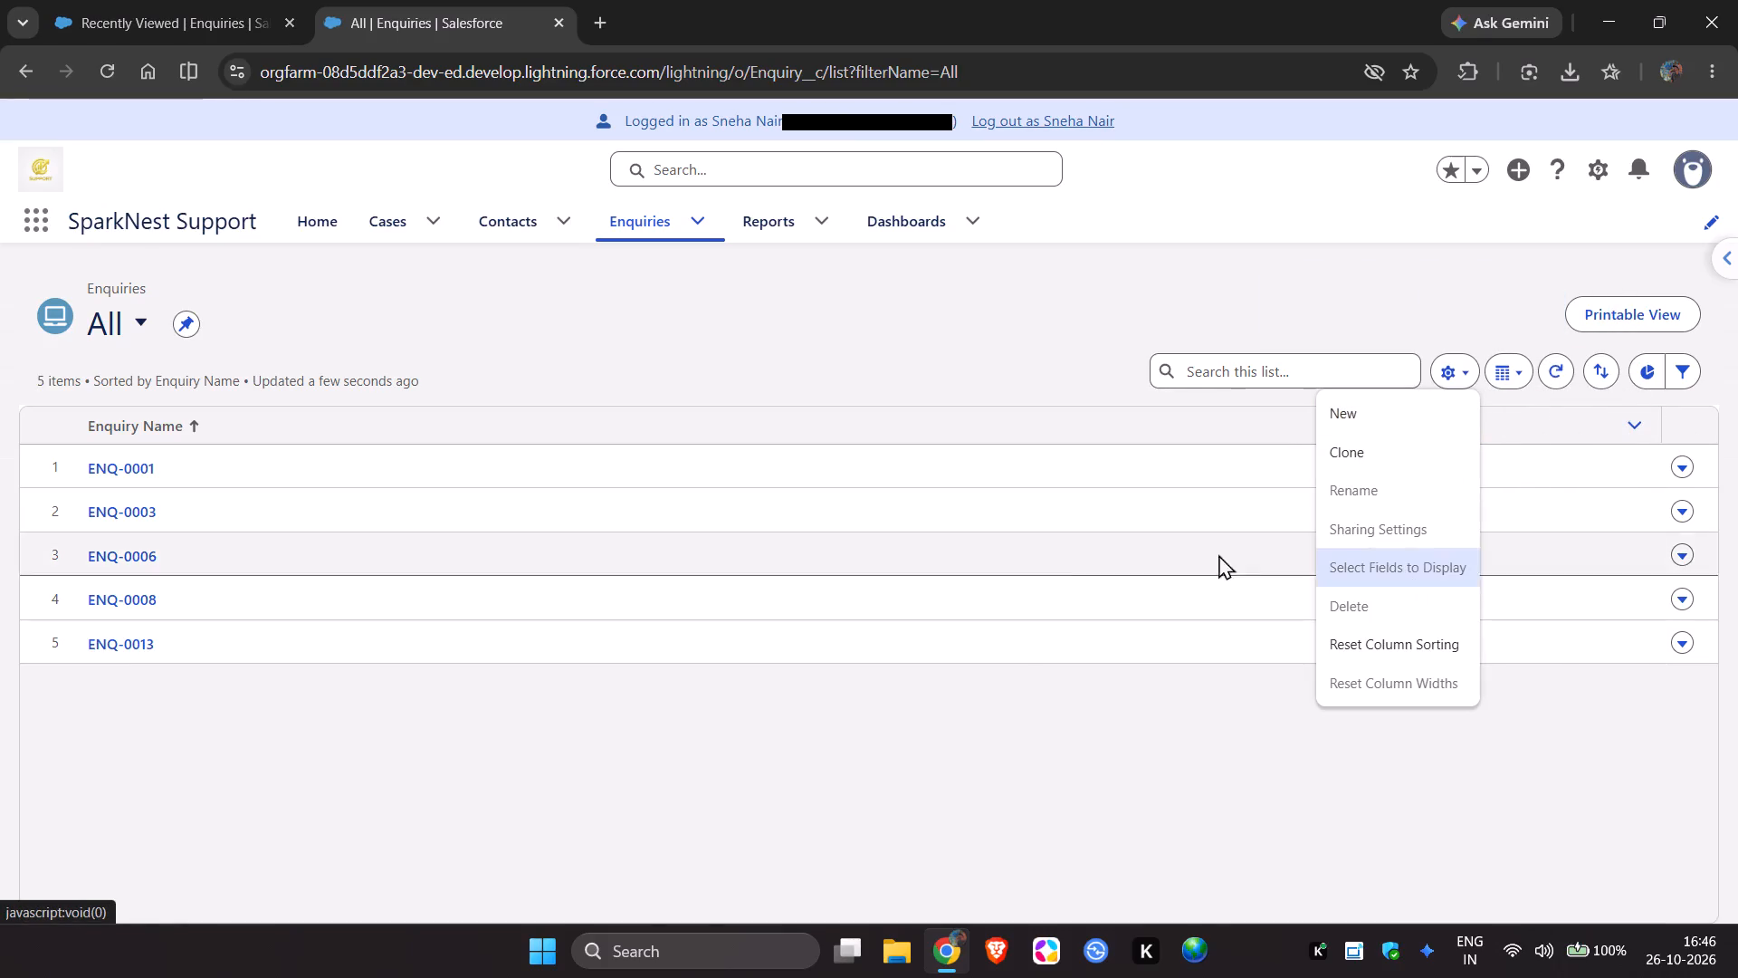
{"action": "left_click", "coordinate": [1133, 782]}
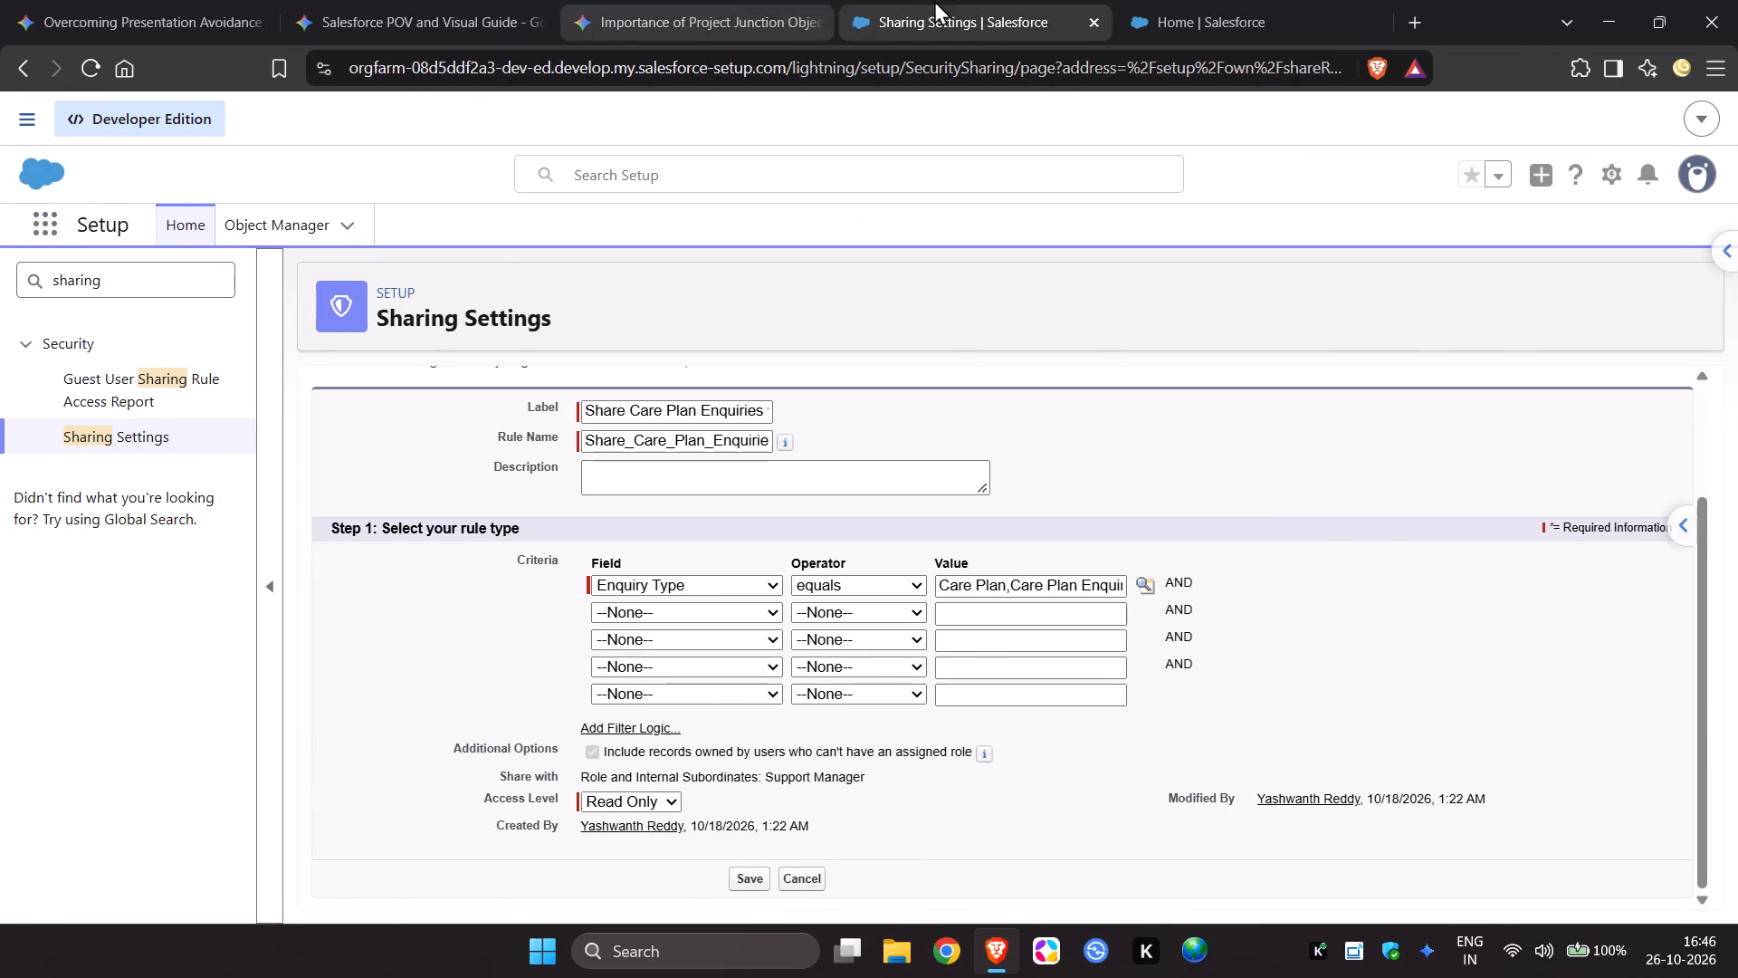
Switch to Brave, open the All list view of Enquiries in the SparkNest Support app and pin it.
{"action": "left_click", "coordinate": [1192, 0]}
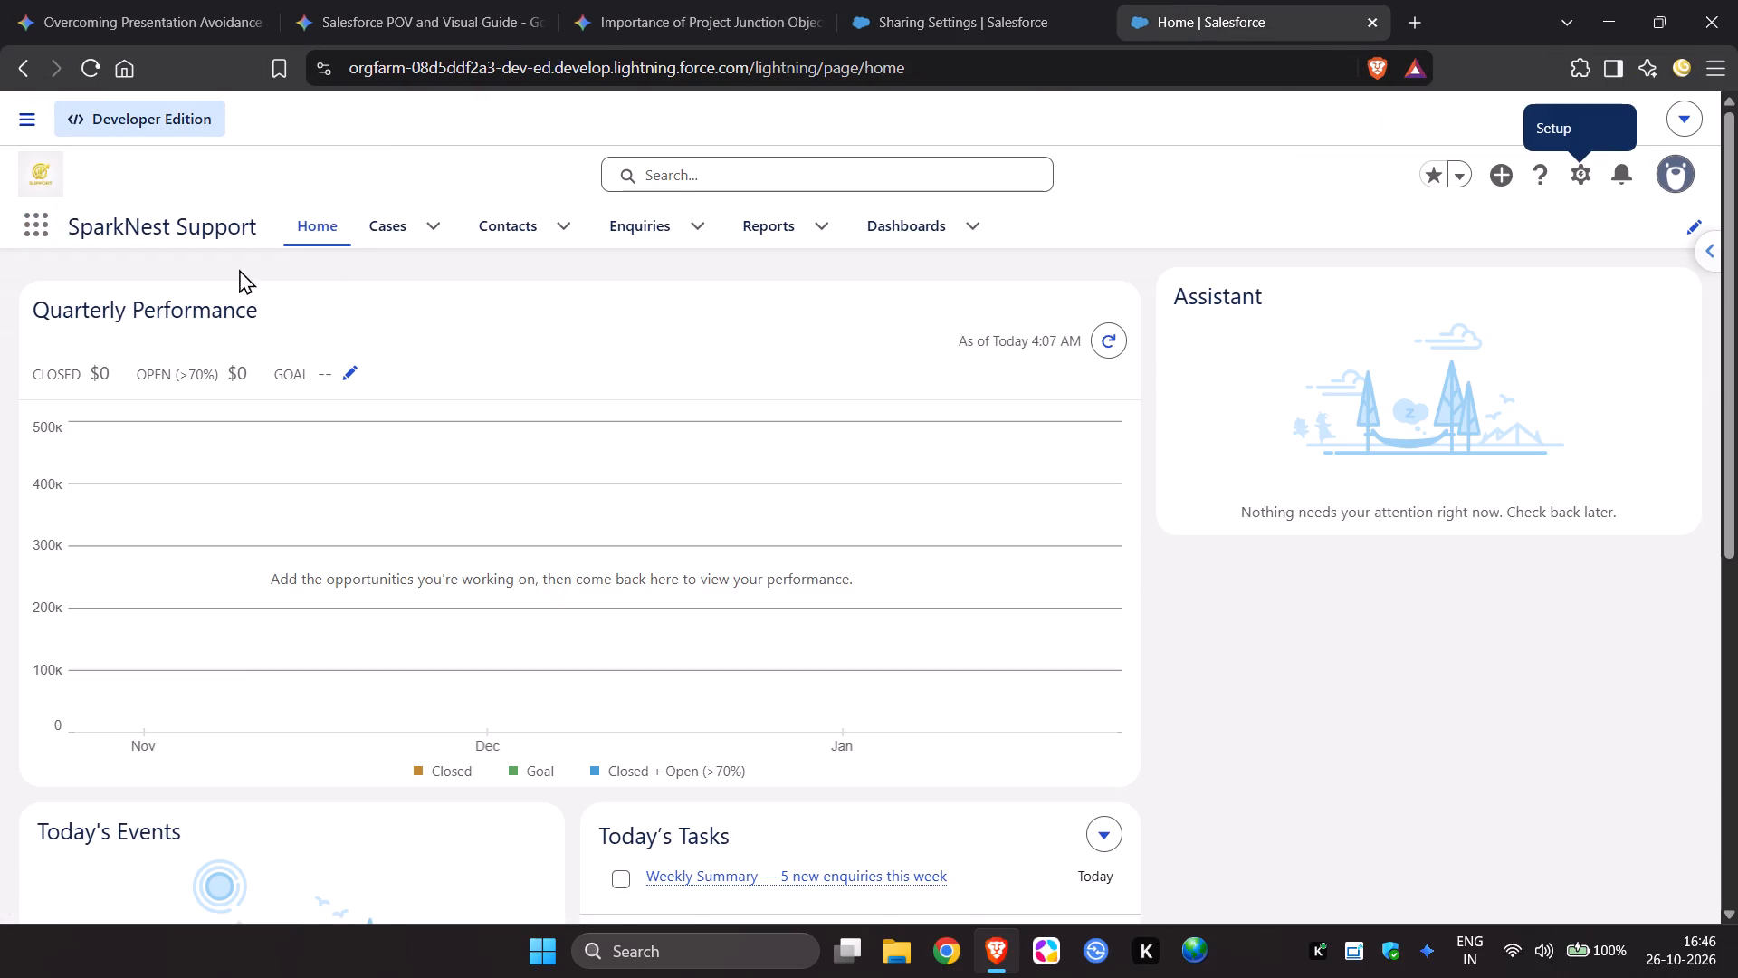
{"action": "left_click", "coordinate": [619, 226]}
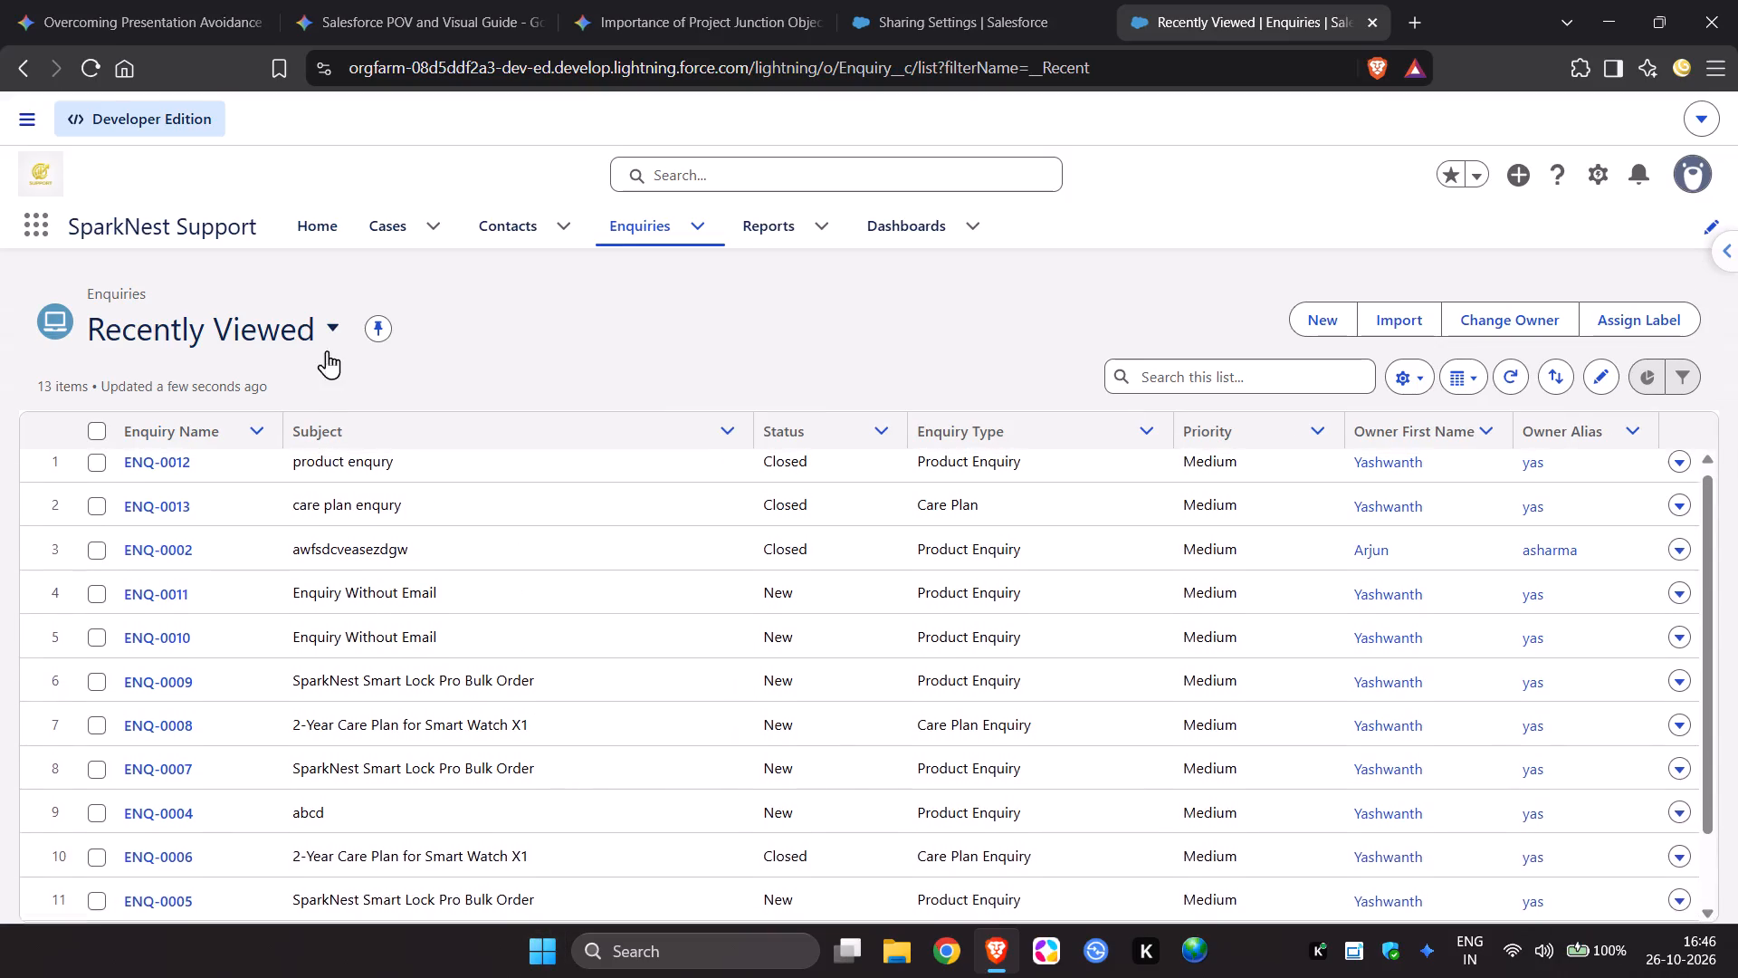
{"action": "left_click", "coordinate": [316, 336]}
{"action": "left_click", "coordinate": [279, 472]}
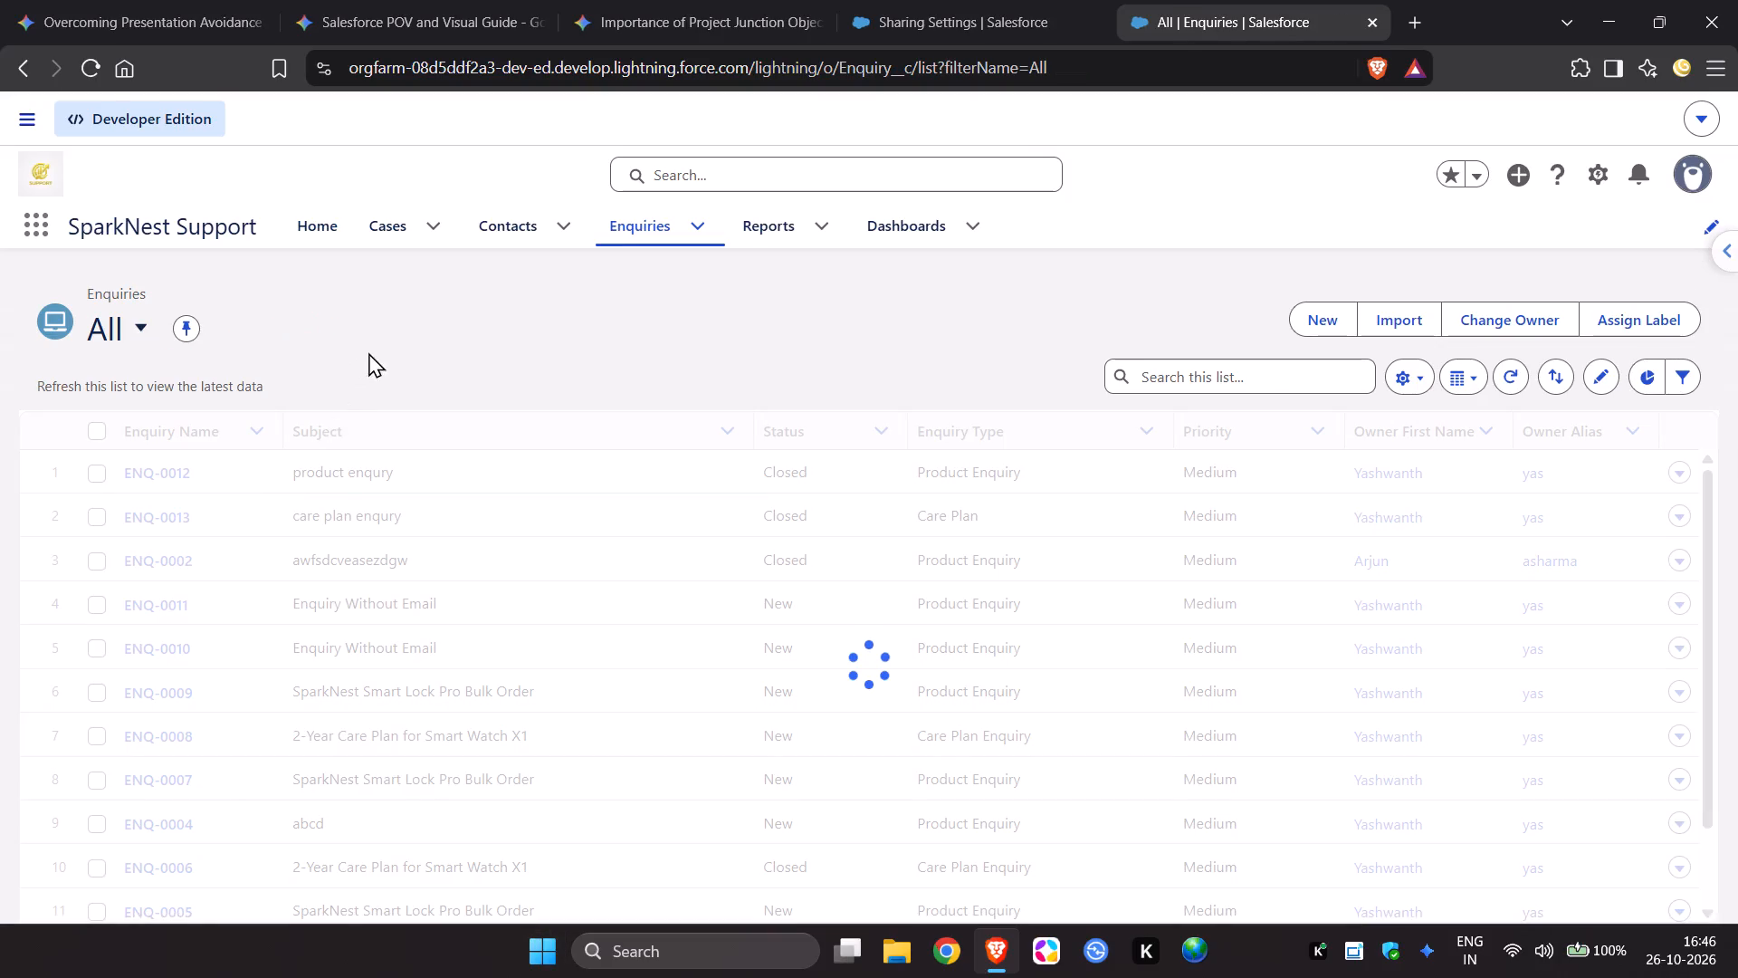
{"action": "left_click", "coordinate": [179, 329]}
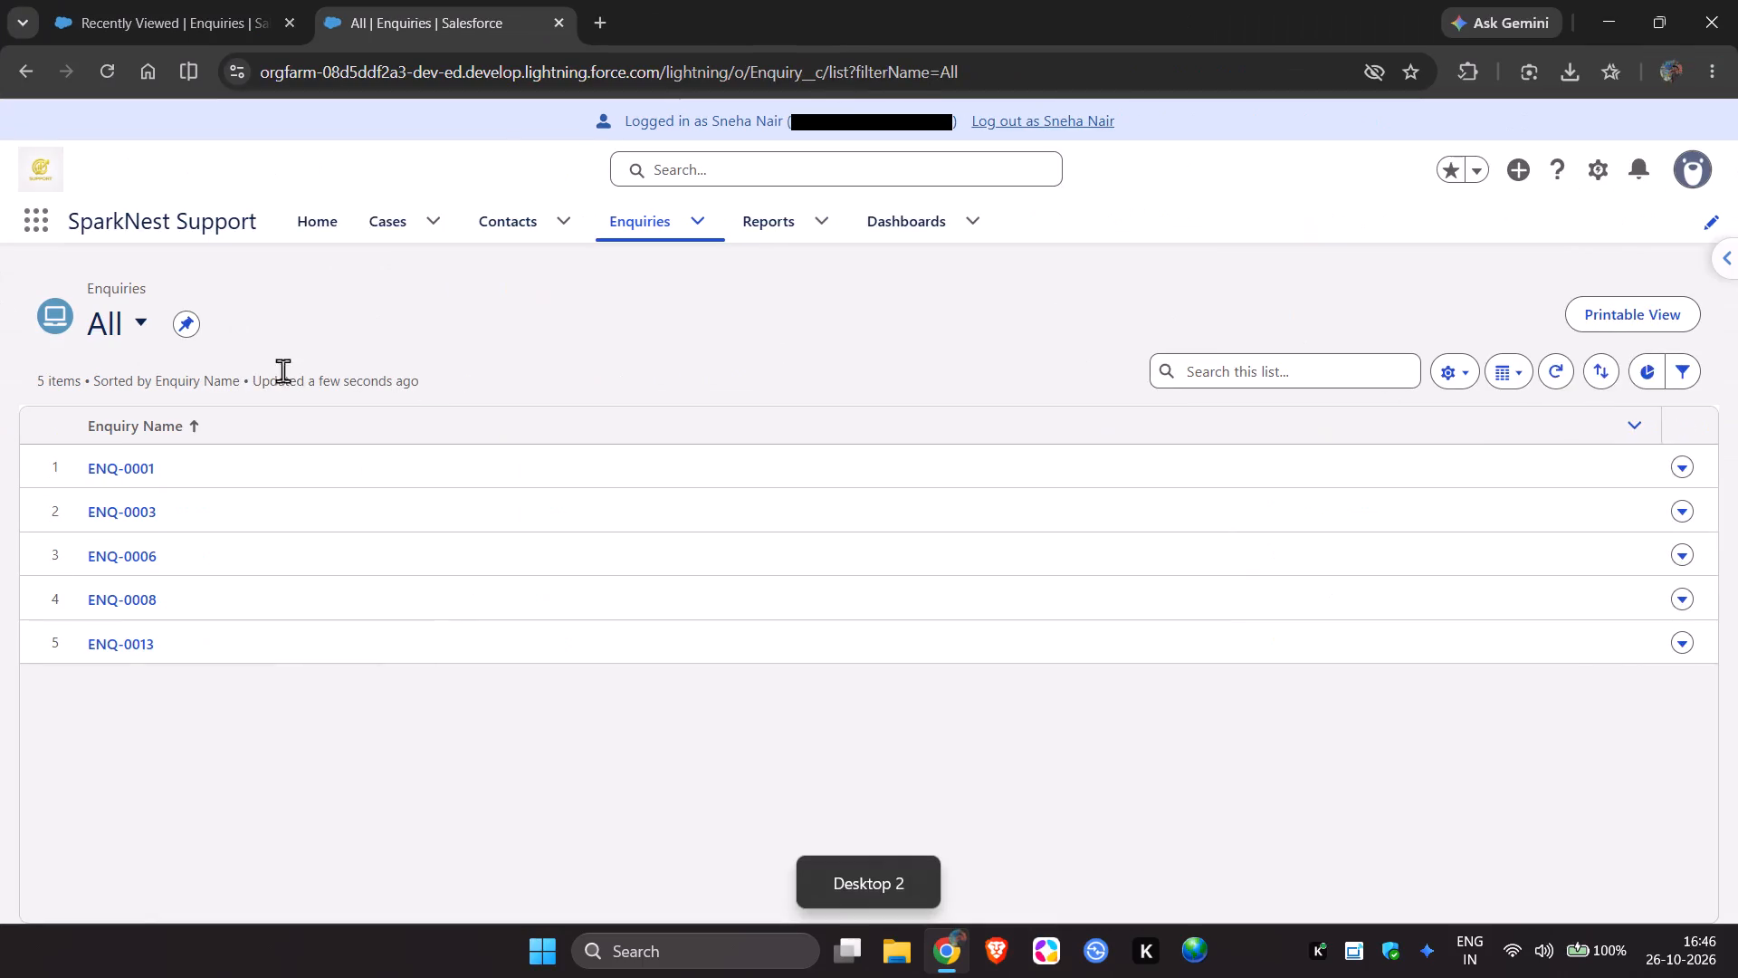
Switch to Chrome and view the Care Plan Enquiries and My Open Enquiries lists as the support agent.
{"action": "left_click", "coordinate": [112, 335]}
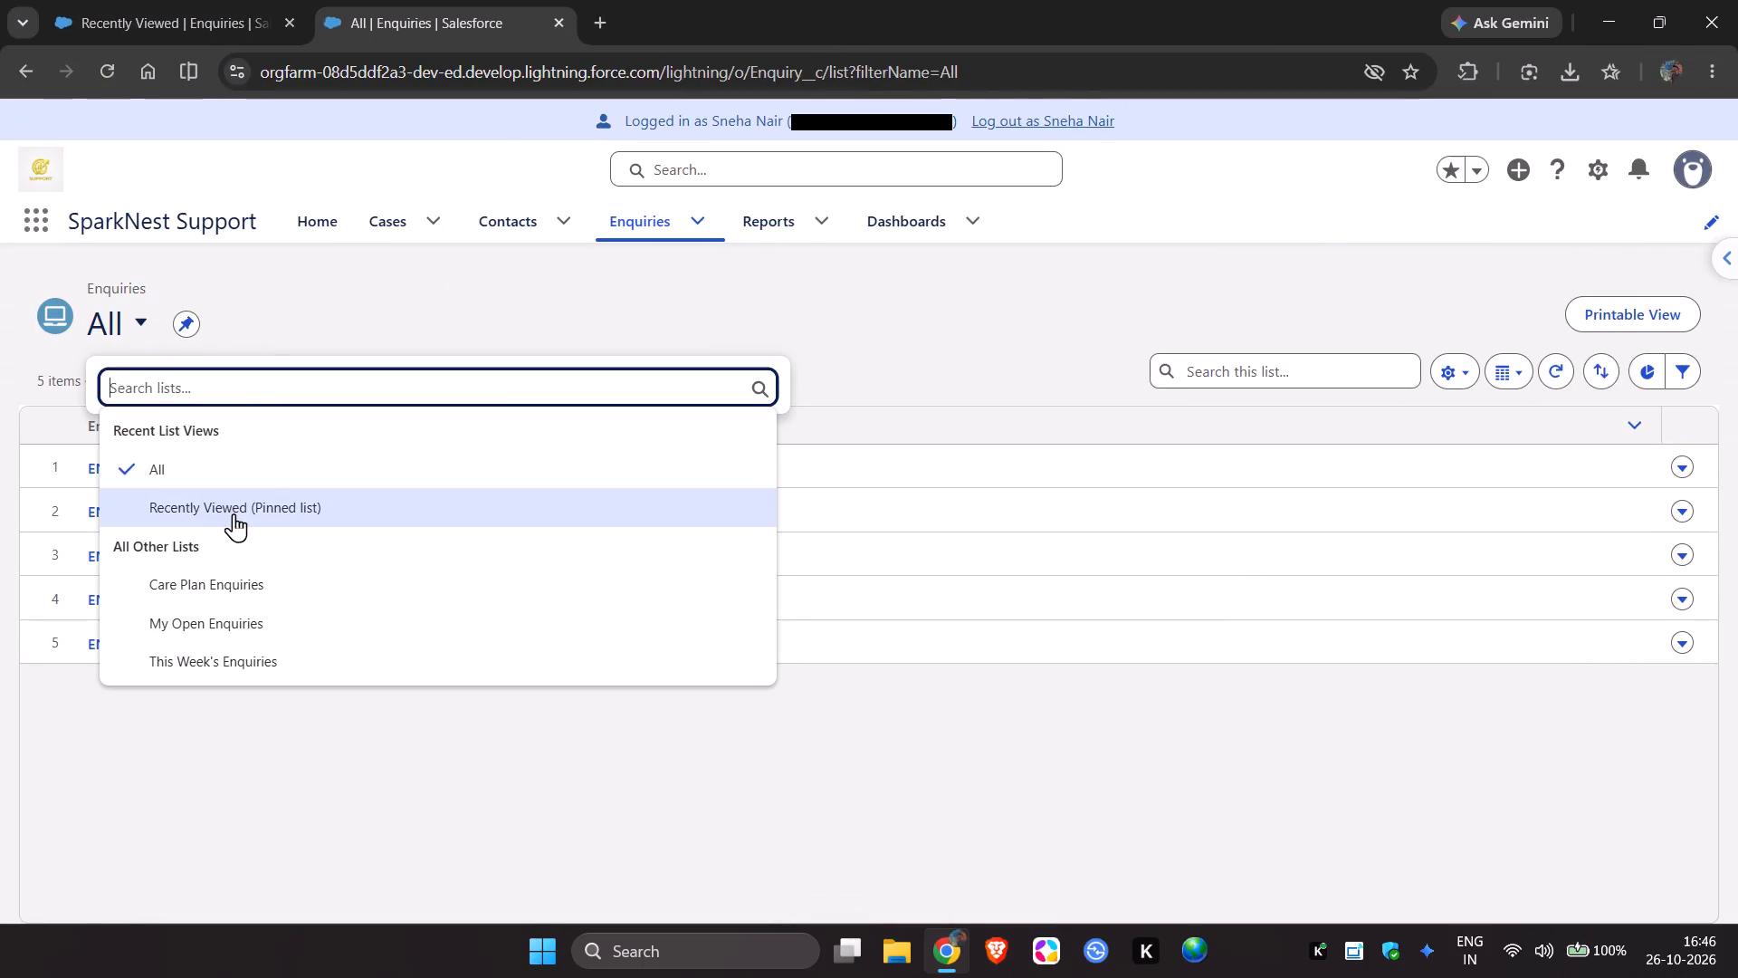
{"action": "left_click", "coordinate": [224, 584]}
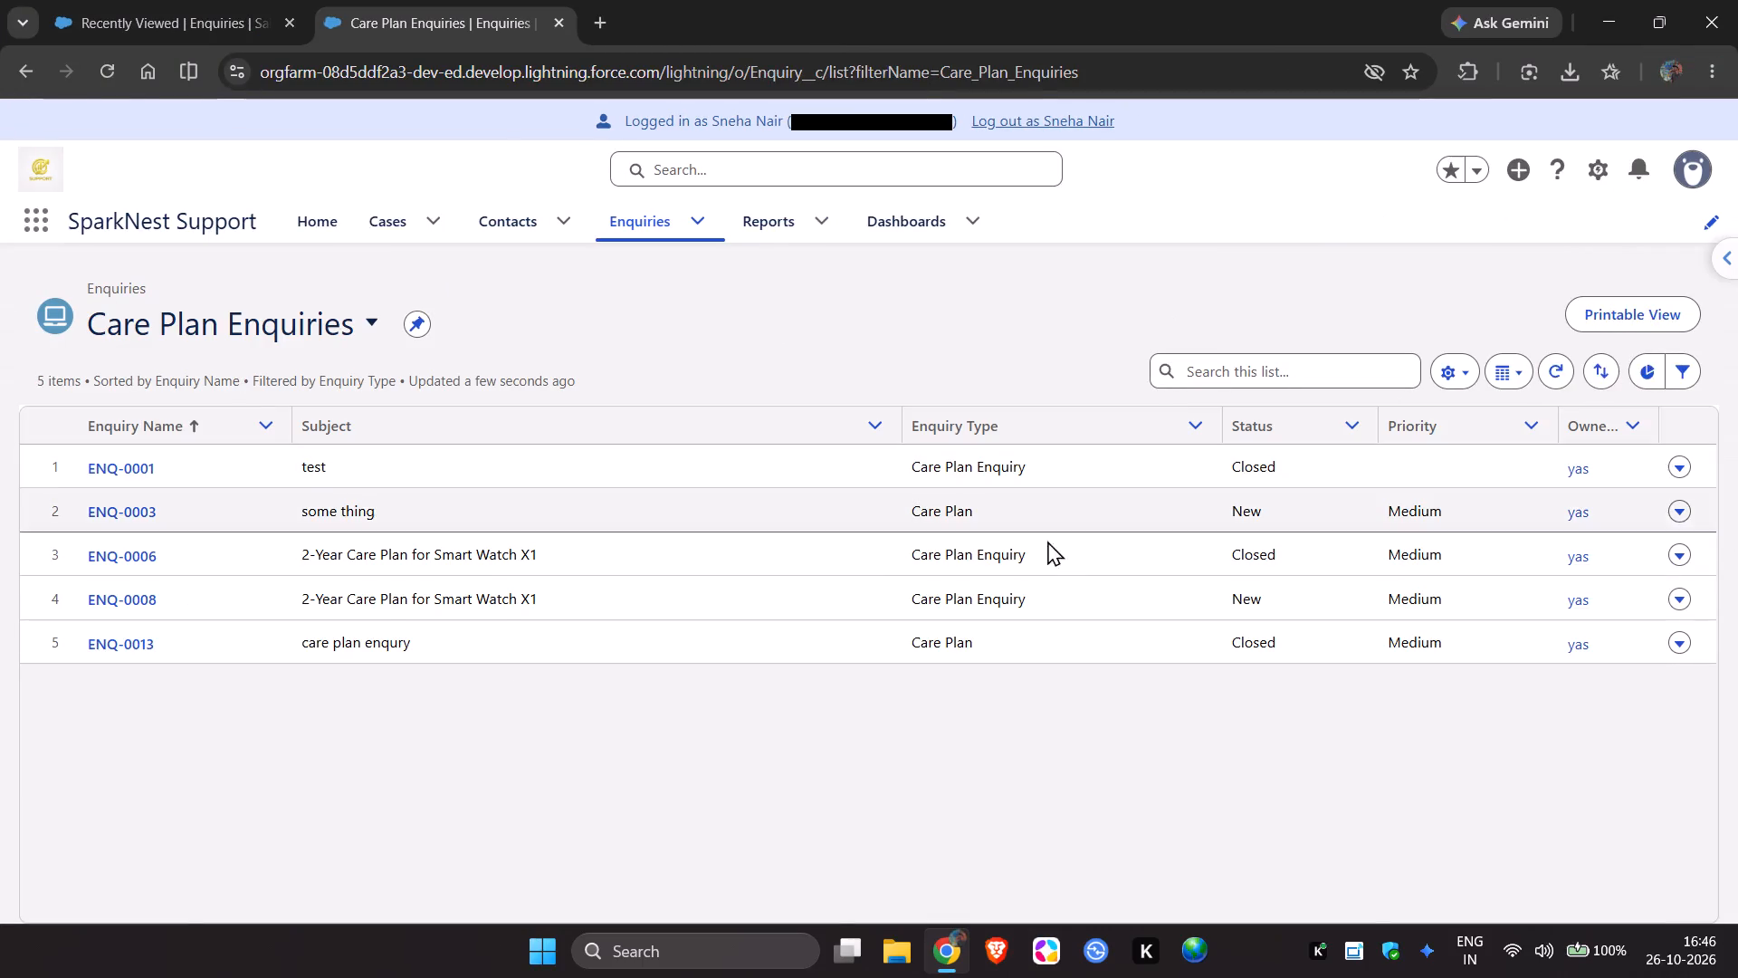
{"action": "left_click", "coordinate": [267, 333]}
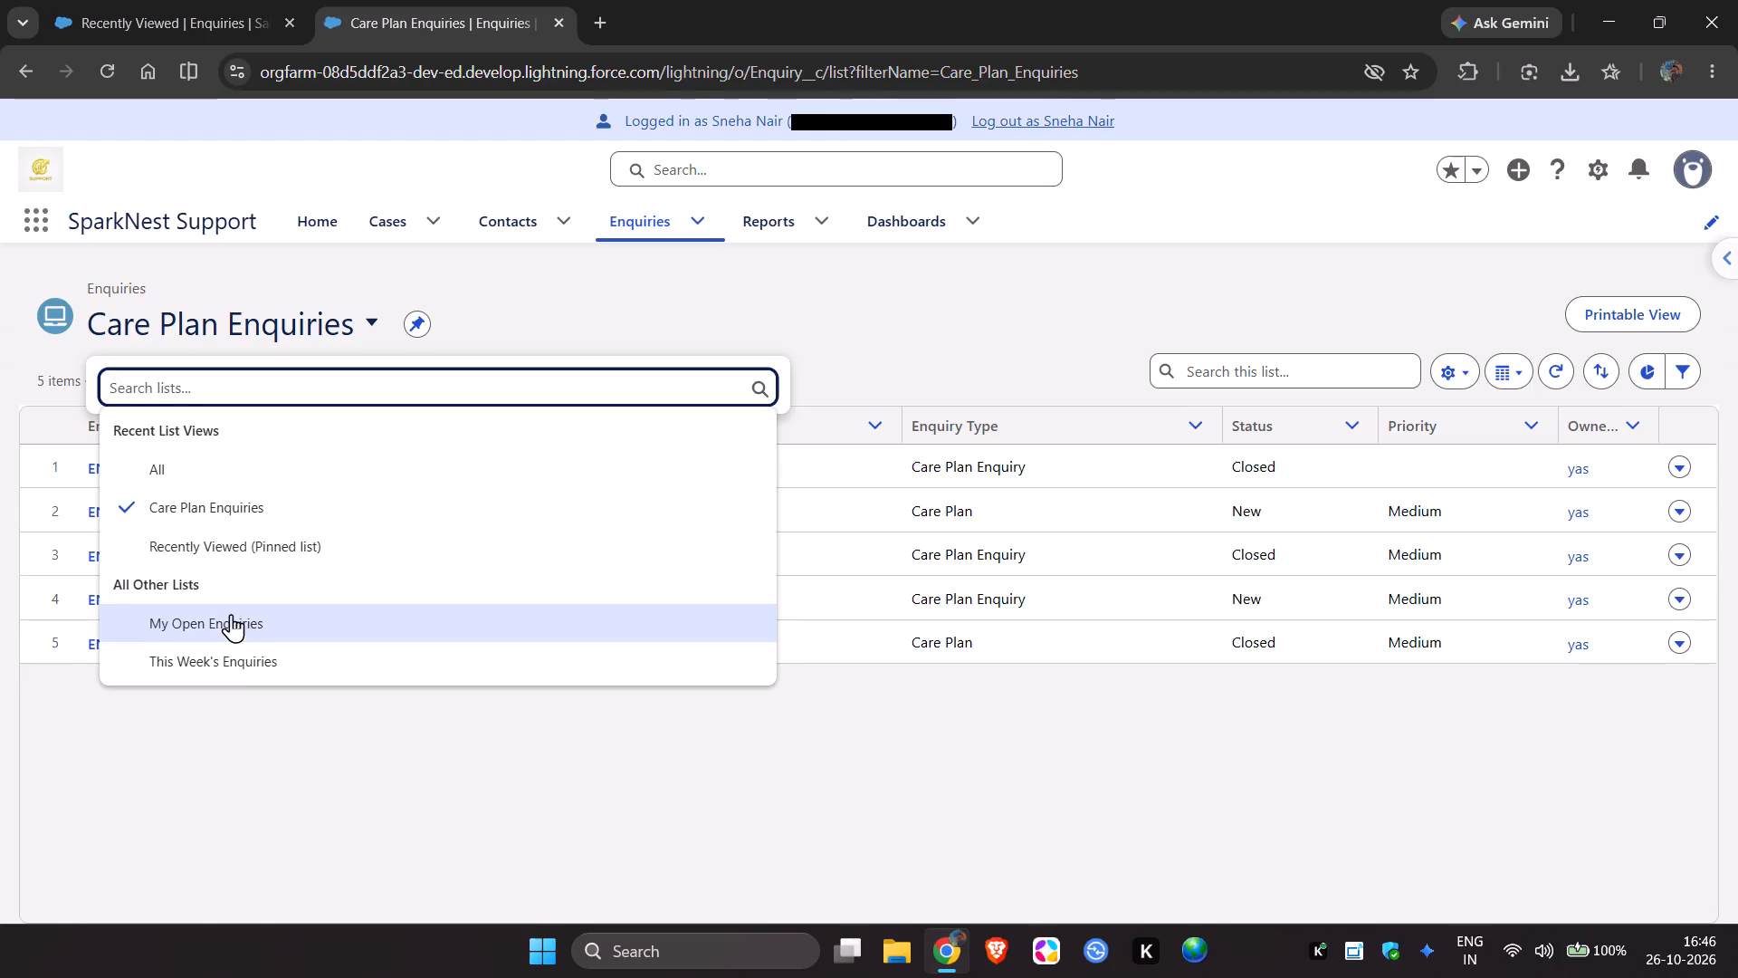
{"action": "left_click", "coordinate": [272, 628]}
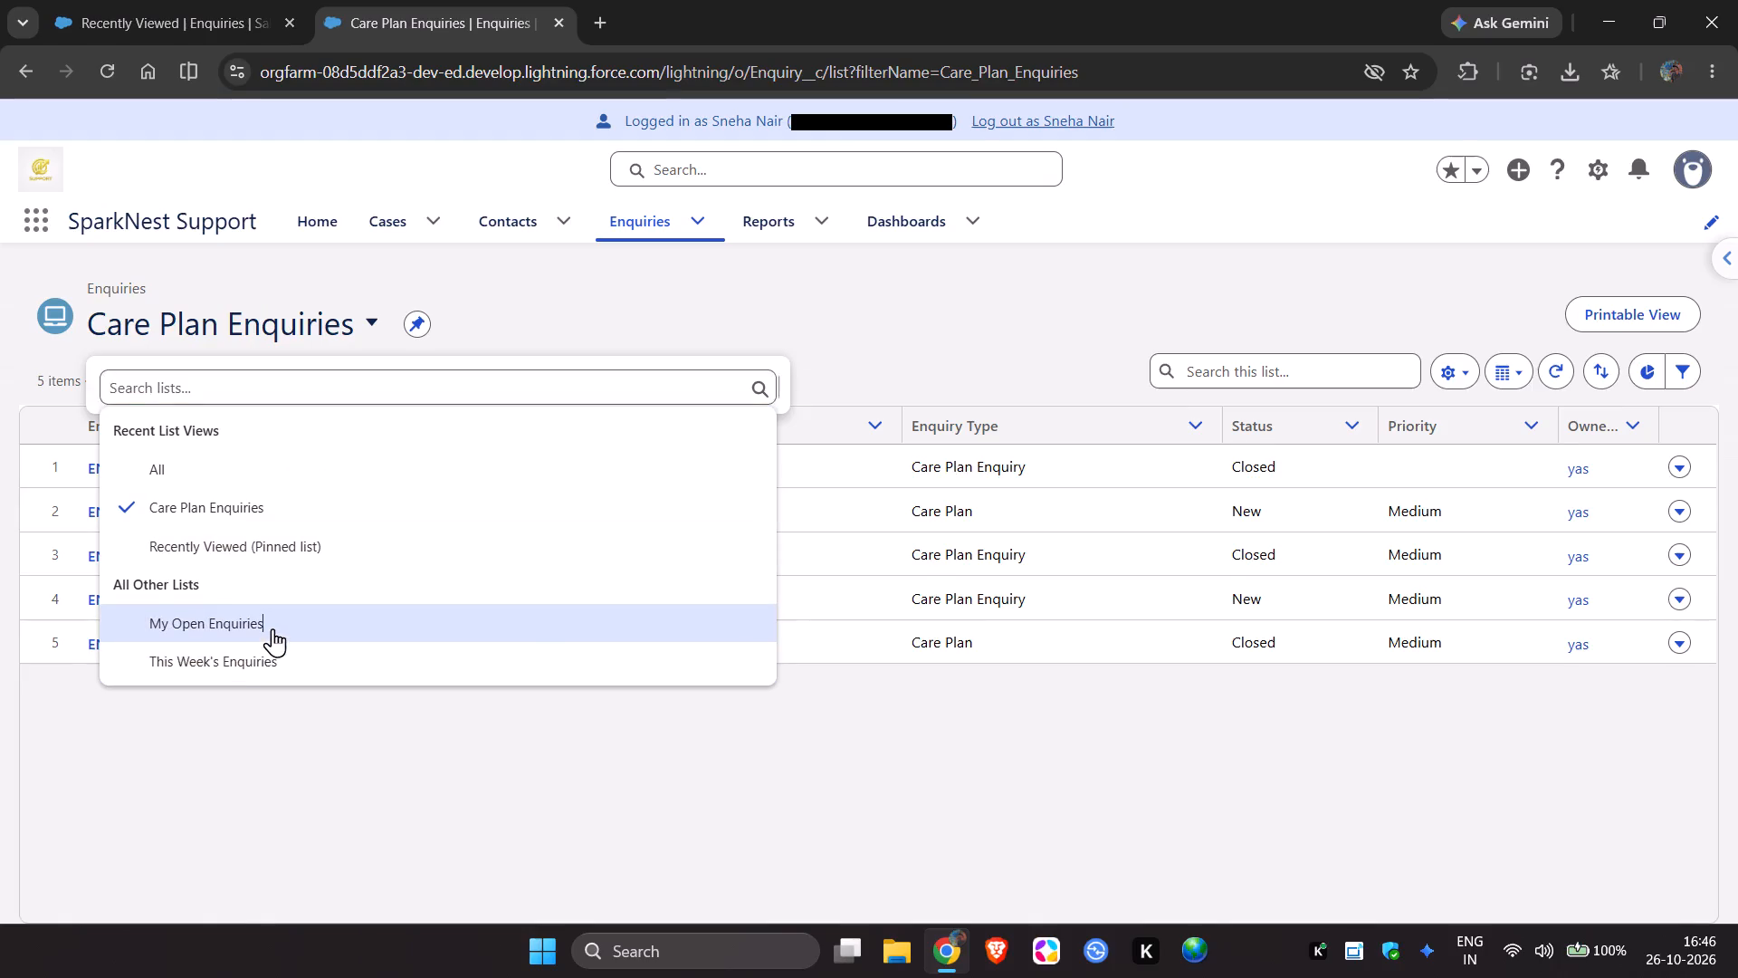
Return to the Care Plan Enquiries list view and pin it for the support agent.
{"action": "left_click", "coordinate": [362, 322]}
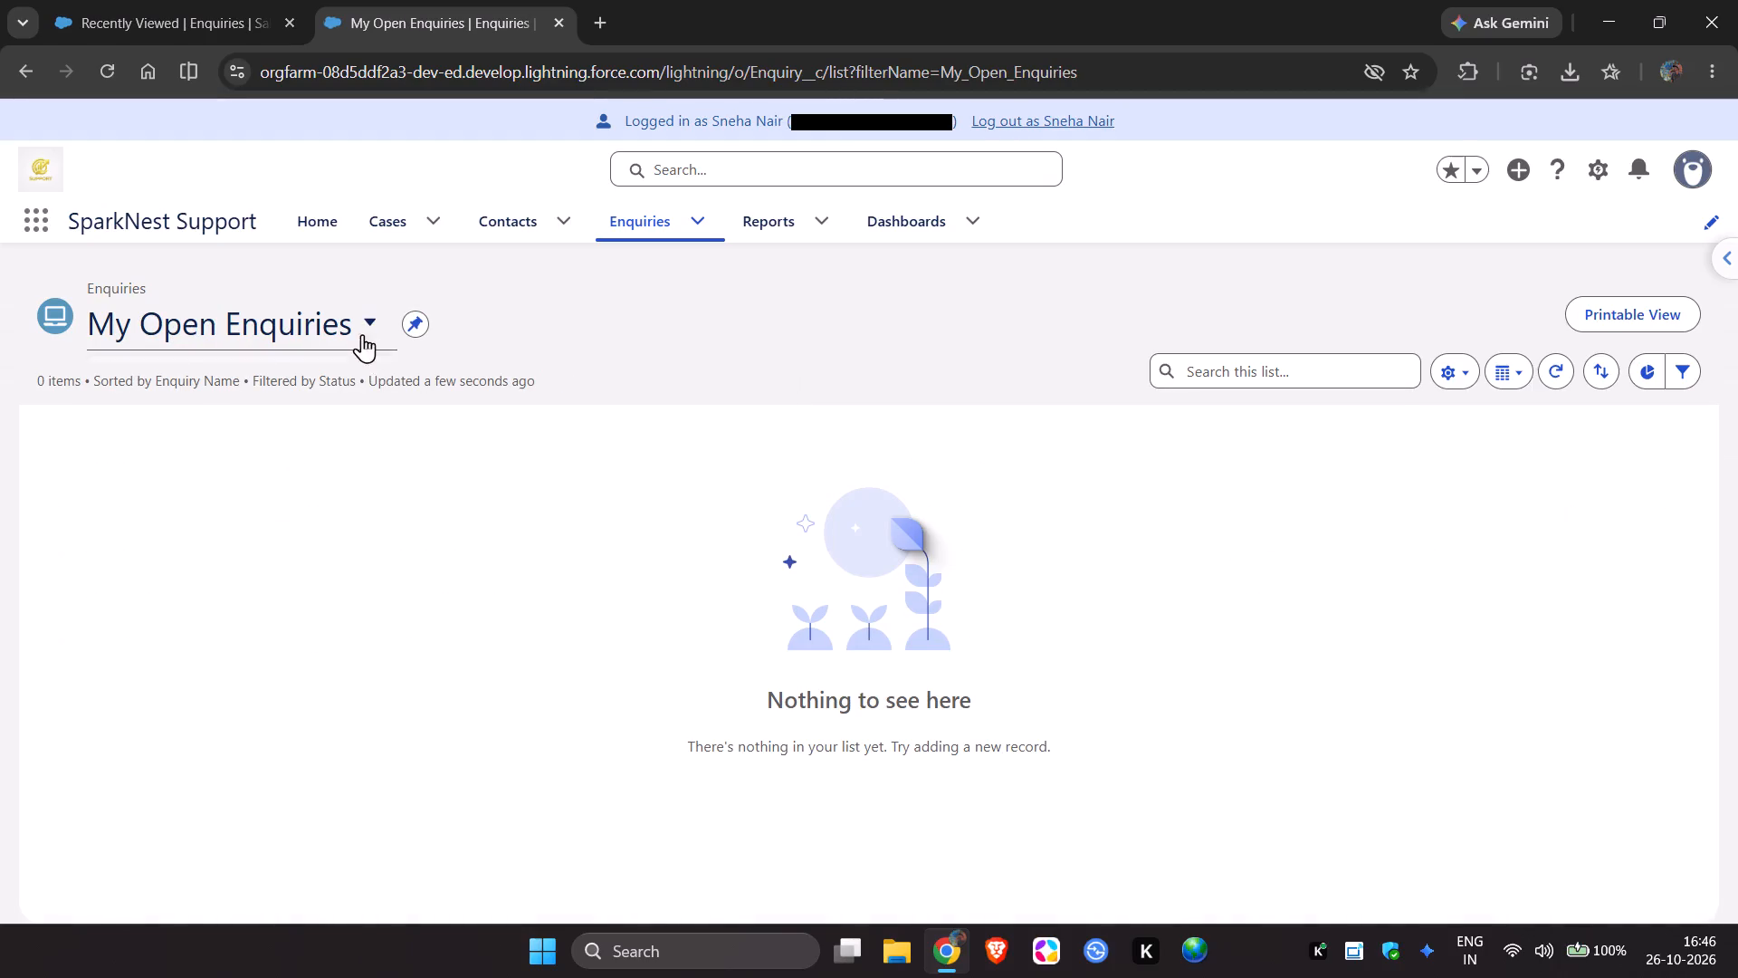
{"action": "left_click", "coordinate": [287, 503]}
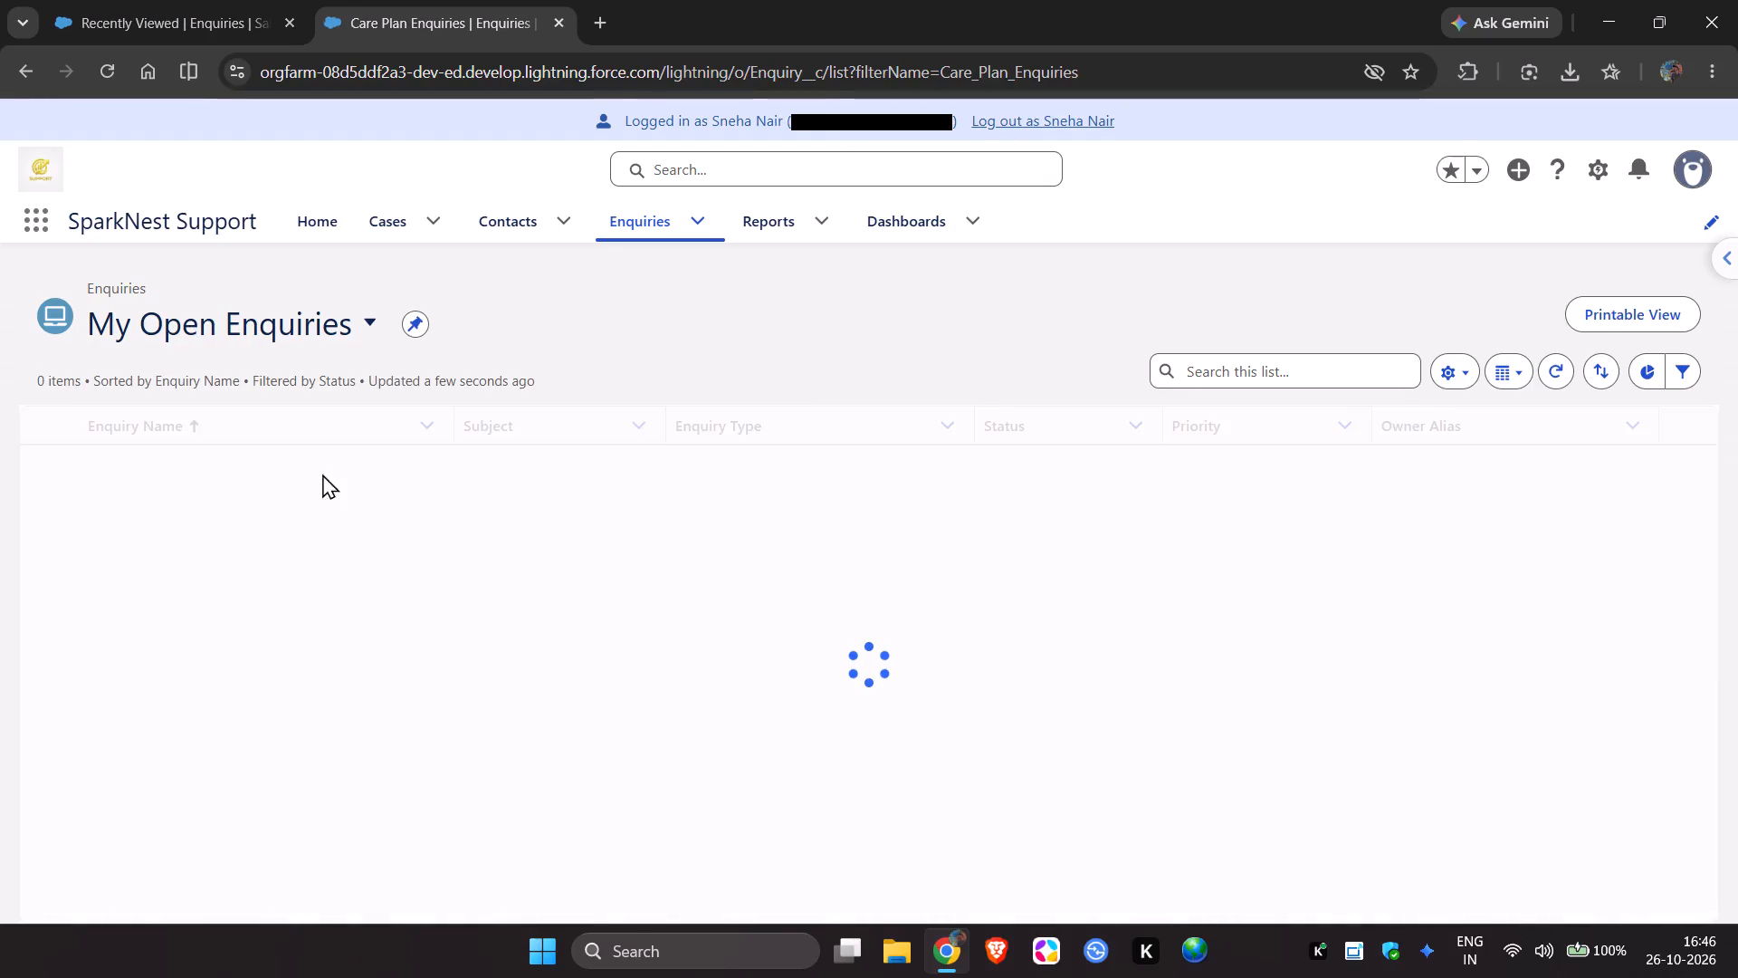
{"action": "left_click", "coordinate": [421, 327]}
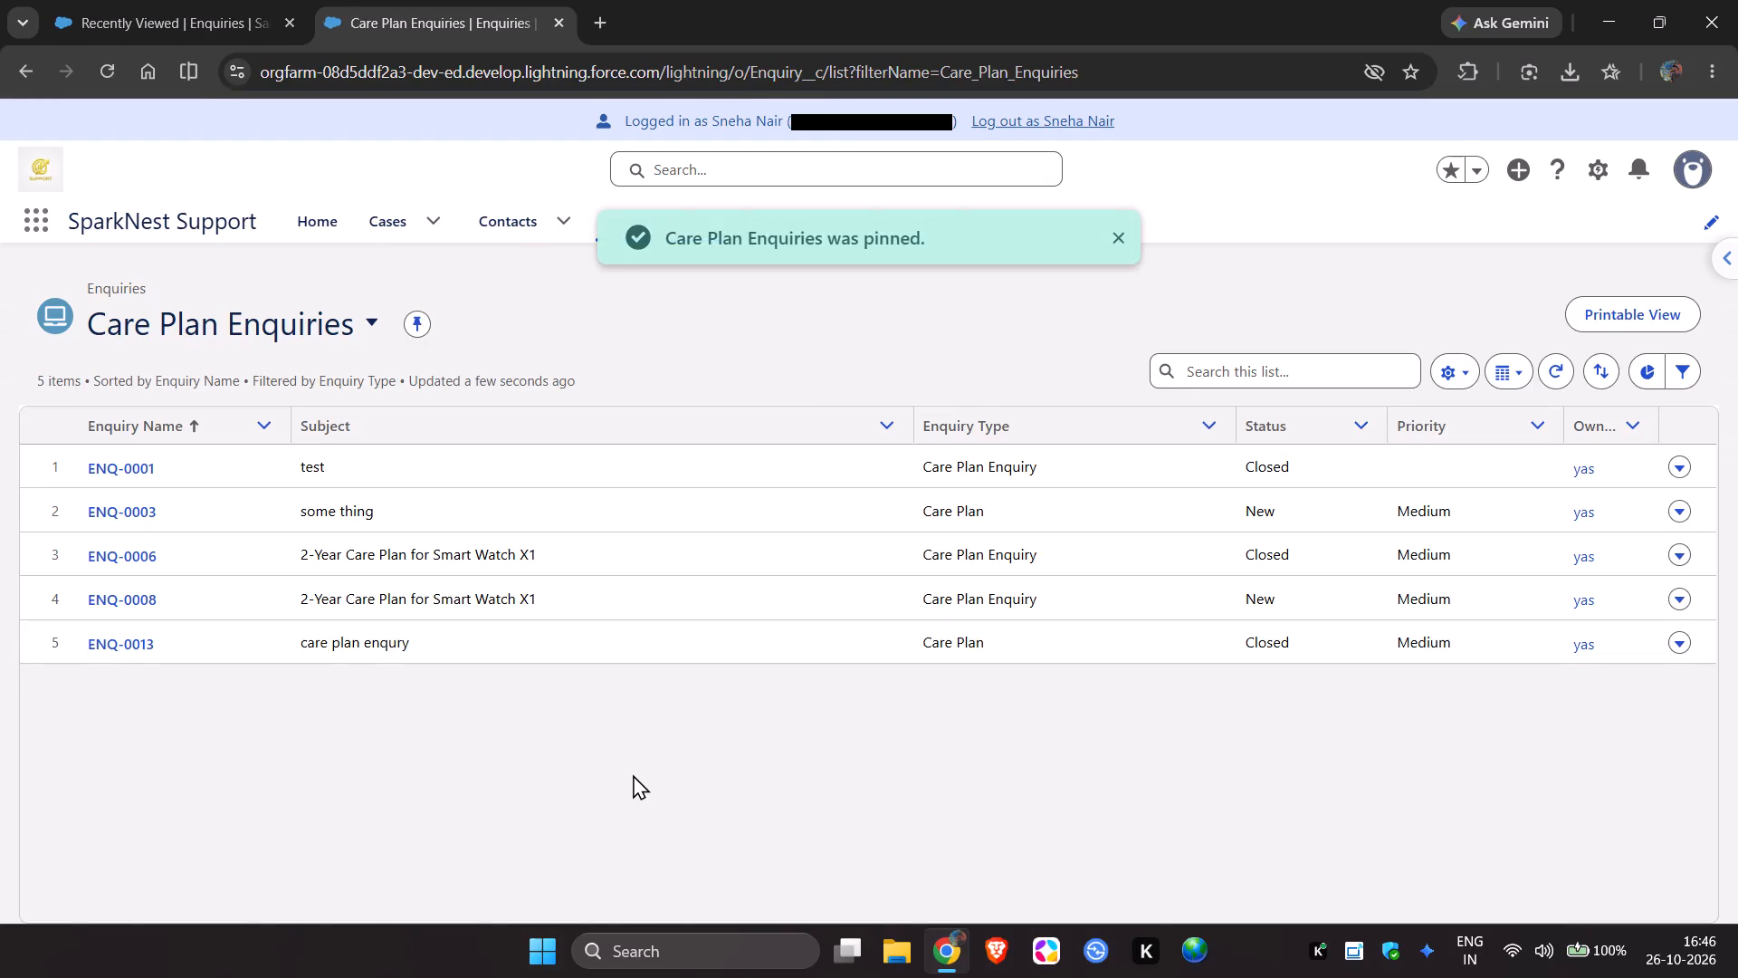
Show the support agent's All enquiries list view again, check its list controls and dismiss the navigation tip.
{"action": "left_click", "coordinate": [273, 333]}
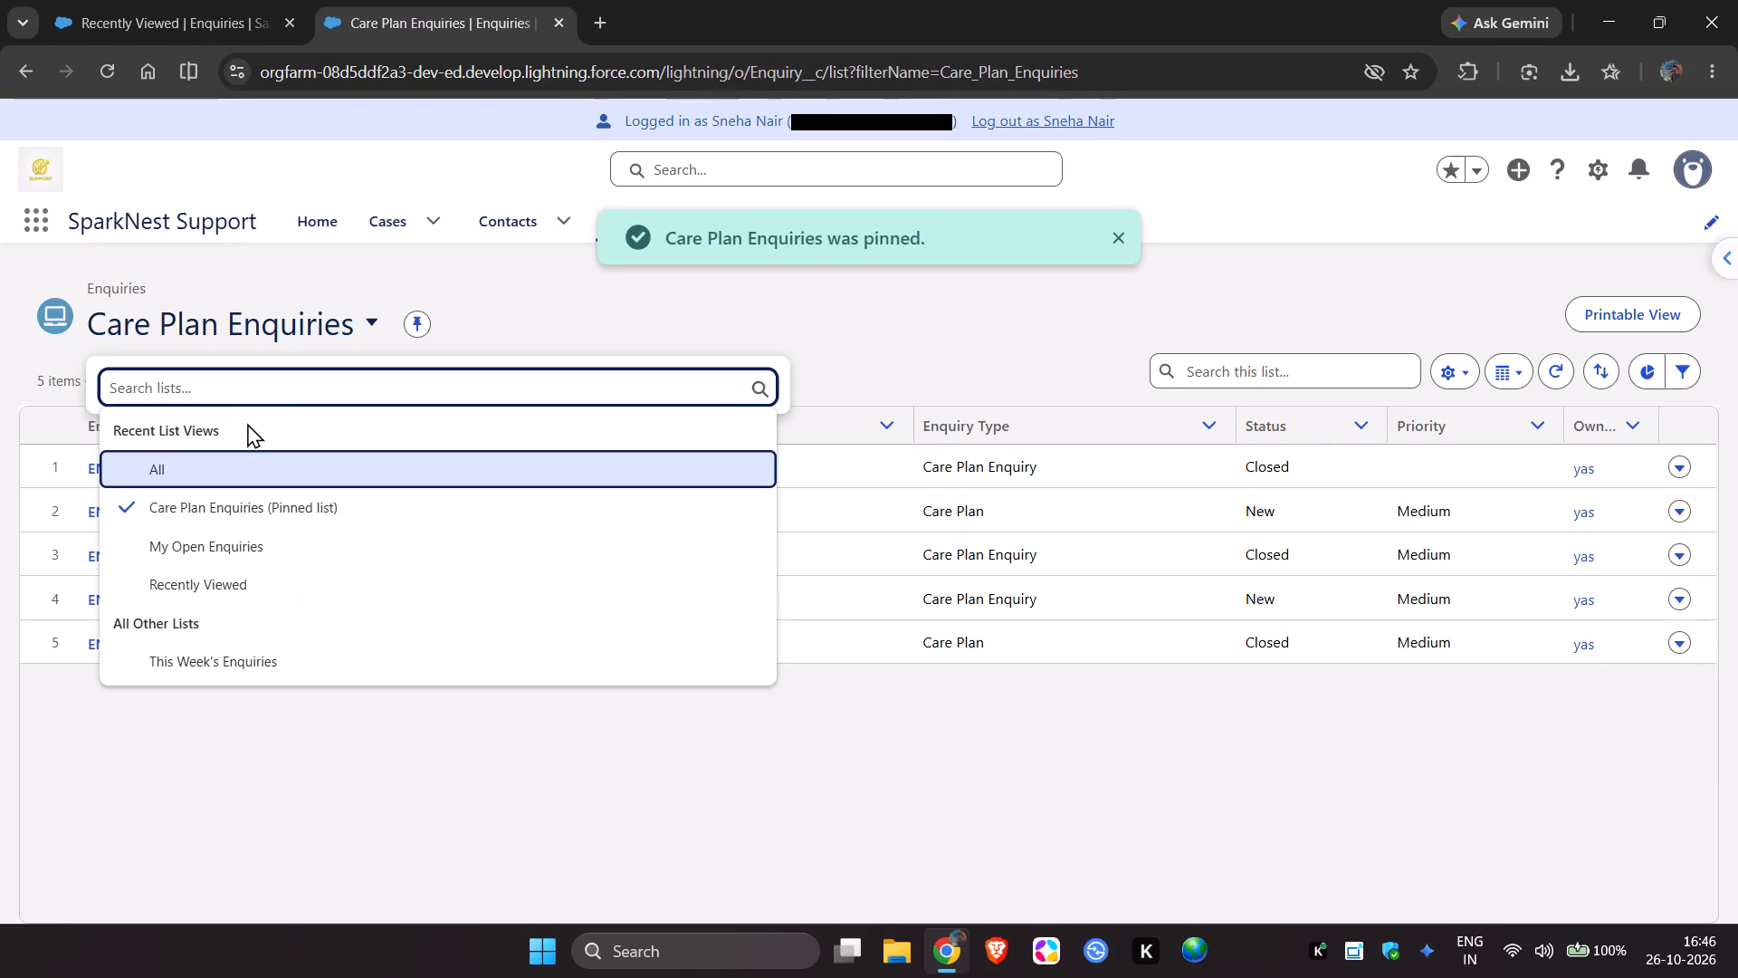
{"action": "left_click", "coordinate": [231, 468]}
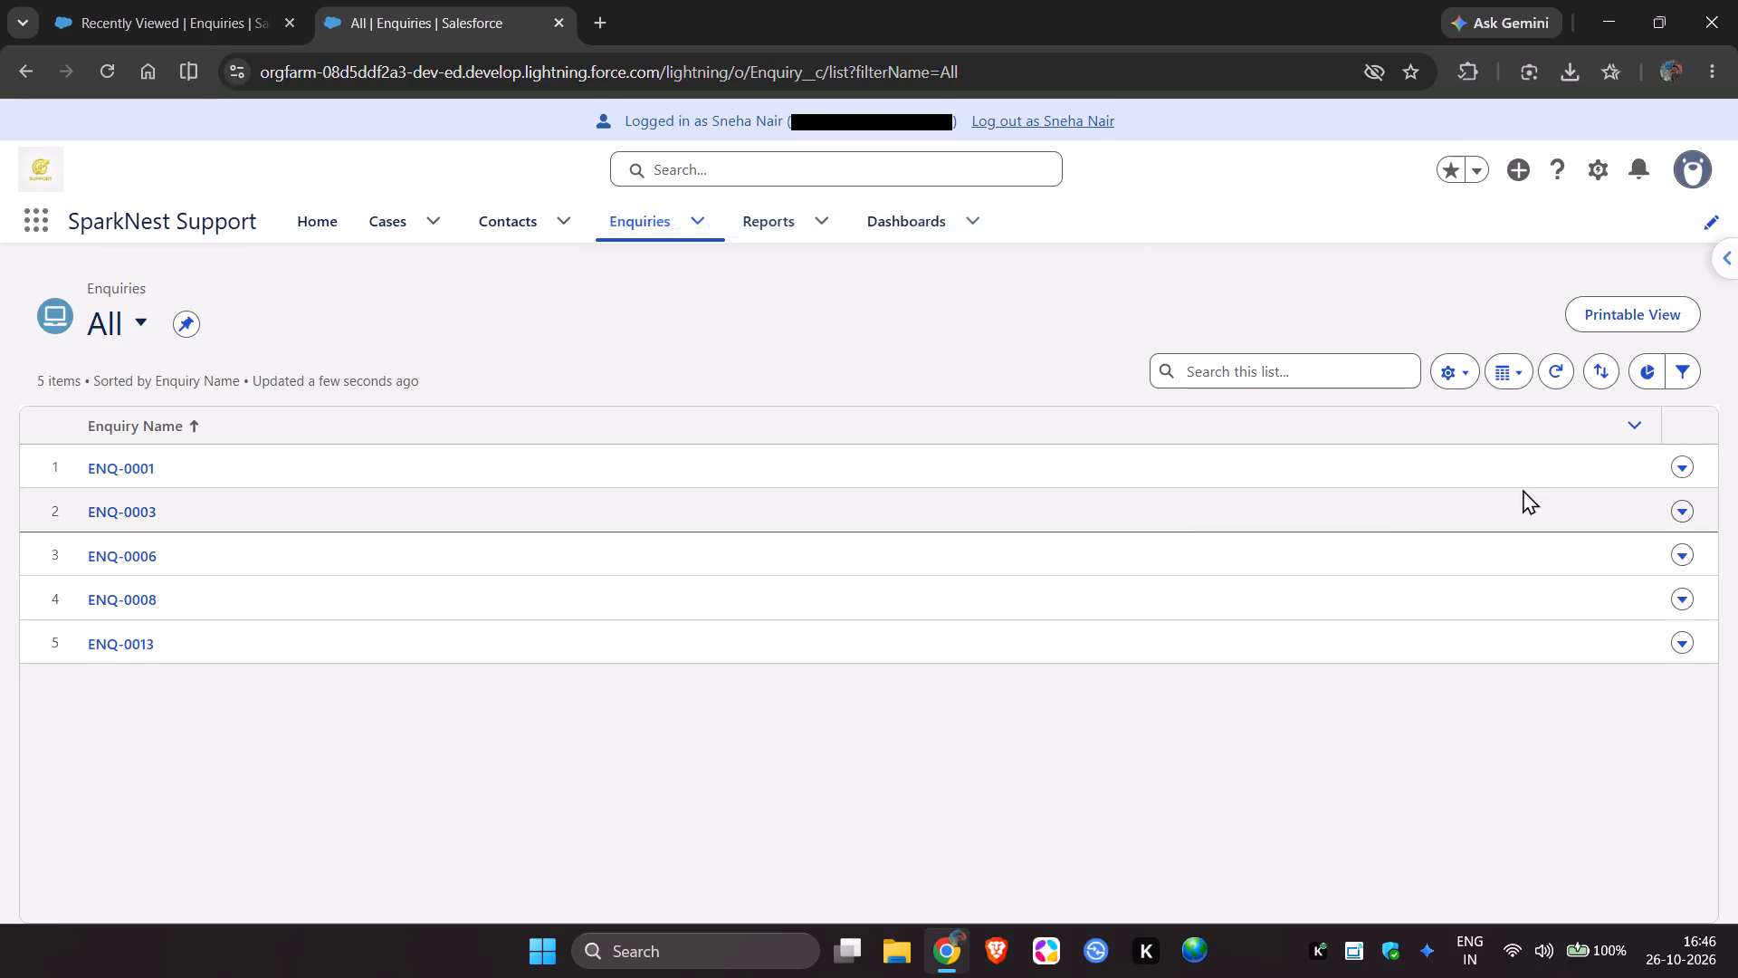
{"action": "left_click", "coordinate": [1446, 373]}
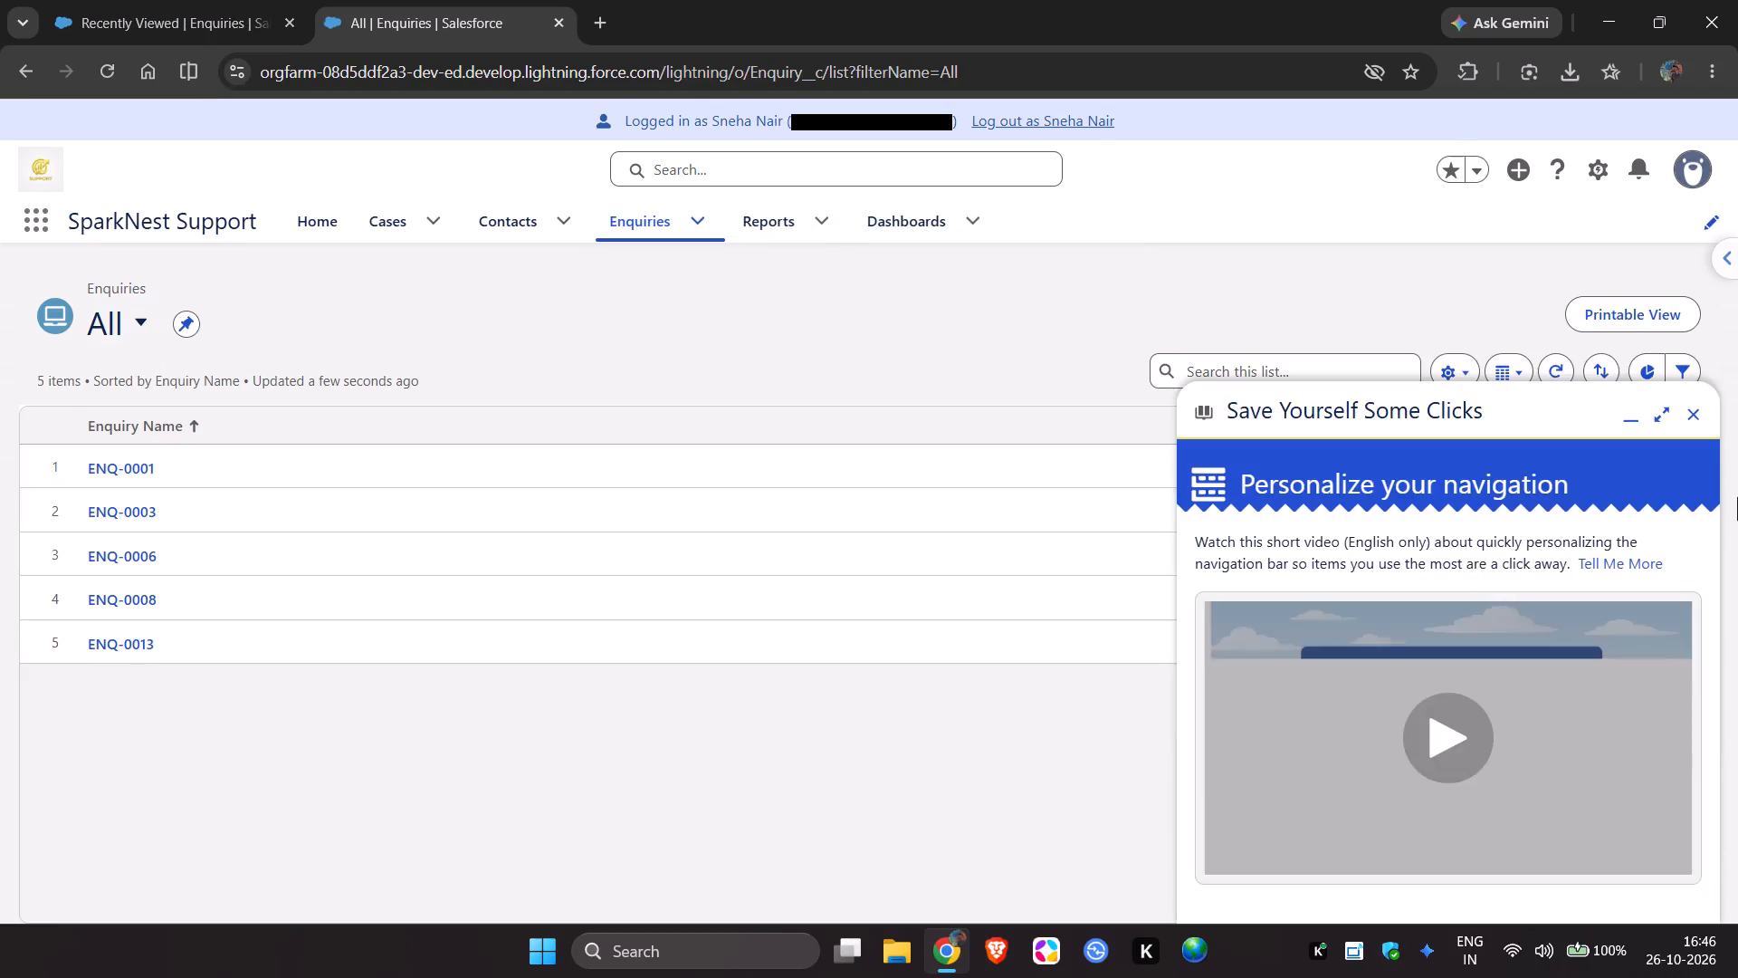
{"action": "left_click", "coordinate": [1685, 422]}
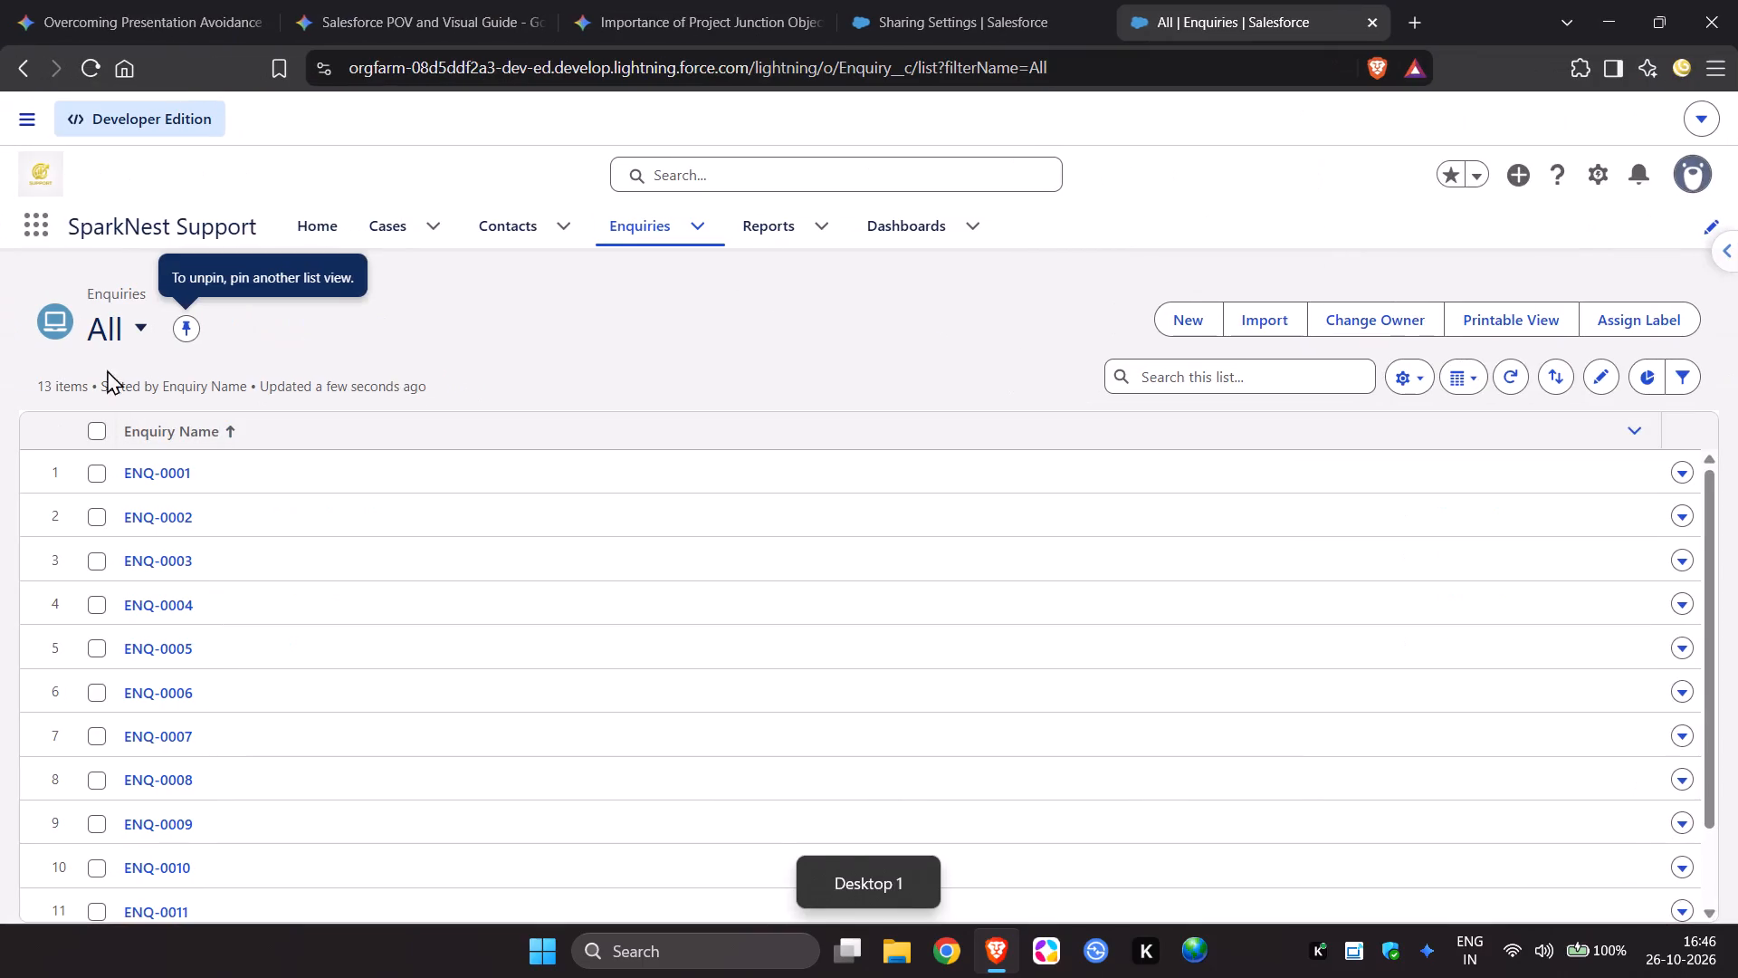
Add Subject to the visible fields of the All enquiries list view, save the selection and look through the updated list.
{"action": "left_click", "coordinate": [1399, 385]}
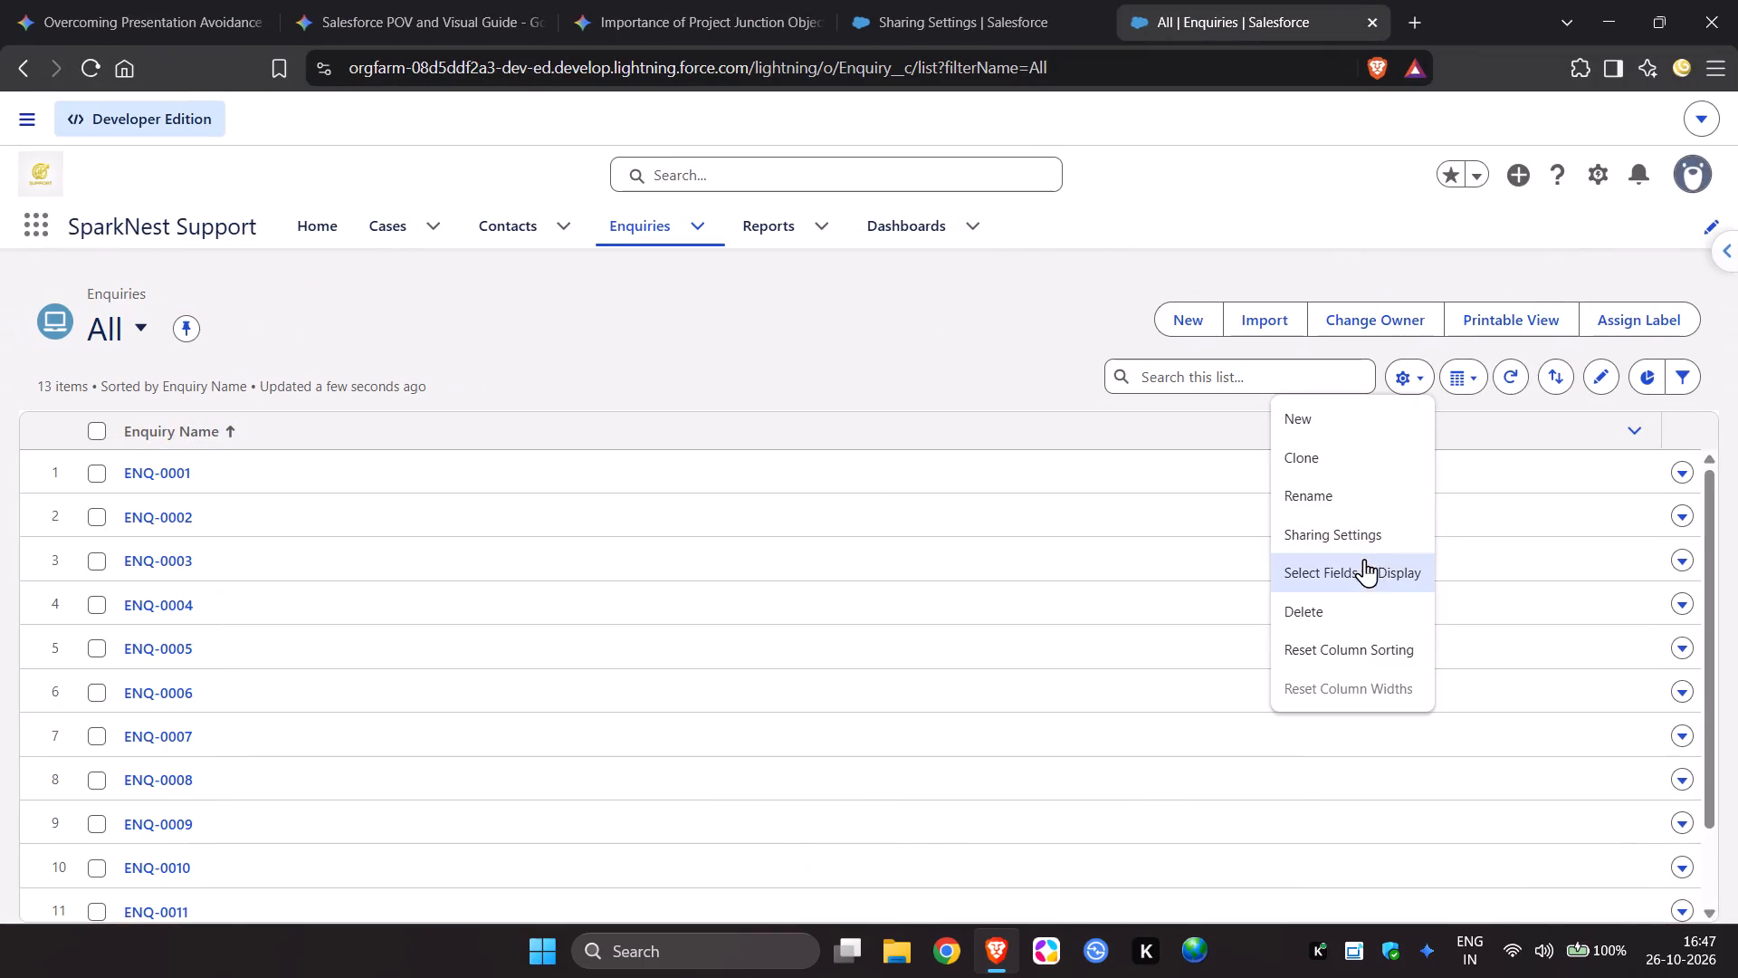
{"action": "left_click", "coordinate": [1364, 573]}
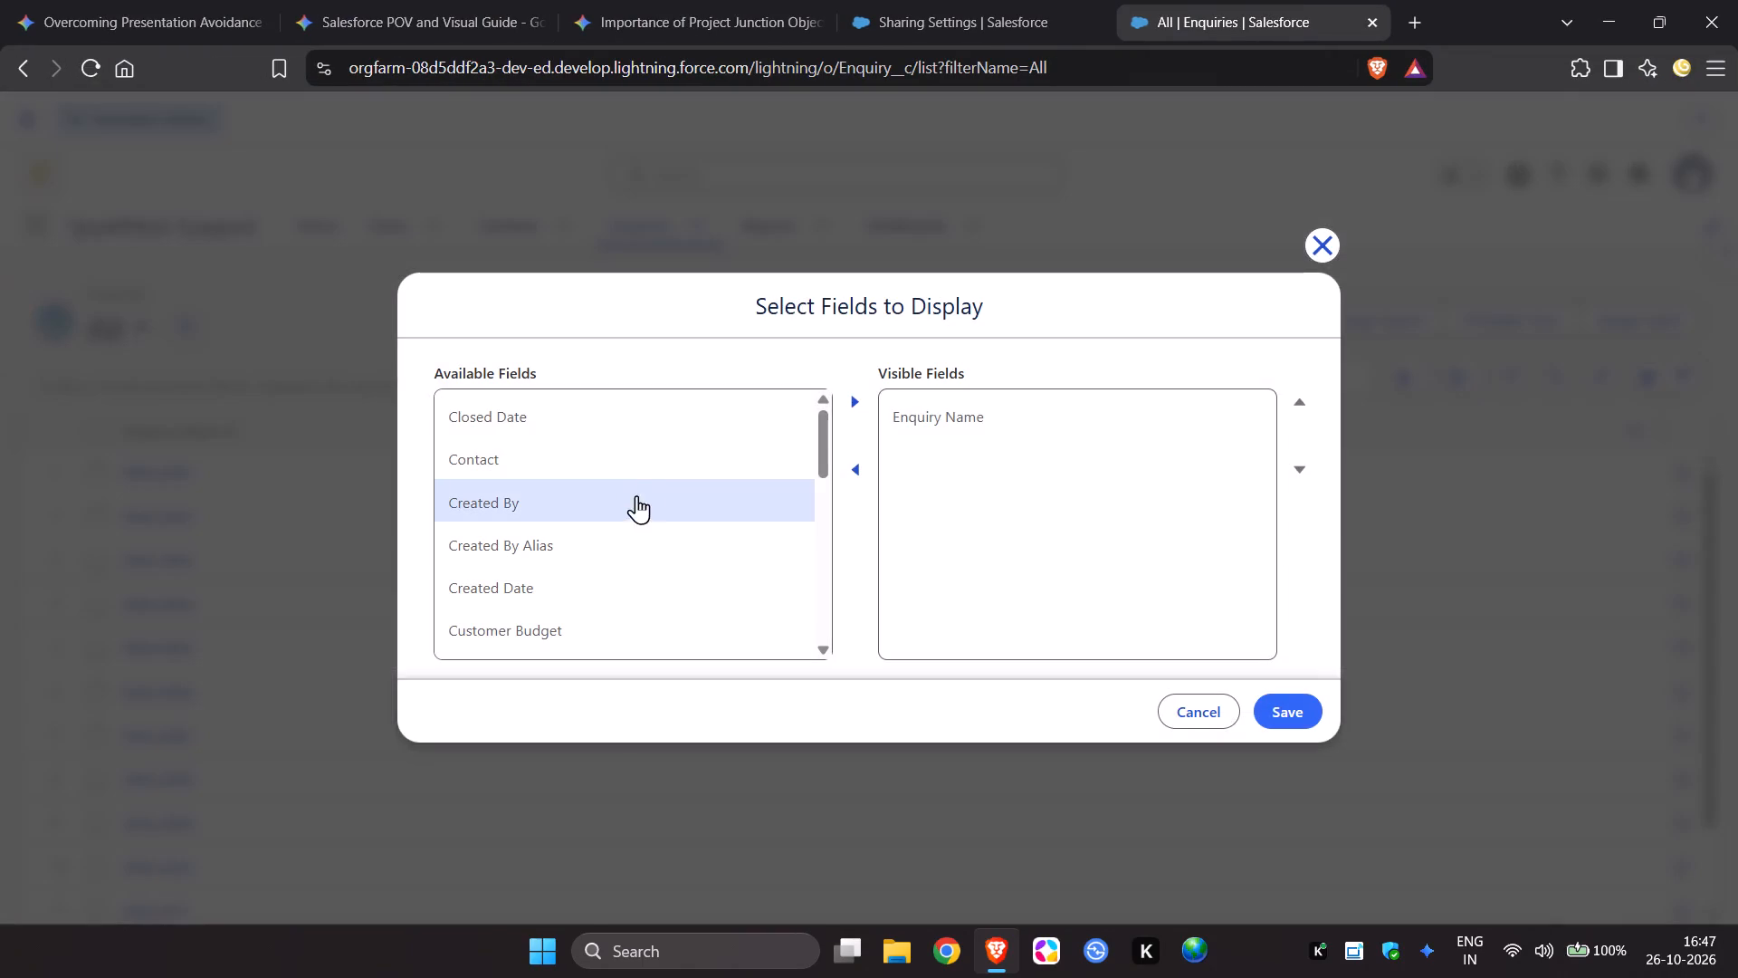
{"action": "scroll", "coordinate": [662, 485], "scroll_direction": "down", "scroll_amount": 3}
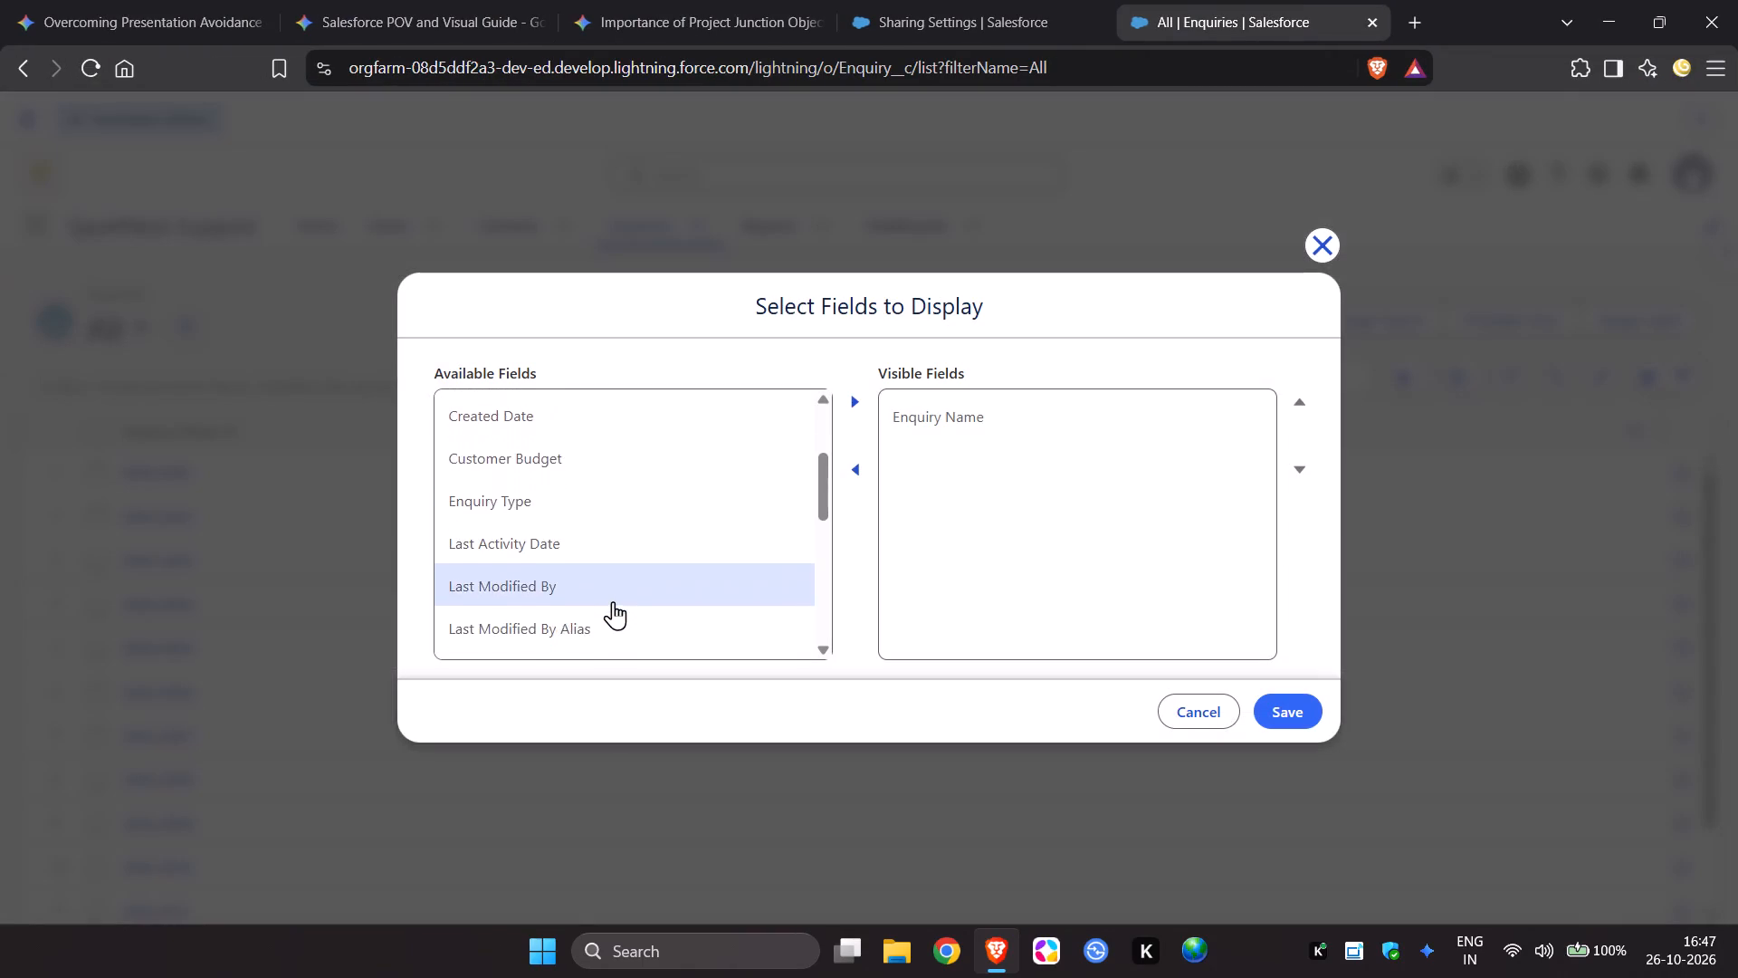
{"action": "scroll", "coordinate": [613, 601], "scroll_direction": "down", "scroll_amount": 2}
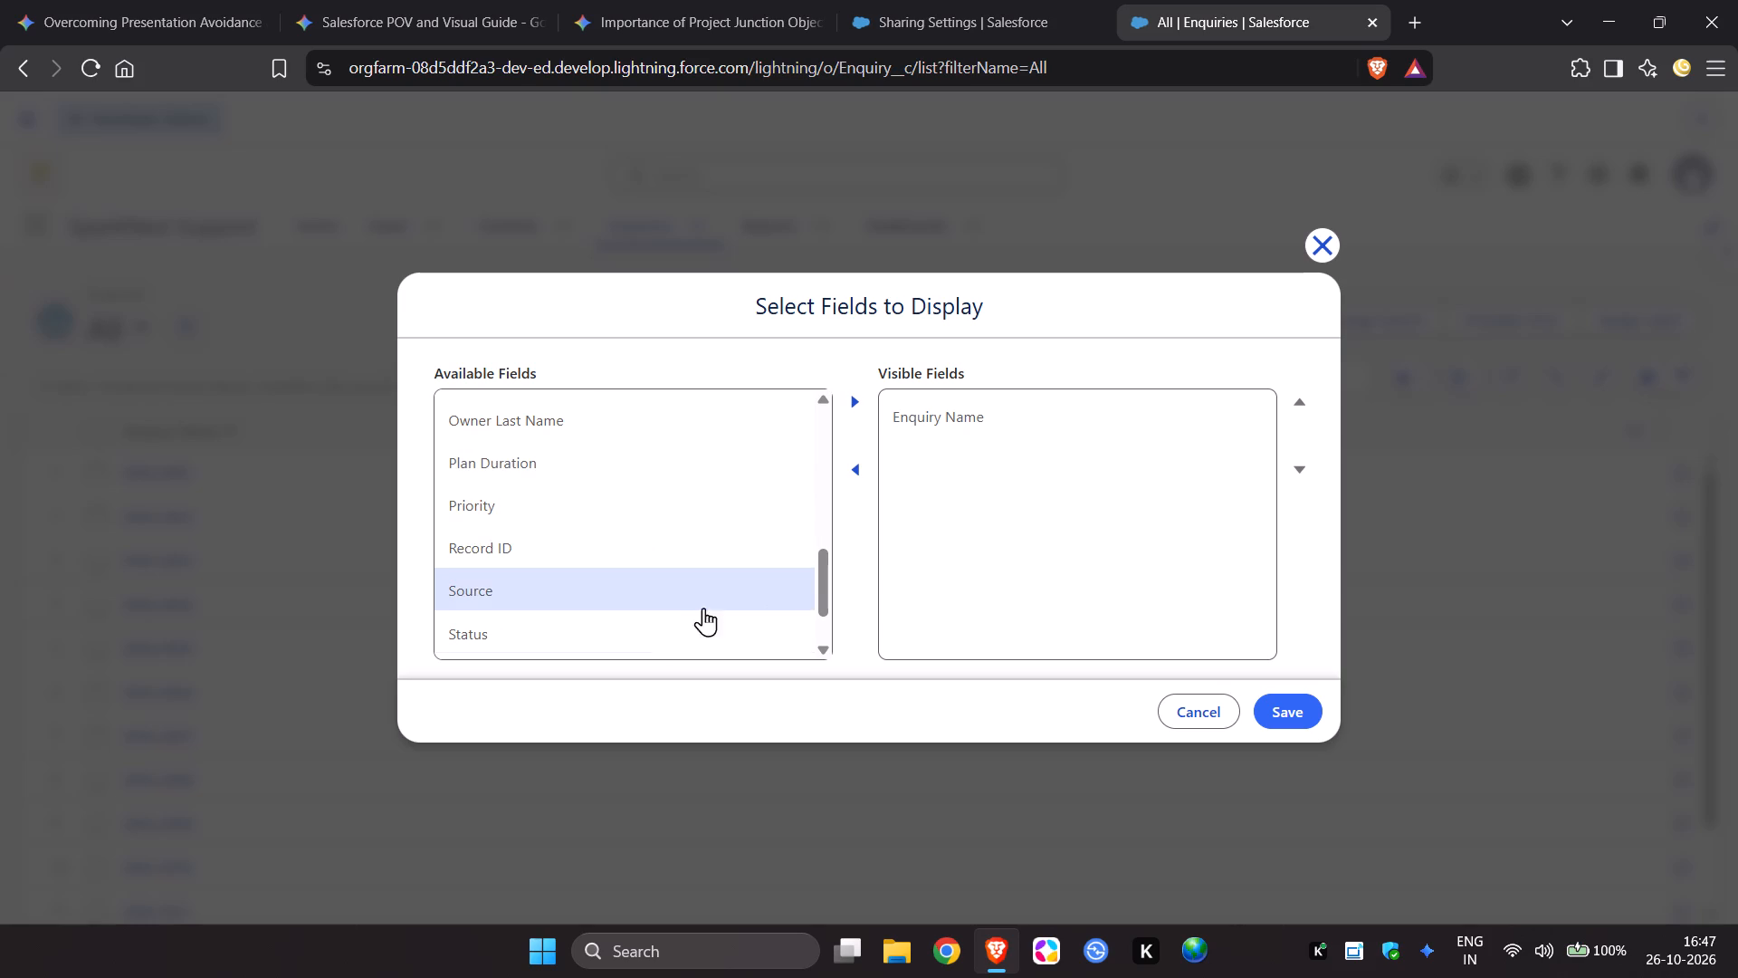
{"action": "left_click_drag", "start_coordinate": [826, 600], "coordinate": [826, 624]}
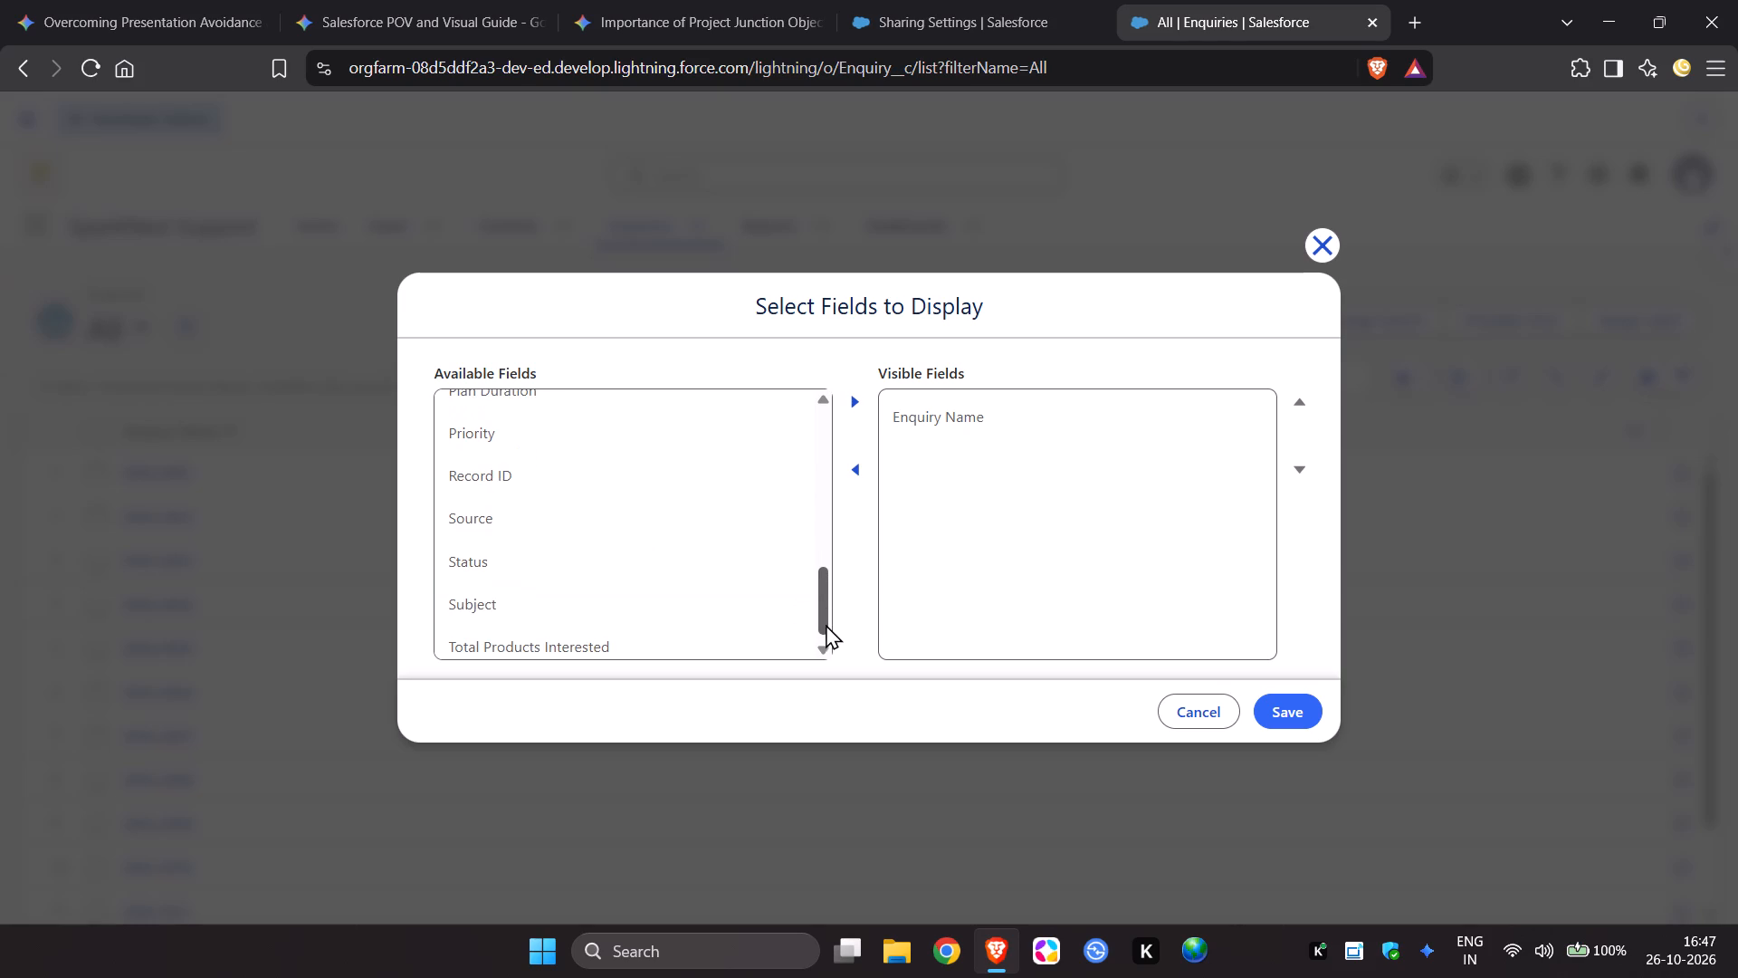
{"action": "left_click_drag", "start_coordinate": [826, 624], "coordinate": [825, 629]}
{"action": "left_click", "coordinate": [706, 592]}
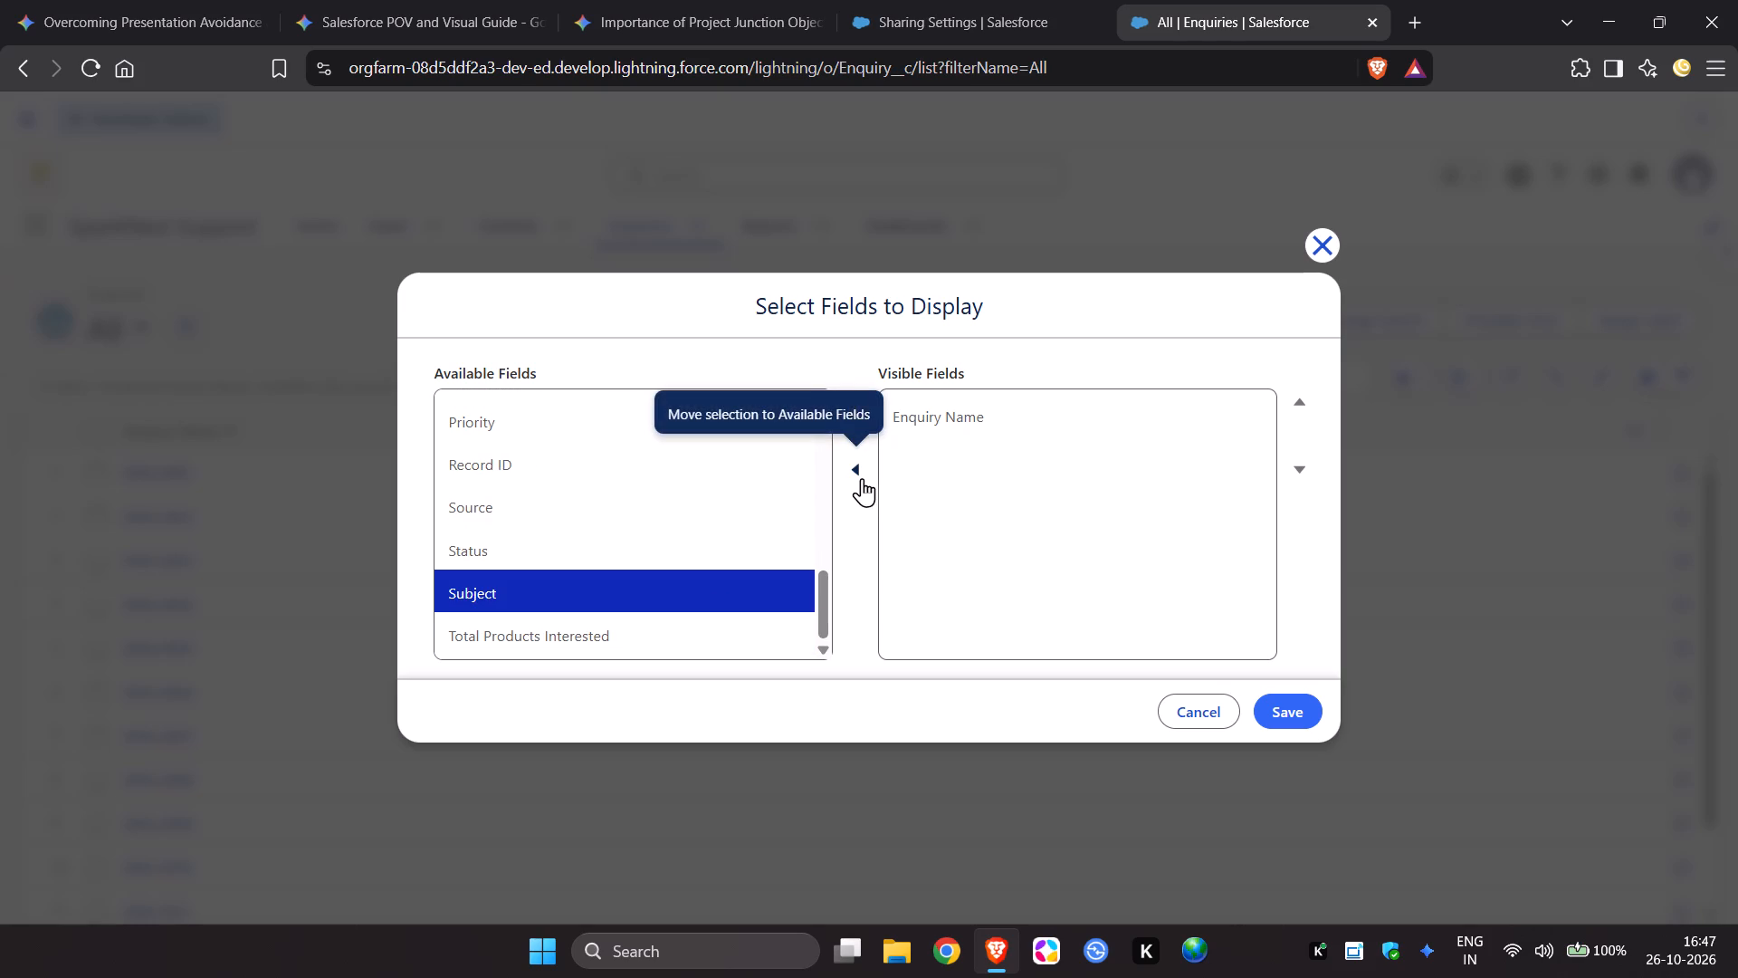
{"action": "left_click", "coordinate": [856, 399]}
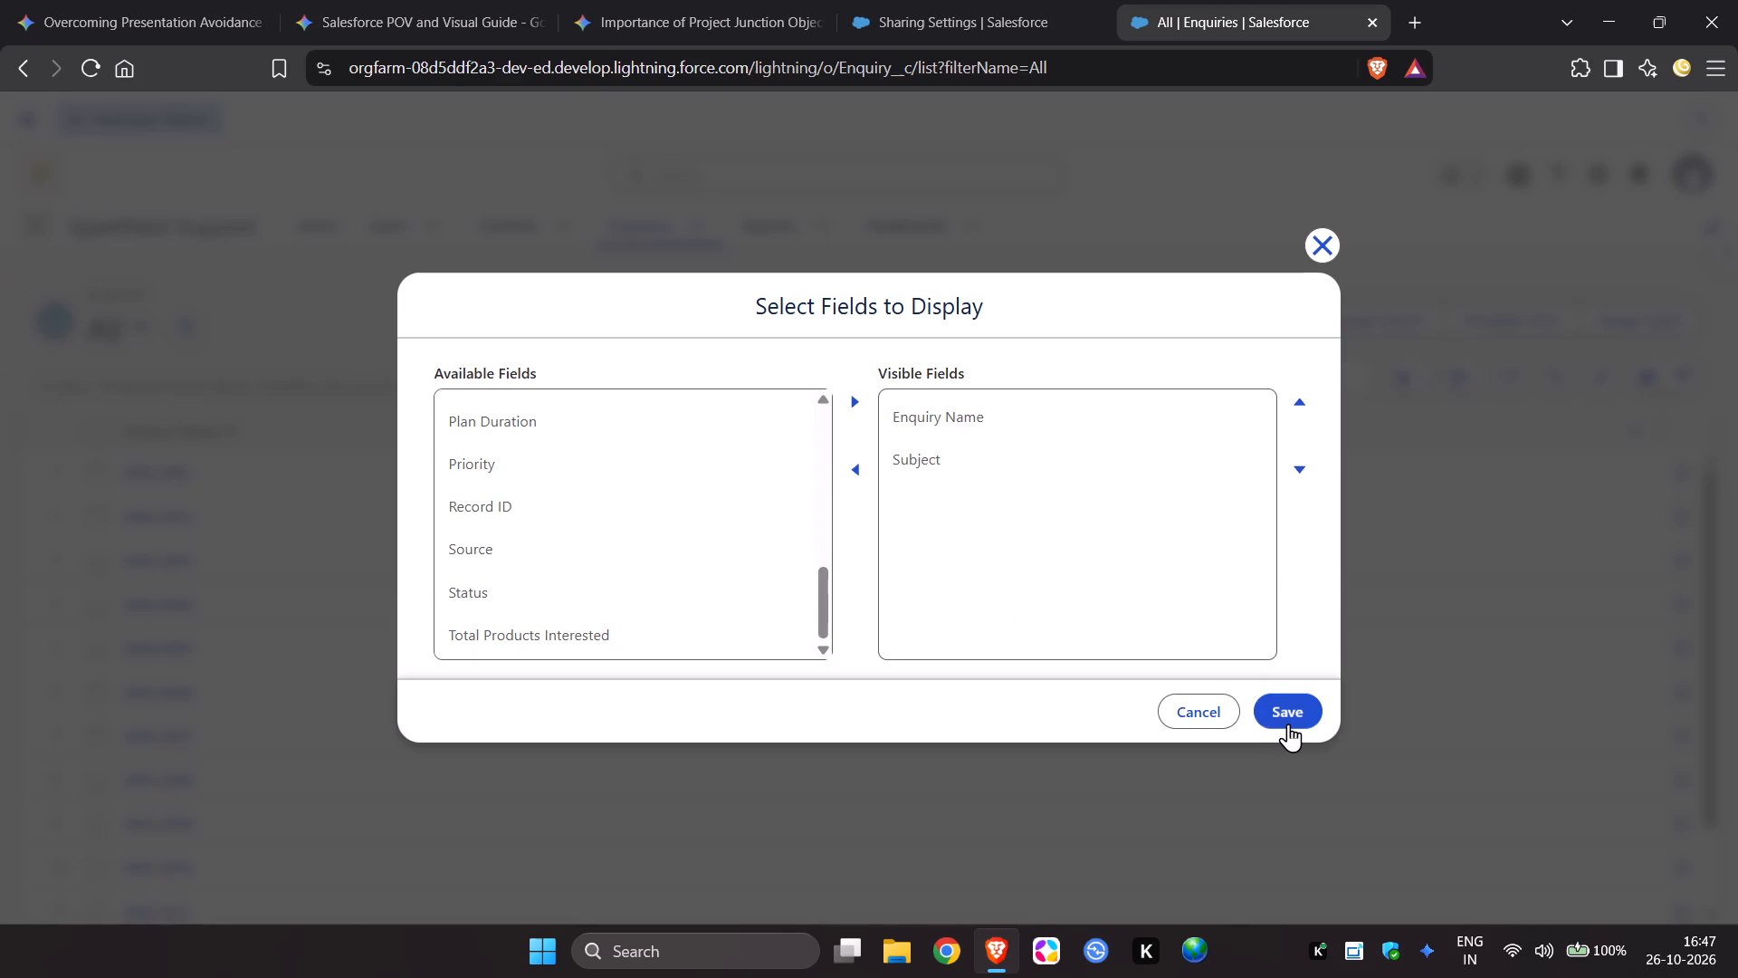
{"action": "left_click", "coordinate": [1291, 725]}
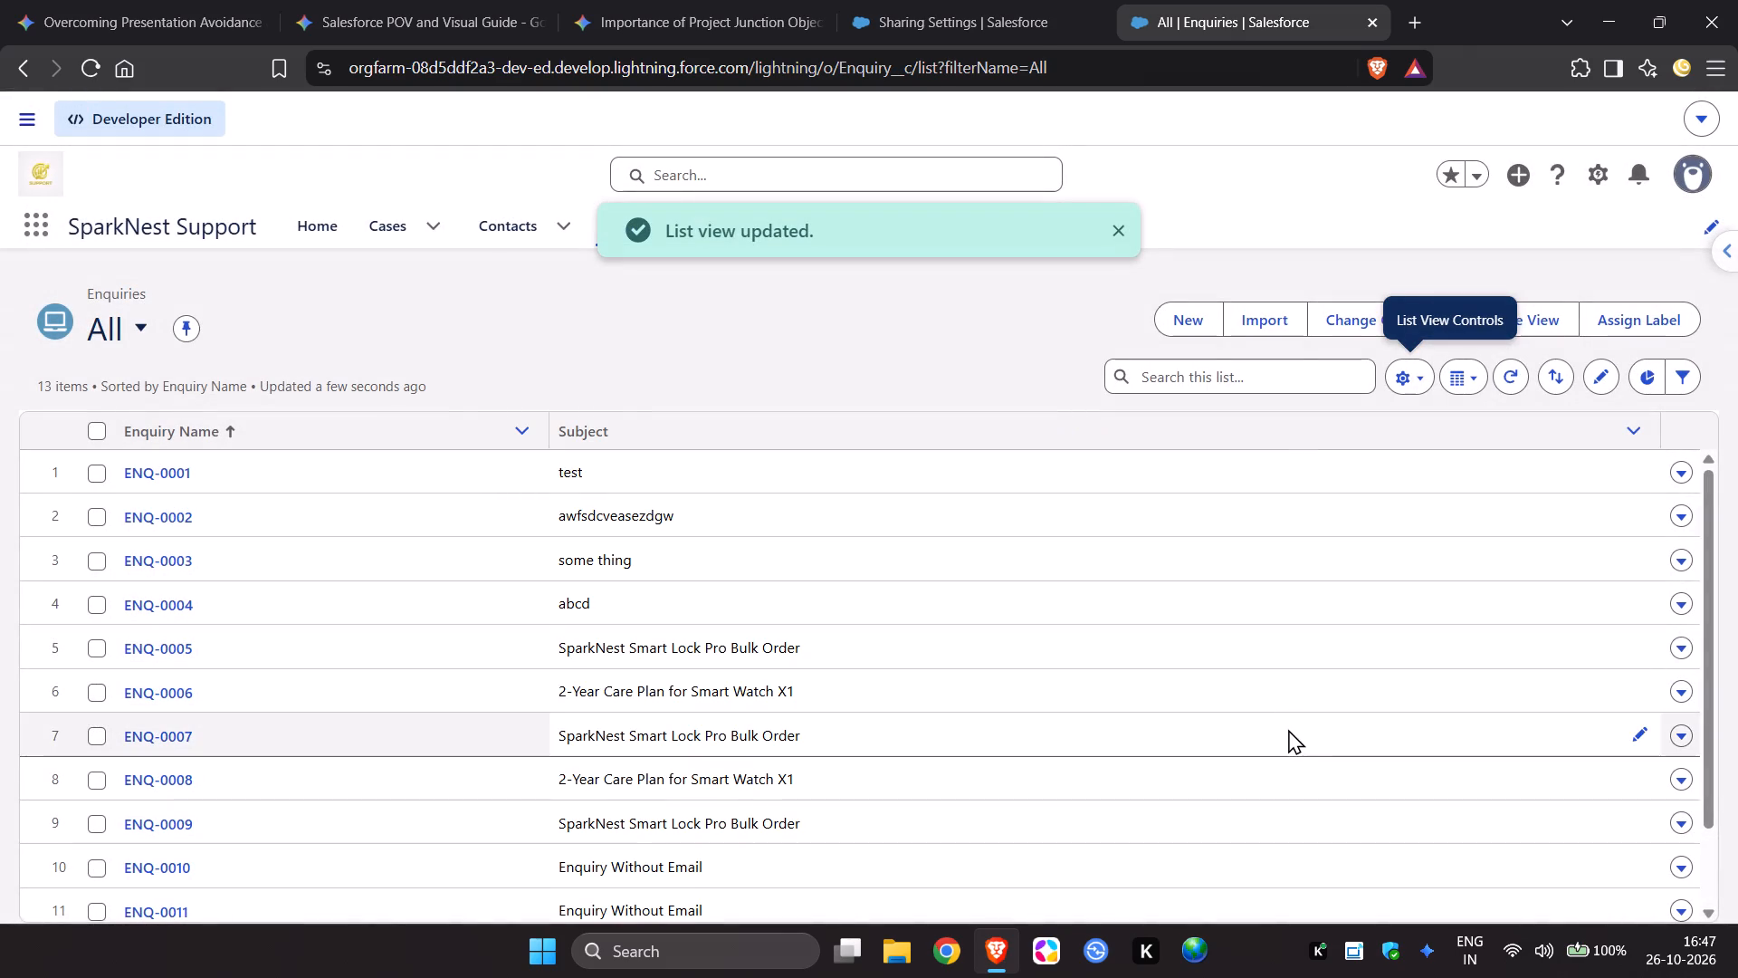
{"action": "scroll", "coordinate": [771, 607], "scroll_direction": "down", "scroll_amount": 5}
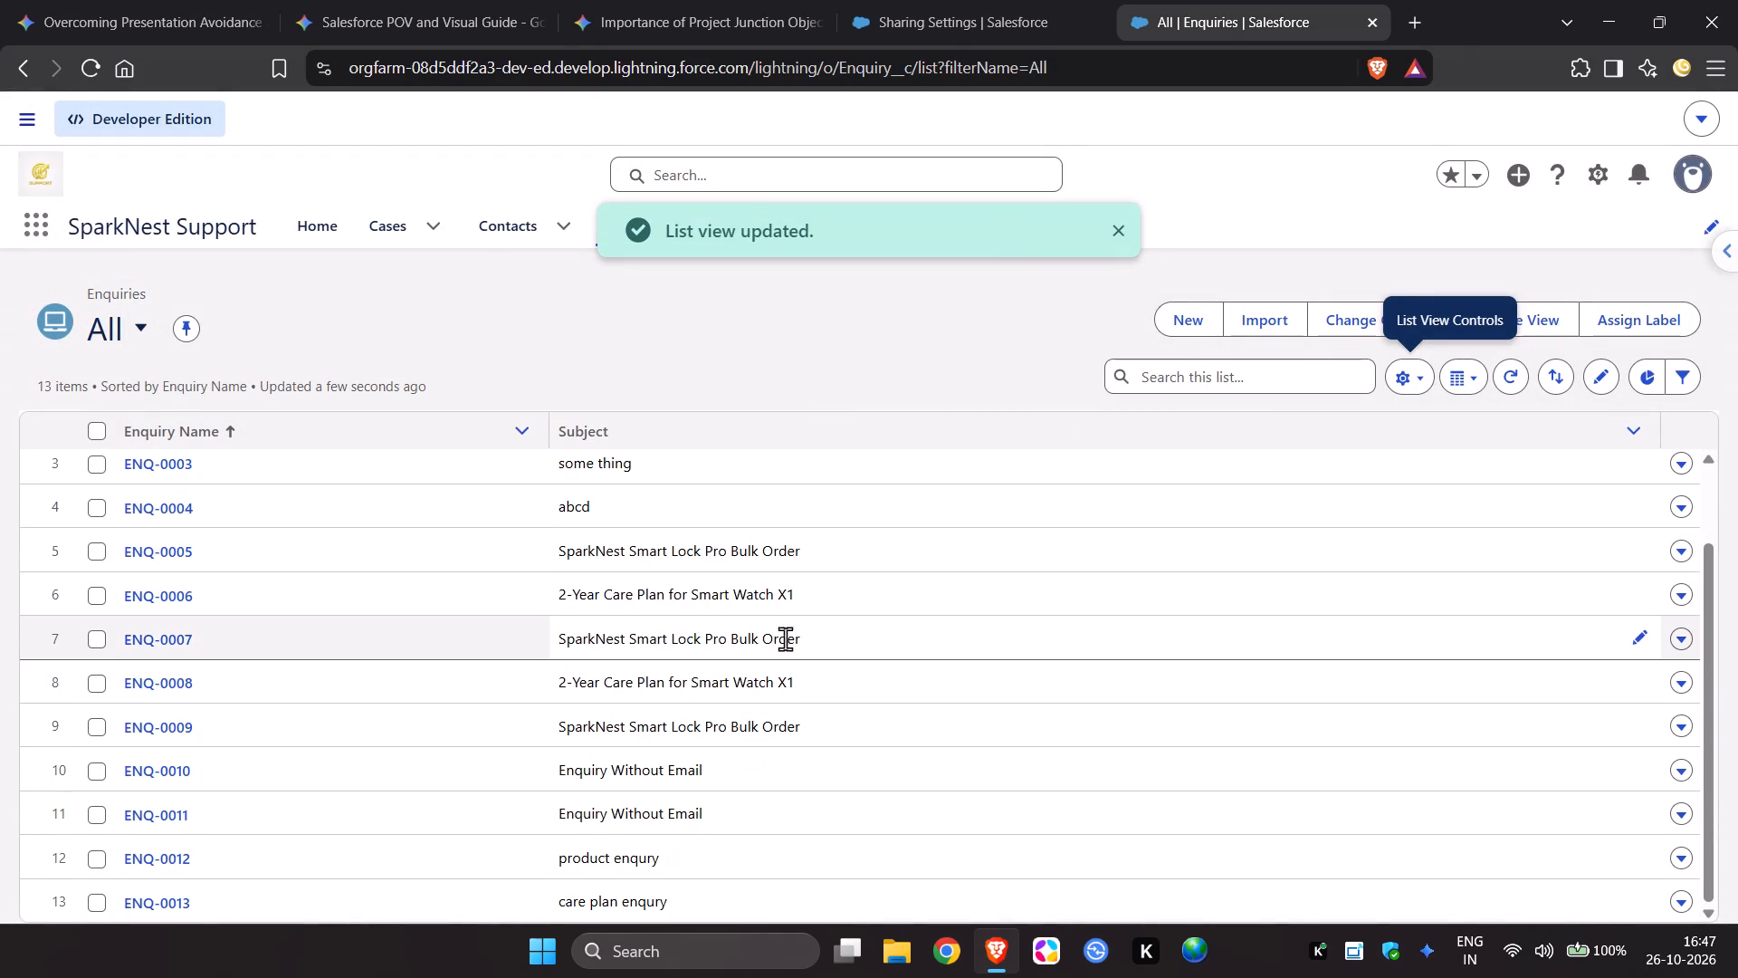
{"action": "scroll", "coordinate": [785, 638], "scroll_direction": "down", "scroll_amount": 5}
{"action": "scroll", "coordinate": [781, 724], "scroll_direction": "up", "scroll_amount": 5}
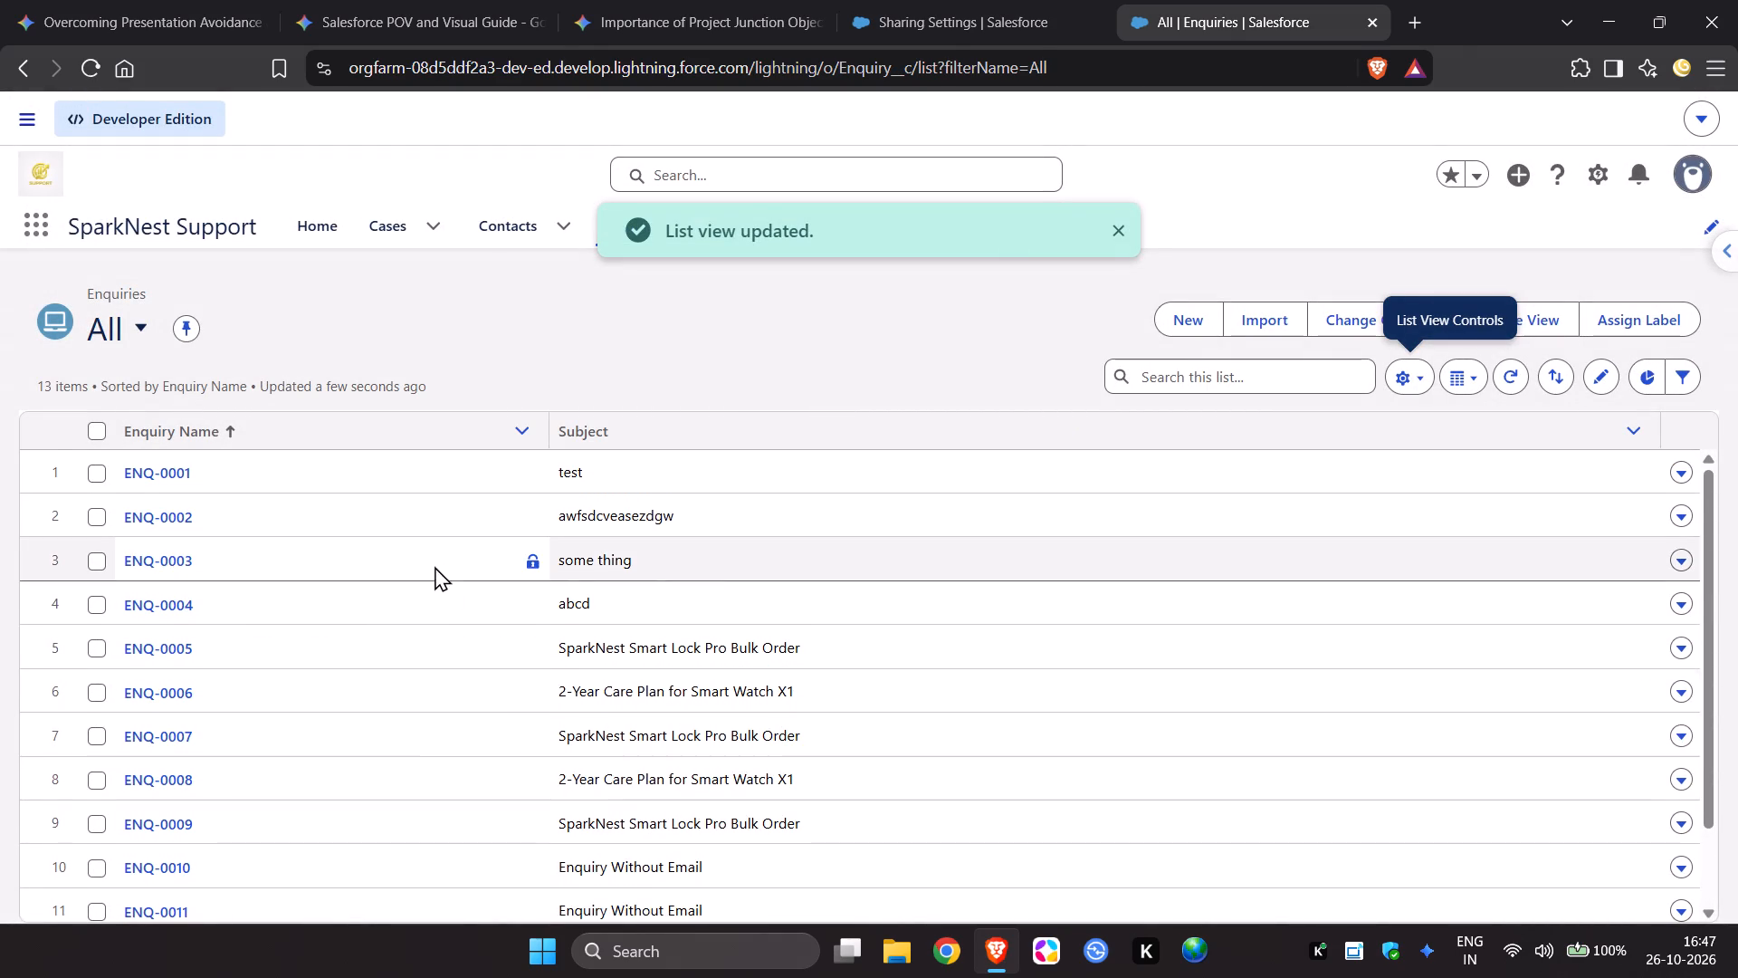
{"action": "scroll", "coordinate": [434, 565], "scroll_direction": "down", "scroll_amount": 5}
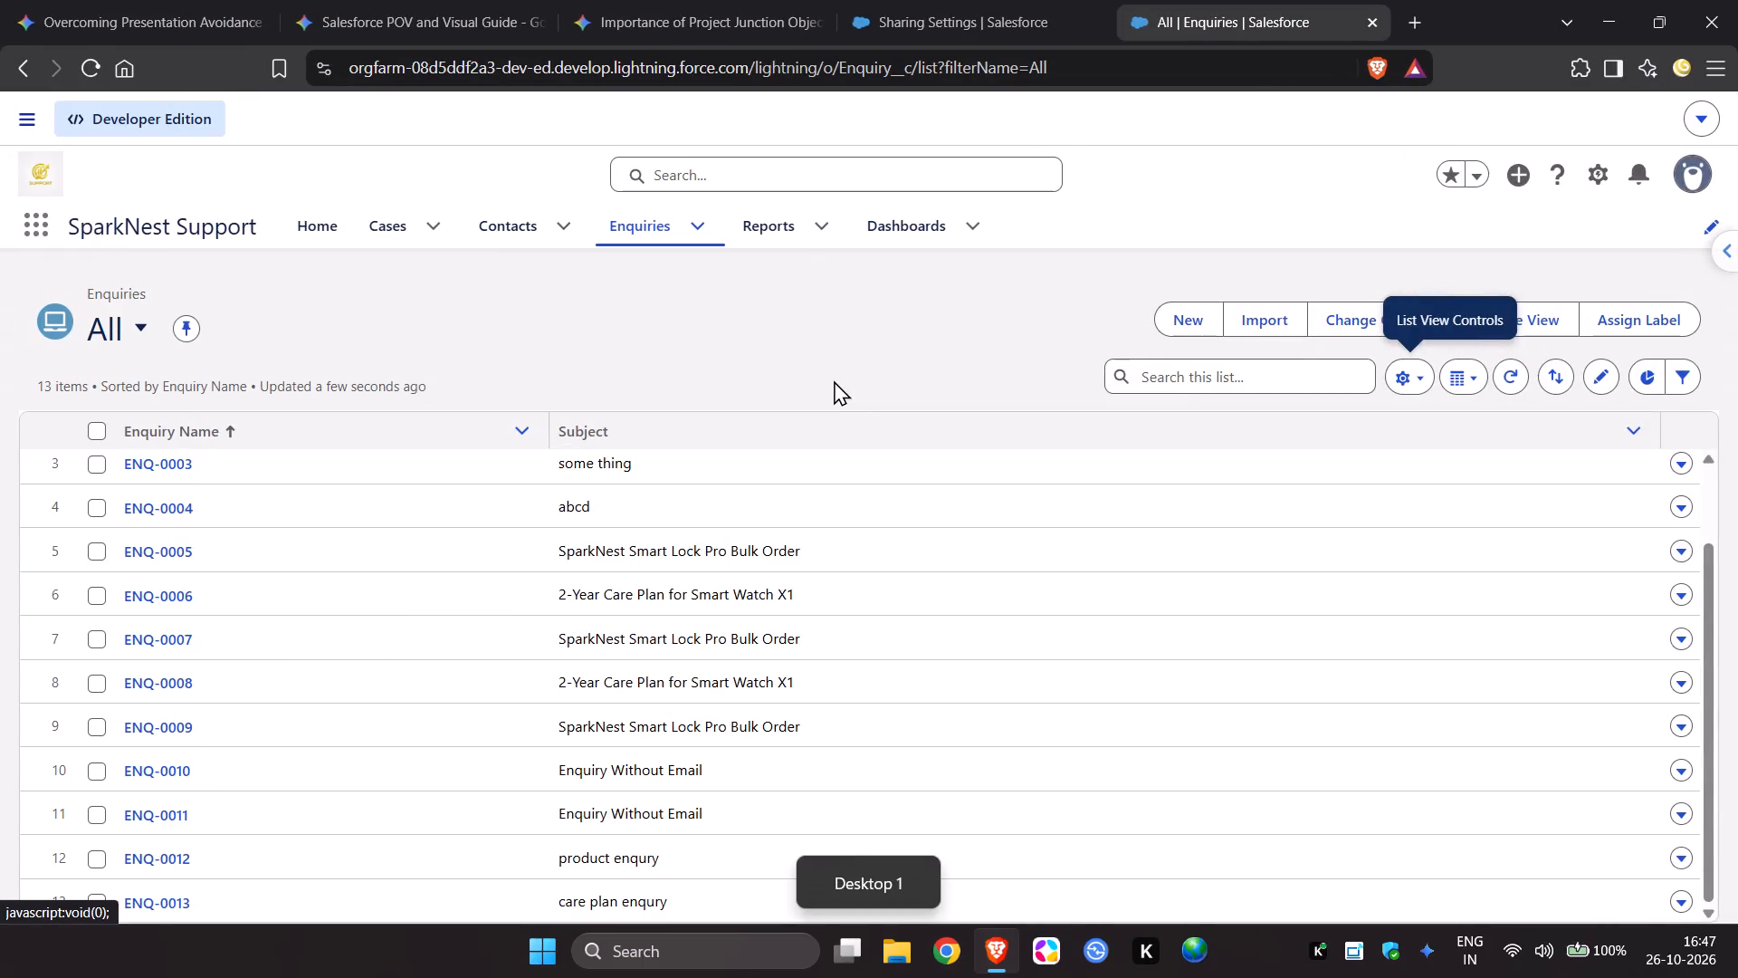
Switch to Chrome and reload the support agent's All enquiries list view.
{"action": "left_click", "coordinate": [114, 72]}
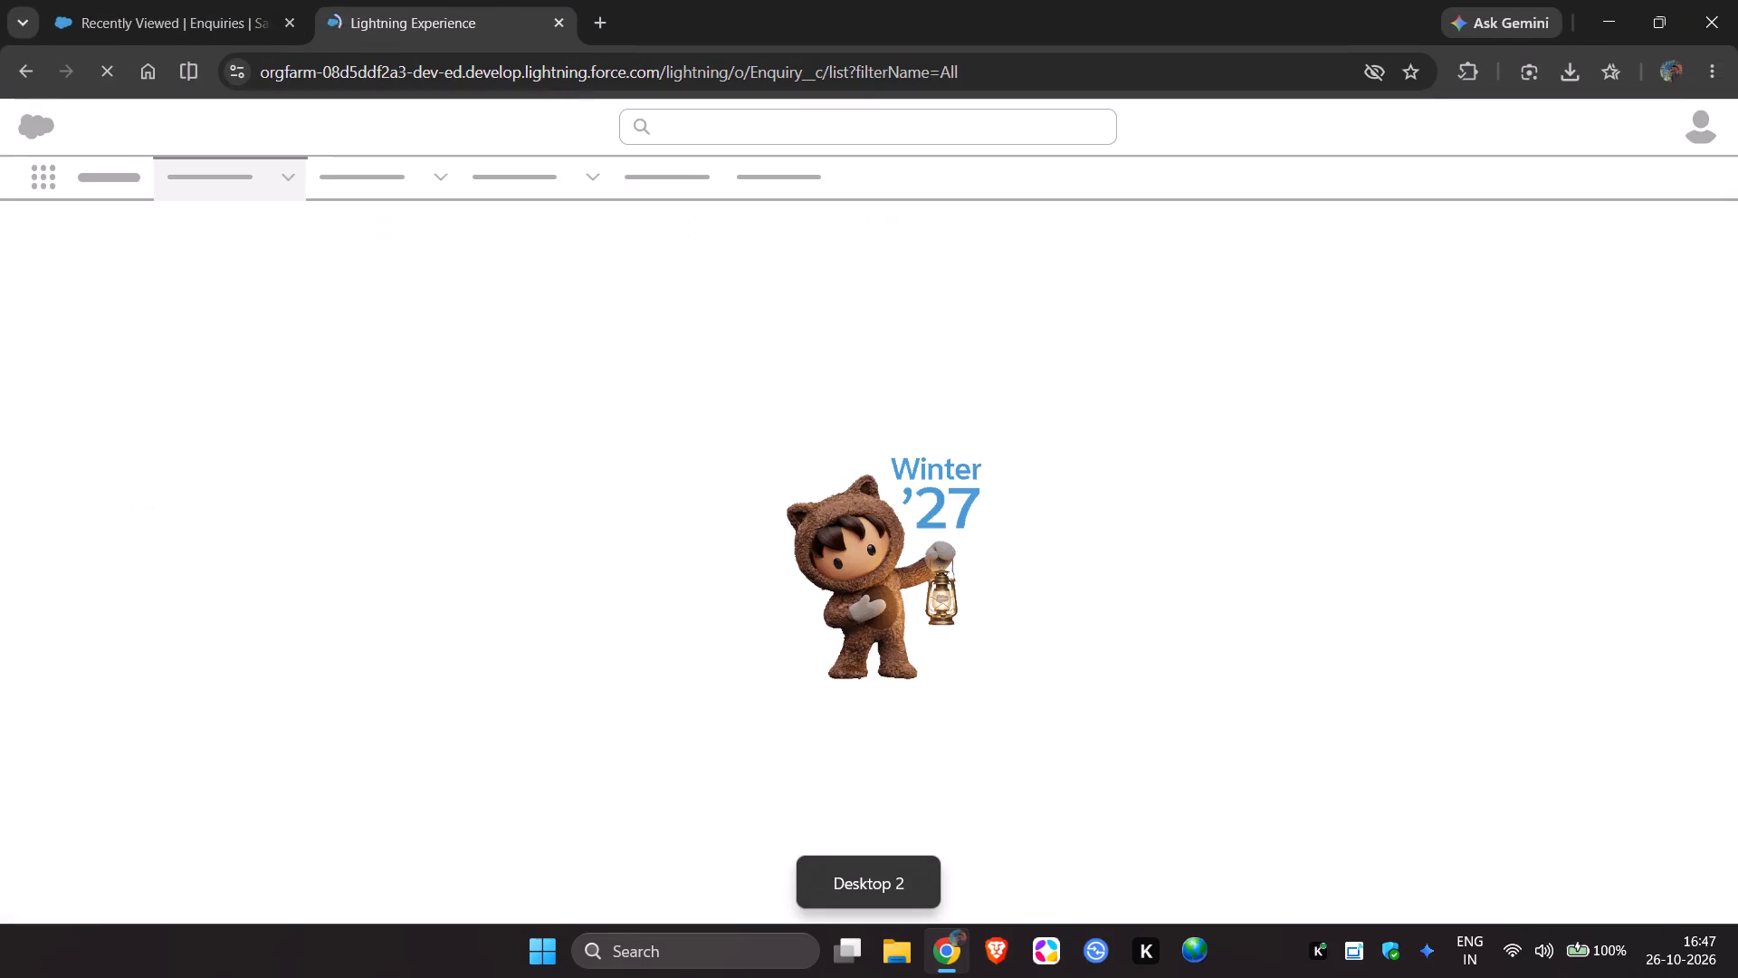
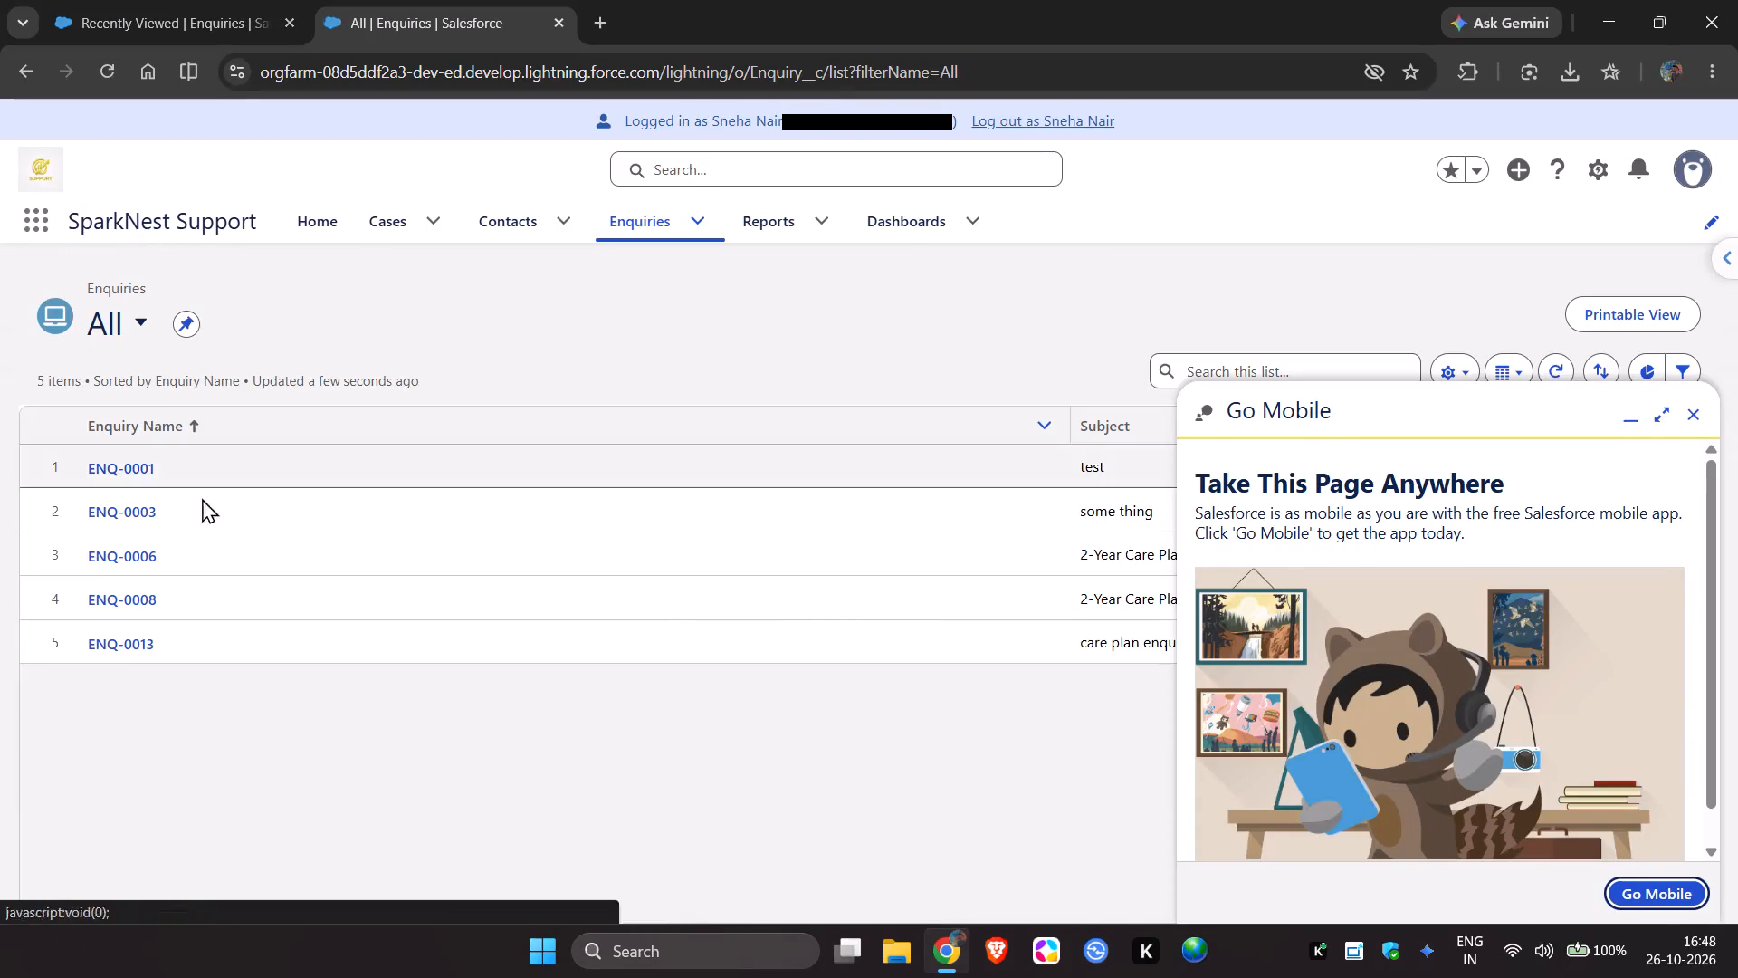
Switch the support agent's Enquiries list from All to the Care Plan Enquiries list view.
{"action": "left_click", "coordinate": [137, 340]}
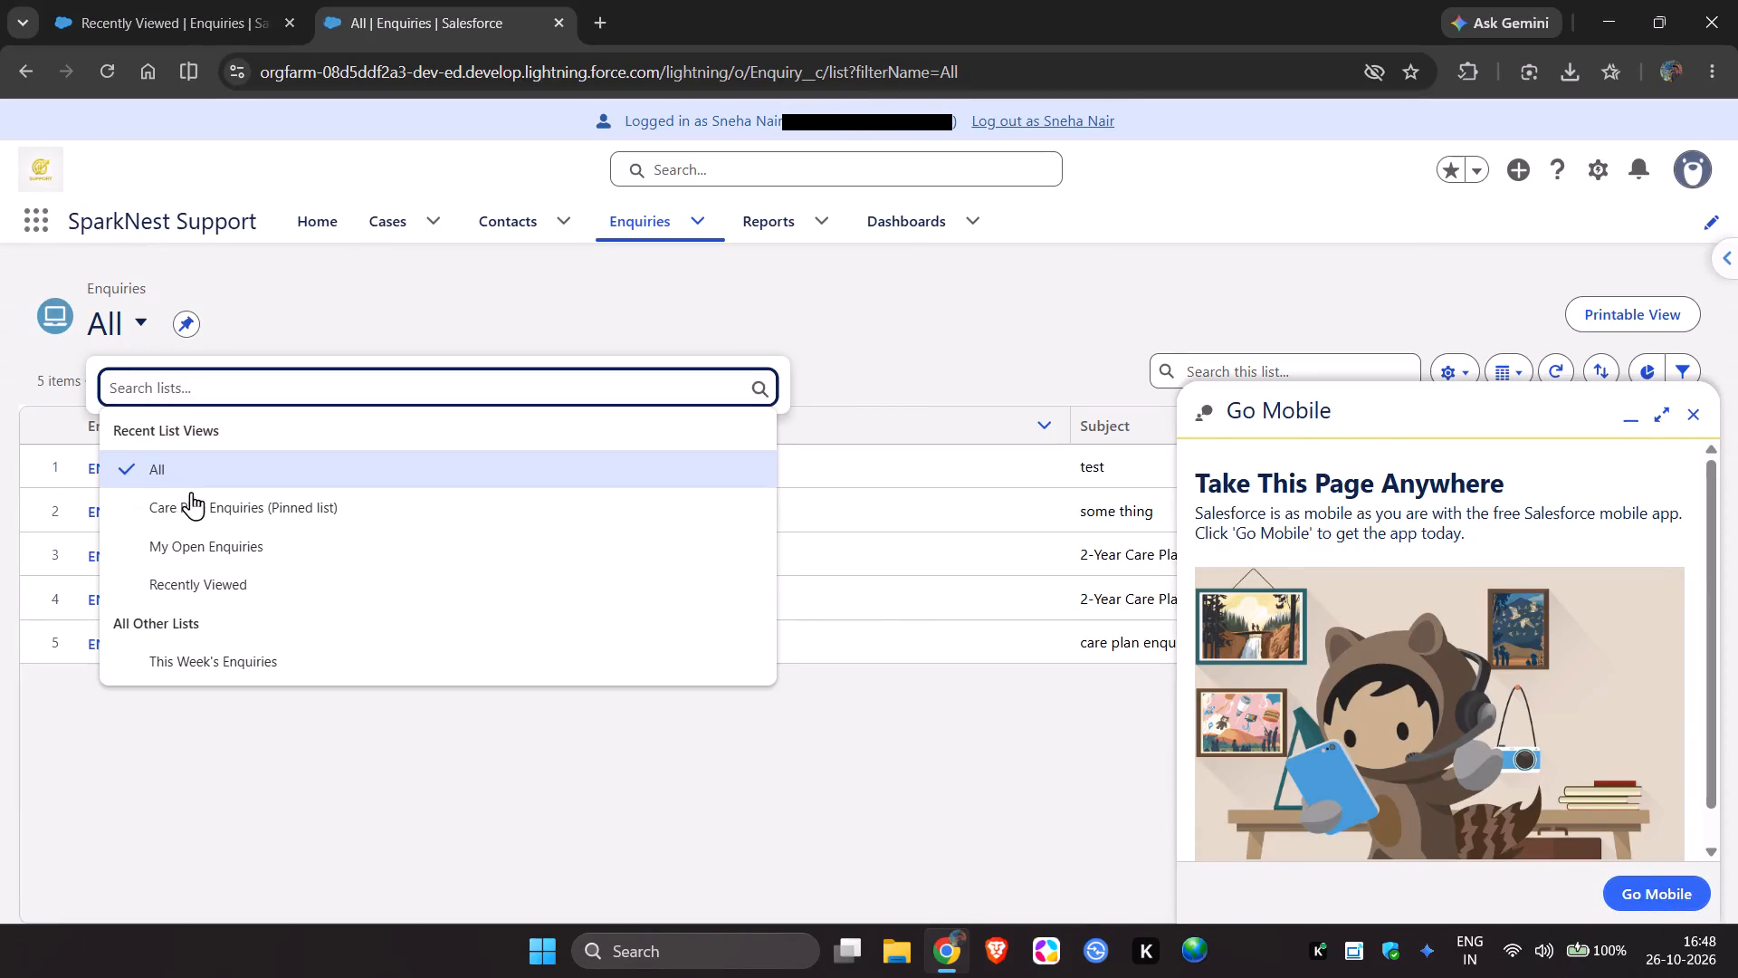
{"action": "left_click", "coordinate": [195, 503]}
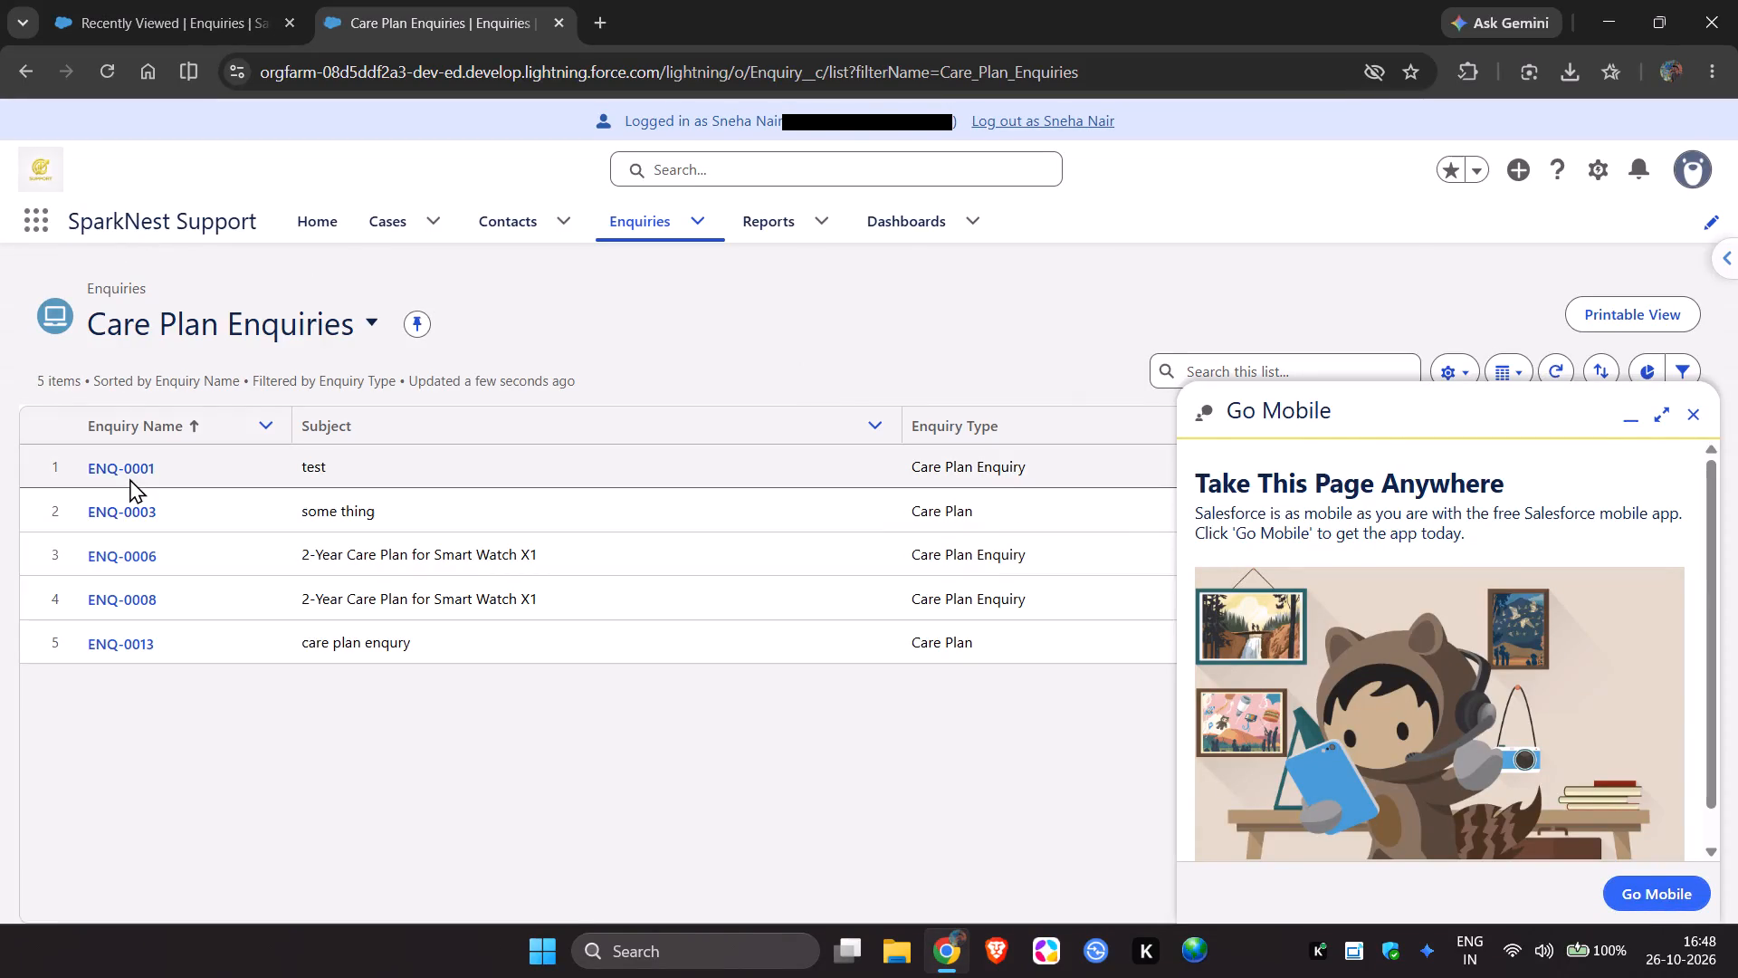
Open enquiry ENQ-0001 from the Care Plan Enquiries list and check the additional record actions offered to the support agent.
{"action": "left_click", "coordinate": [129, 478]}
{"action": "left_click", "coordinate": [131, 474]}
{"action": "left_click", "coordinate": [1702, 420]}
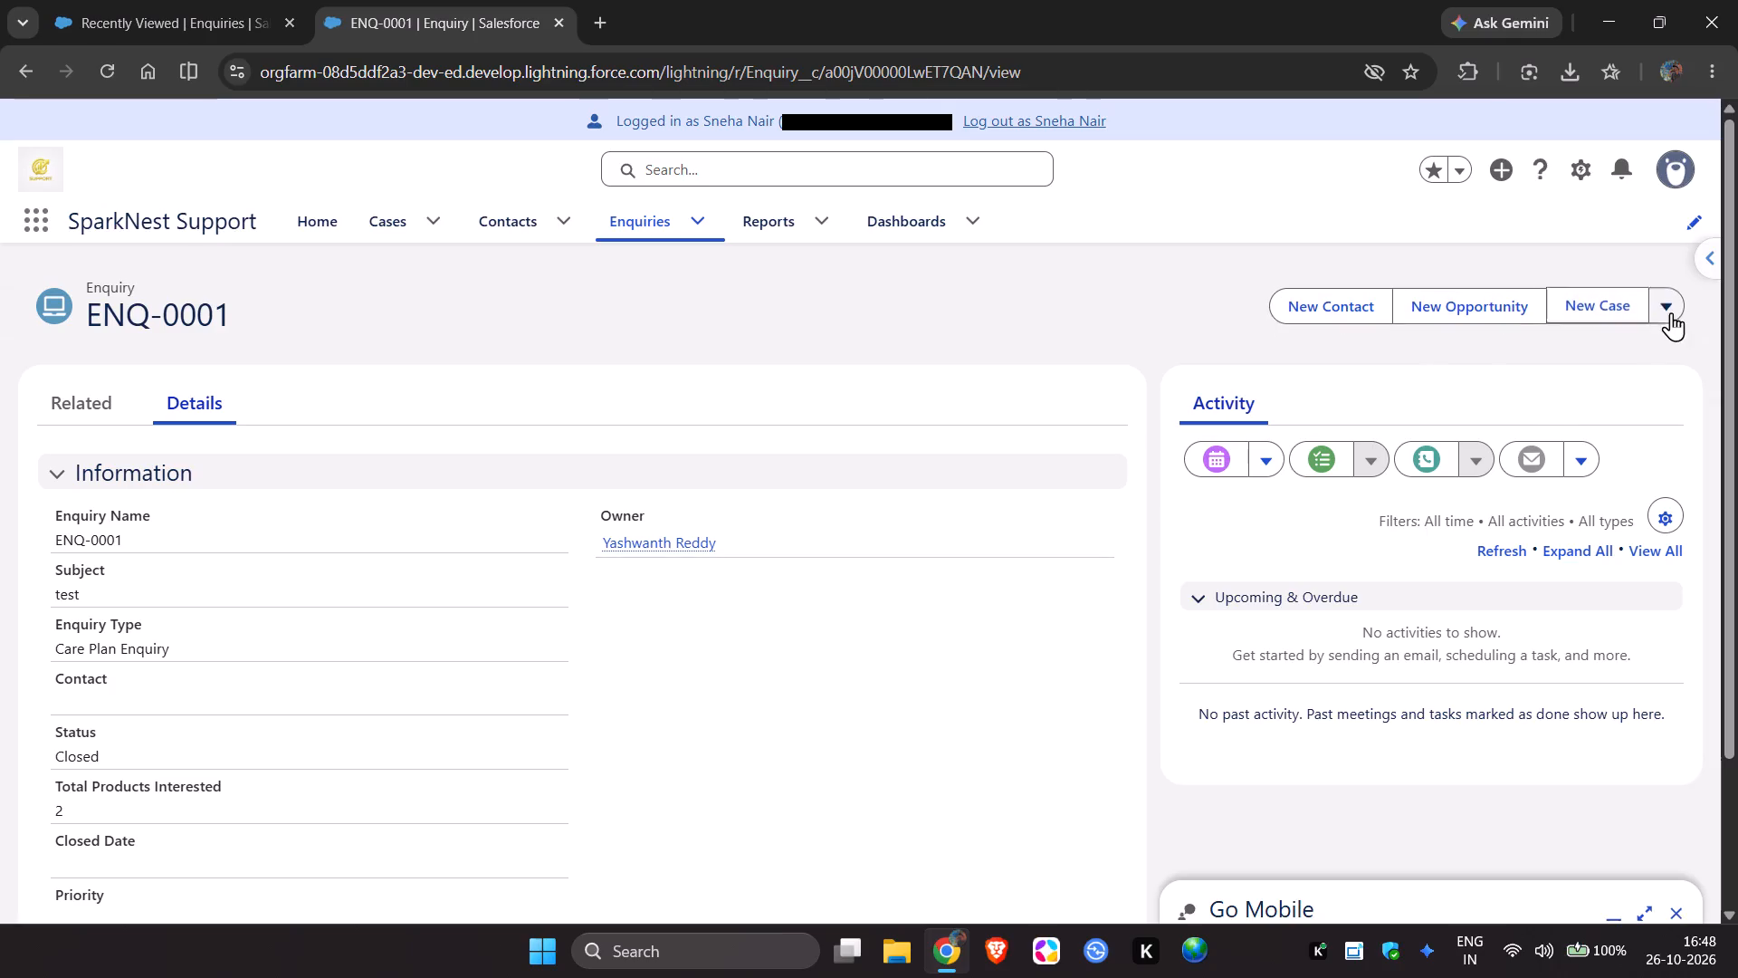
{"action": "left_click", "coordinate": [1671, 312]}
{"action": "left_click", "coordinate": [946, 334]}
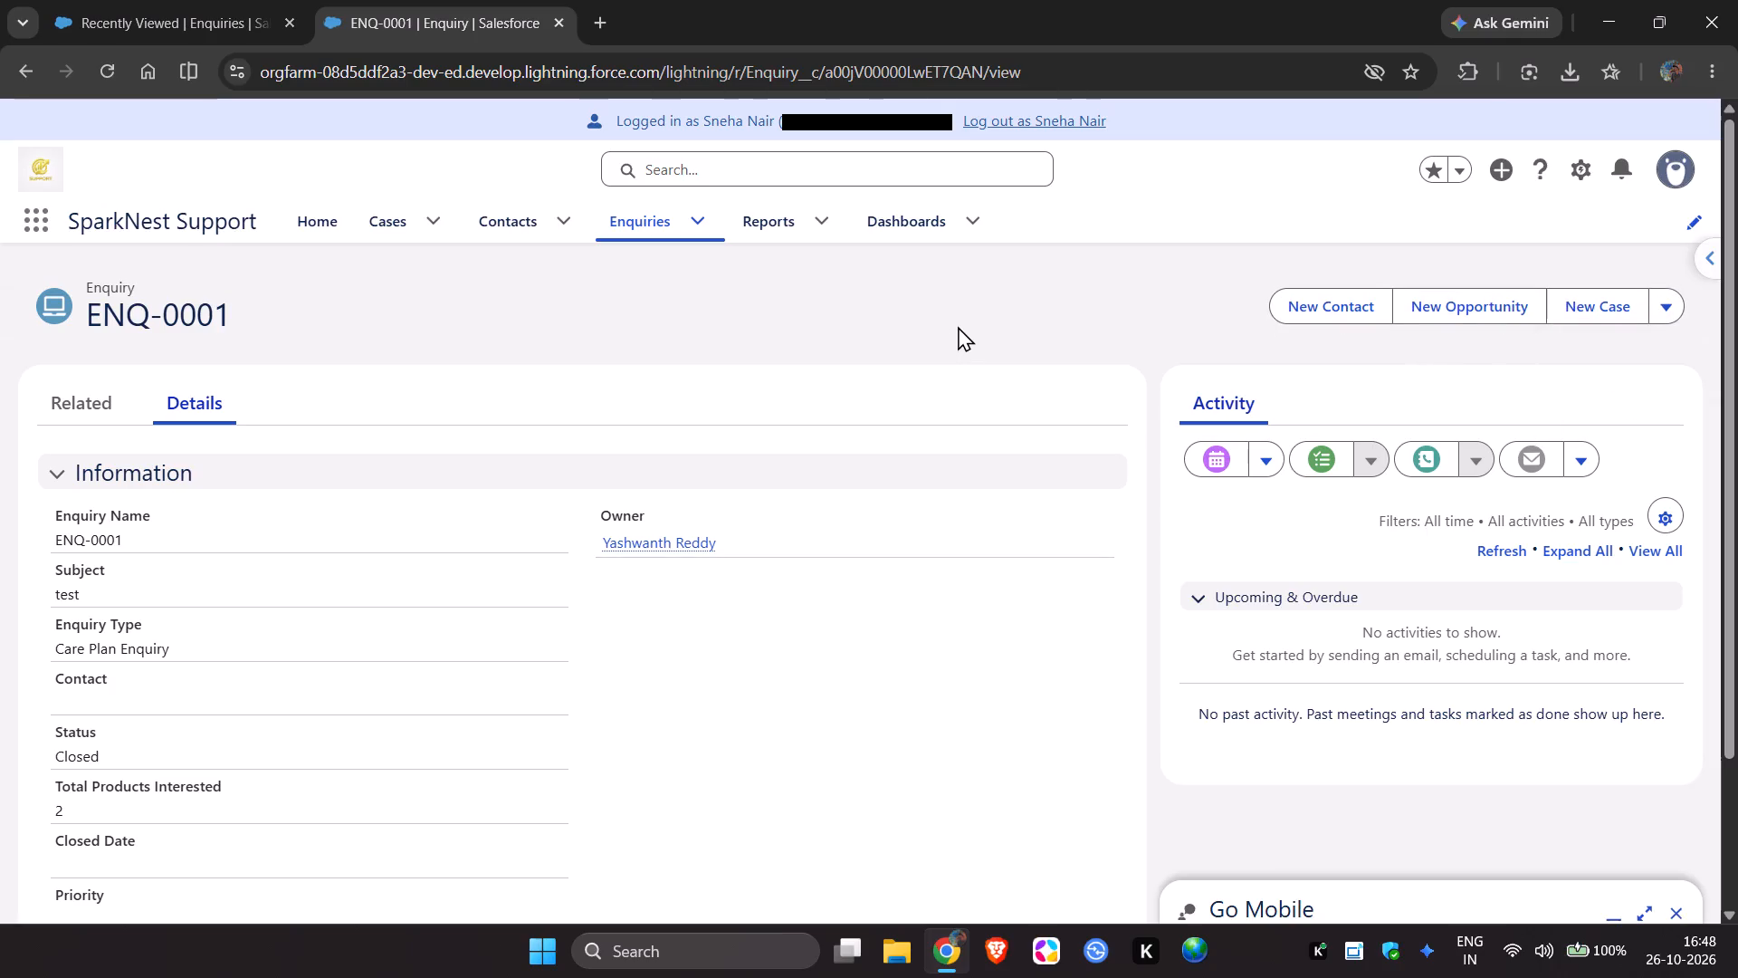
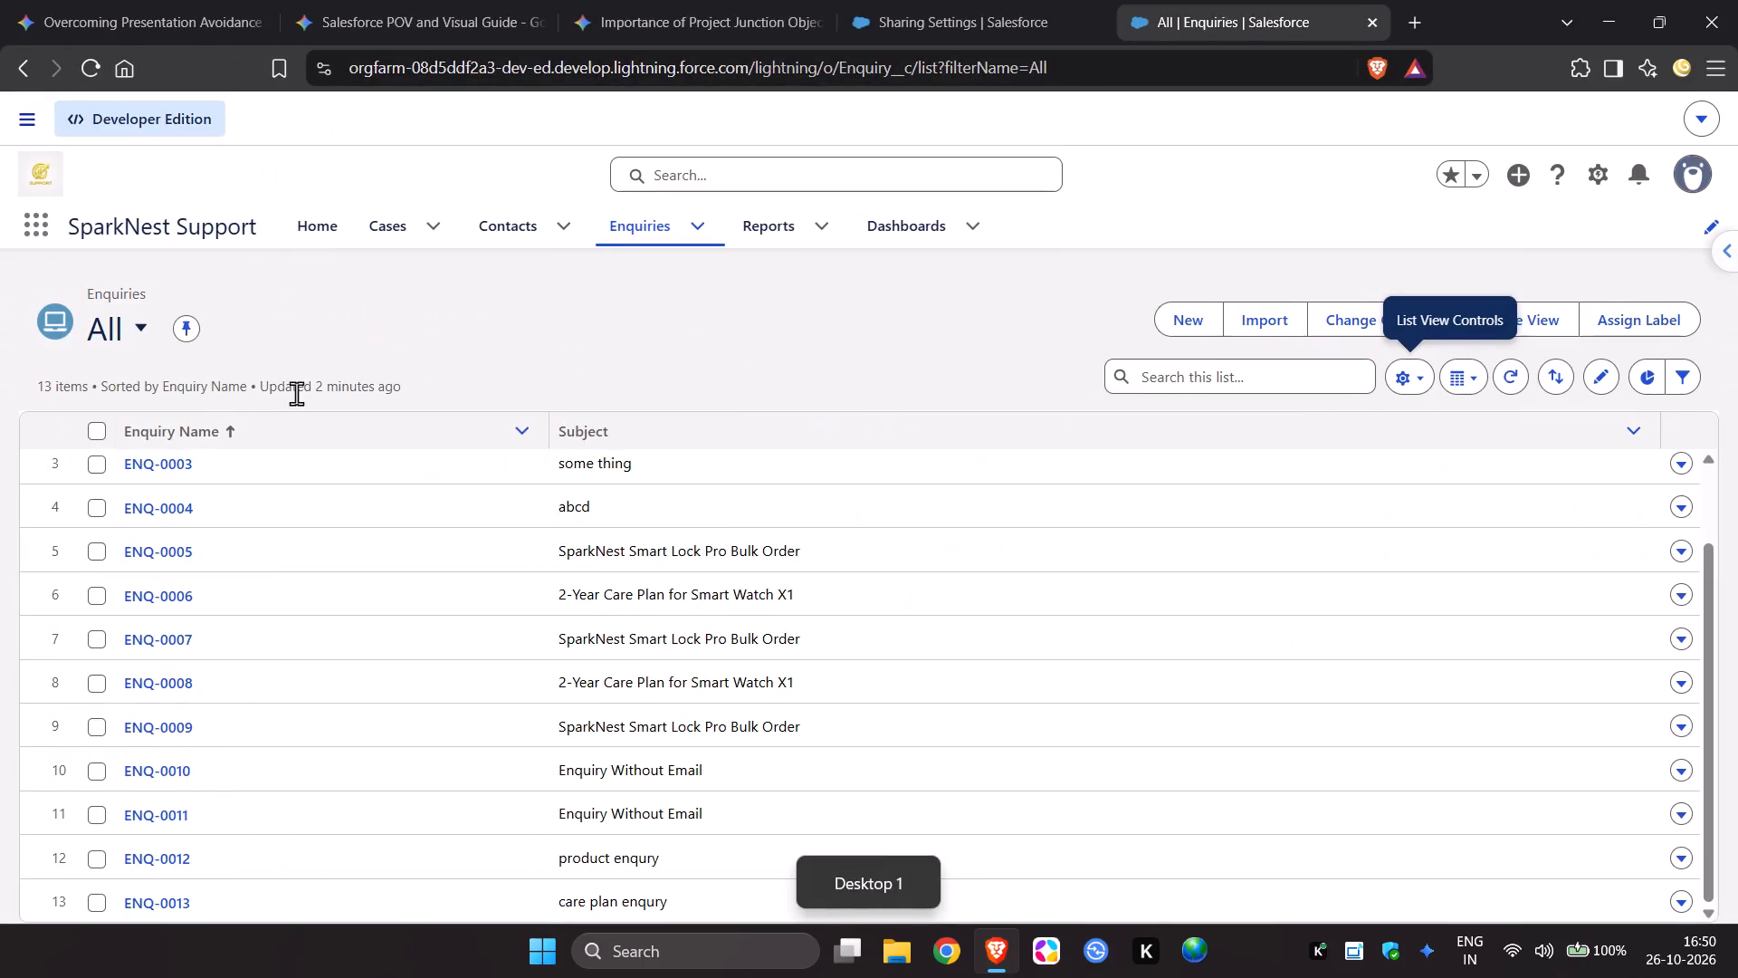
Create a new enquiry with the subject "check close statys" and enquiry type Pricing, keeping the default status, and save it.
{"action": "scroll", "coordinate": [871, 574], "scroll_direction": "up", "scroll_amount": 2}
{"action": "scroll", "coordinate": [445, 546], "scroll_direction": "up", "scroll_amount": 9}
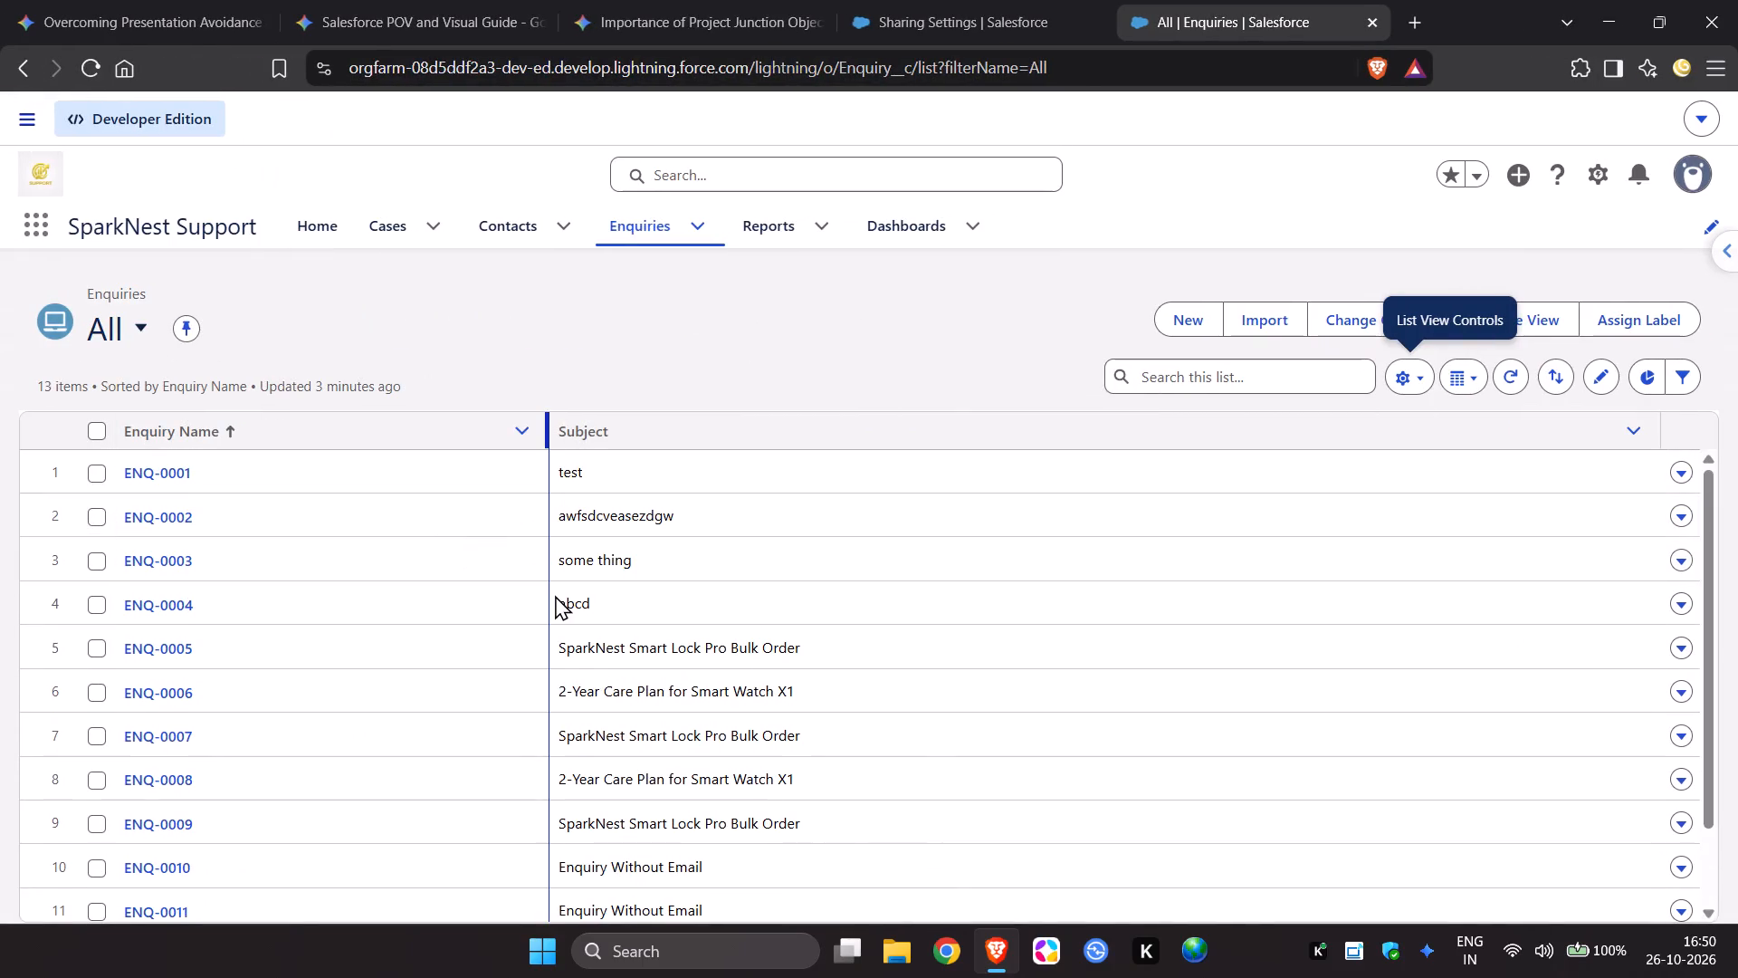
{"action": "scroll", "coordinate": [555, 595], "scroll_direction": "up", "scroll_amount": 3}
{"action": "left_click", "coordinate": [1199, 317]}
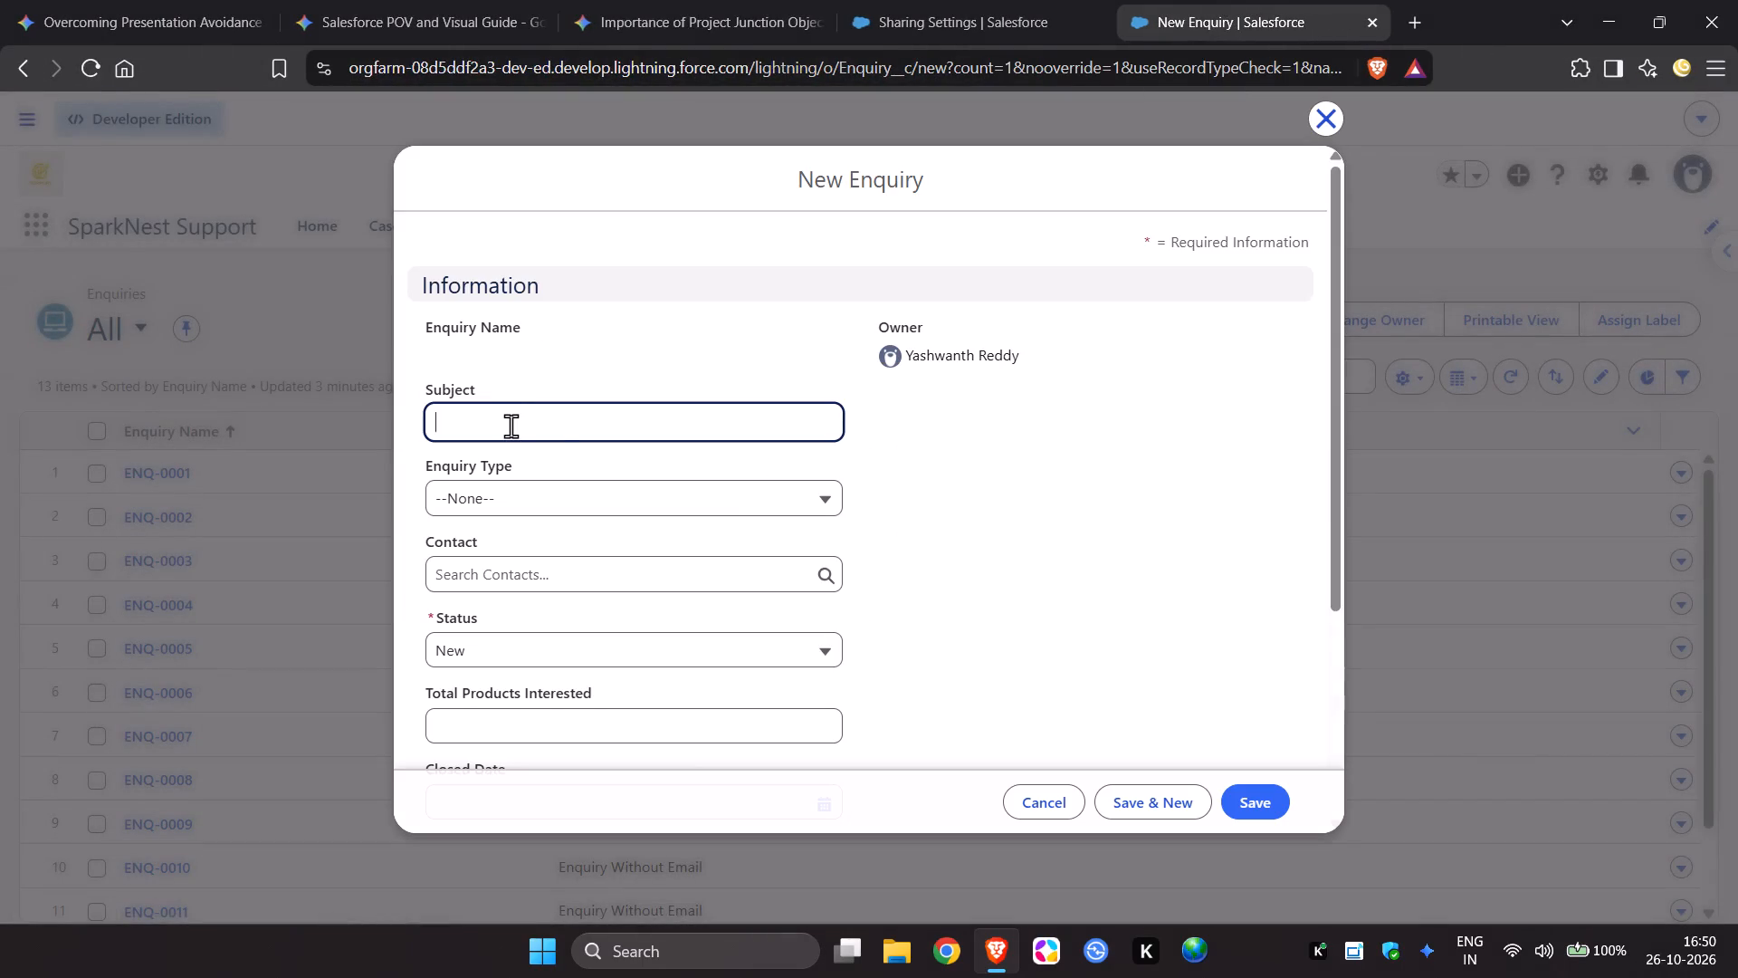
{"action": "left_click", "coordinate": [511, 426]}
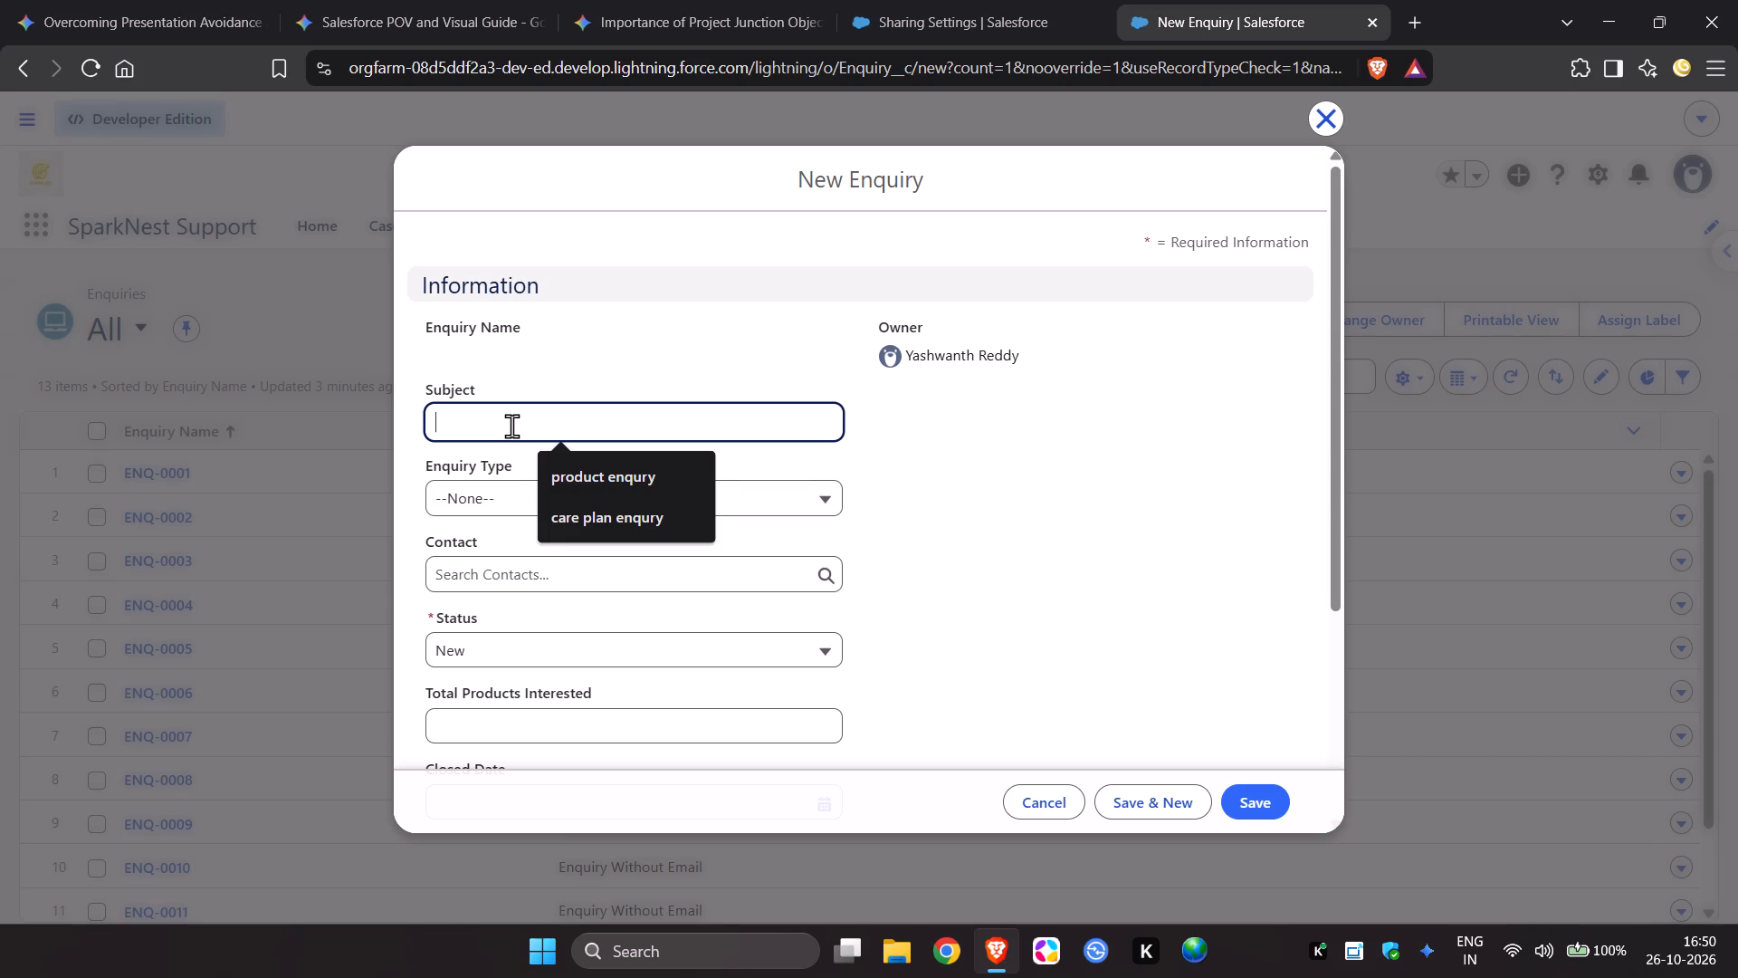
{"action": "type", "text": "check close statys"}
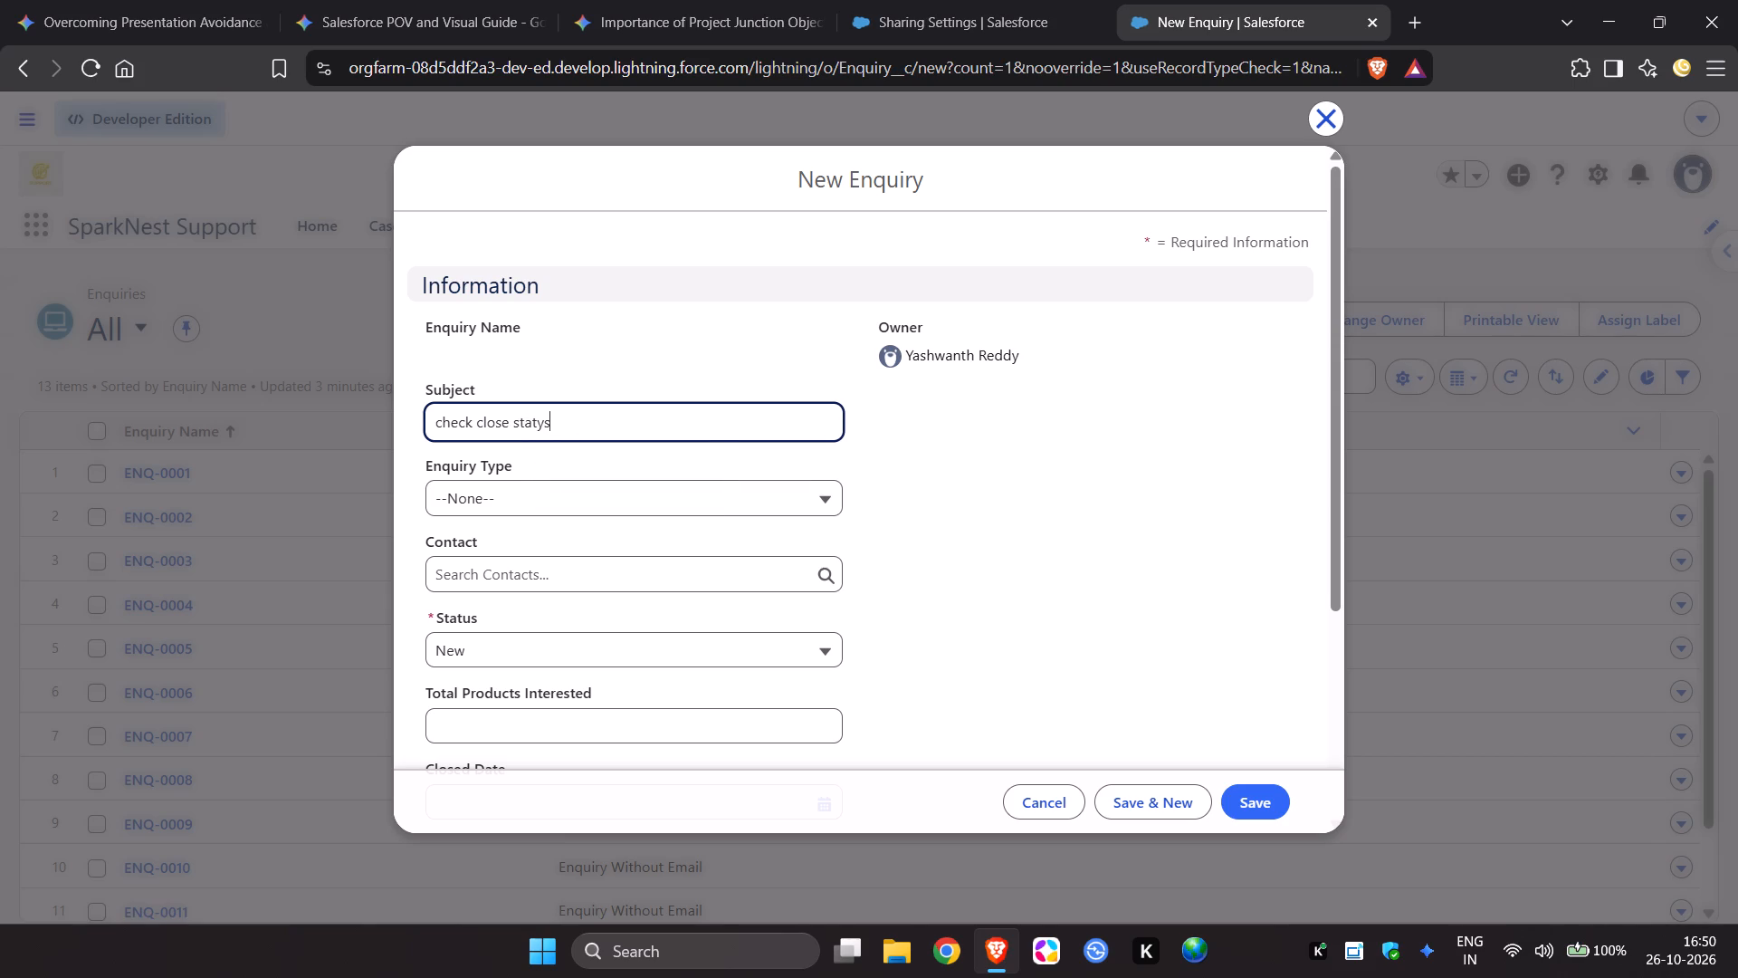
{"action": "left_click", "coordinate": [504, 514]}
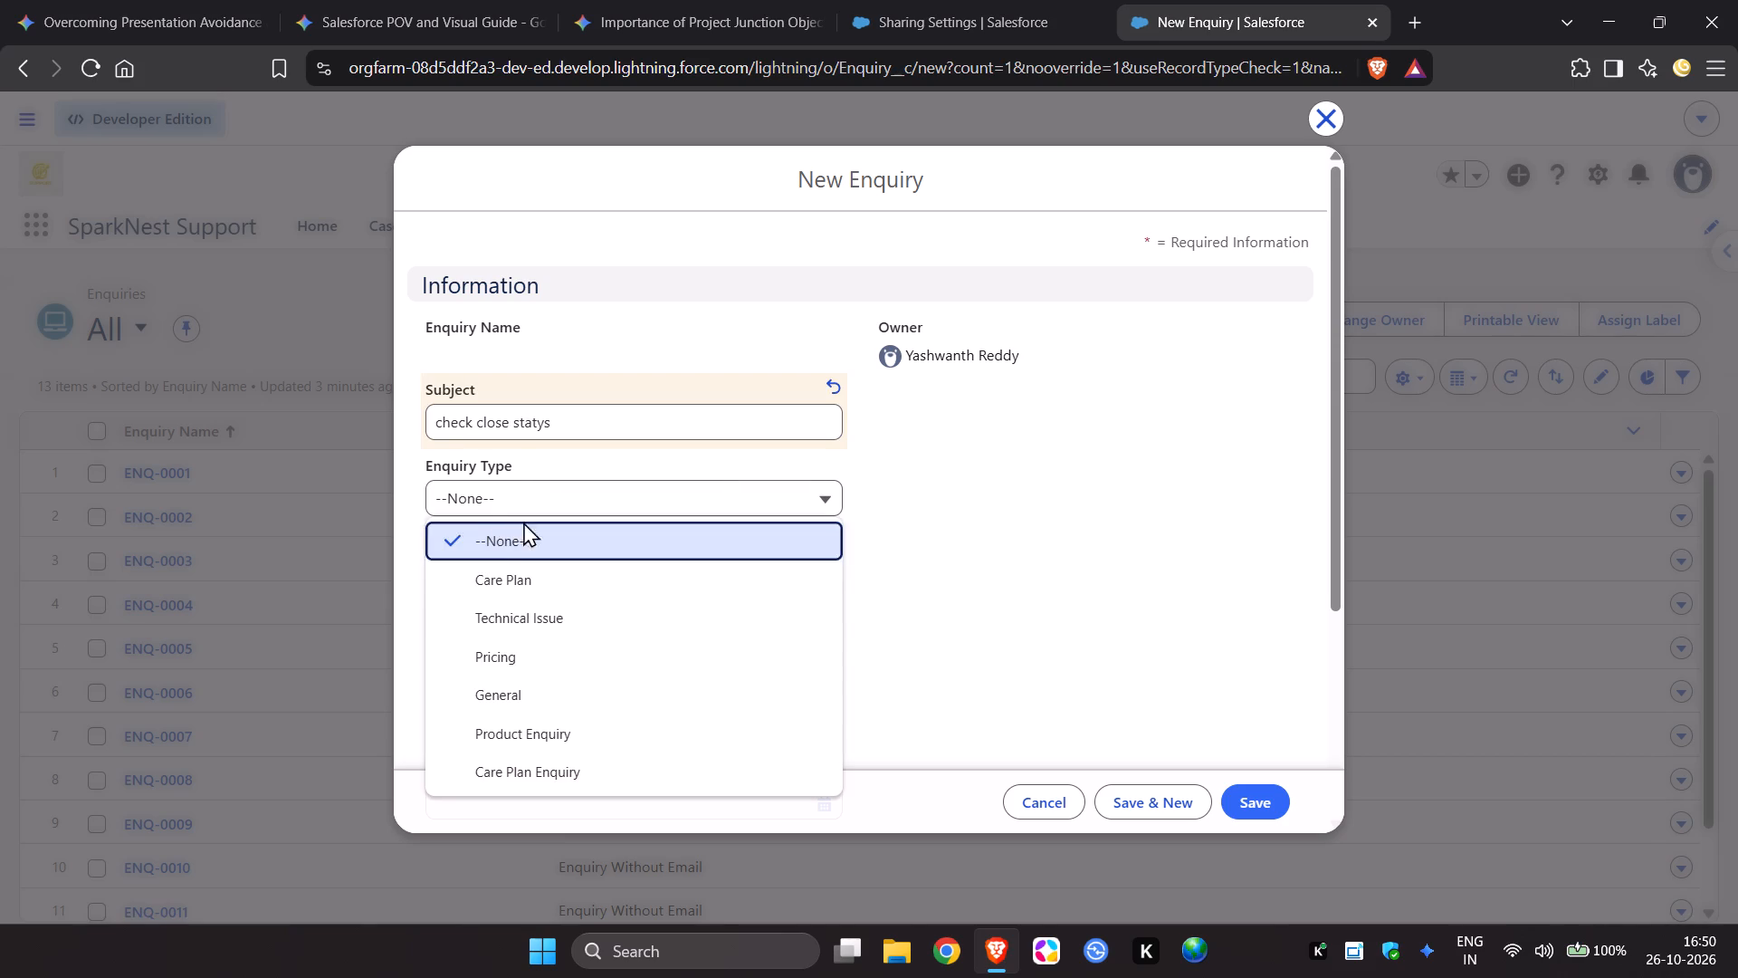
{"action": "left_click", "coordinate": [547, 668]}
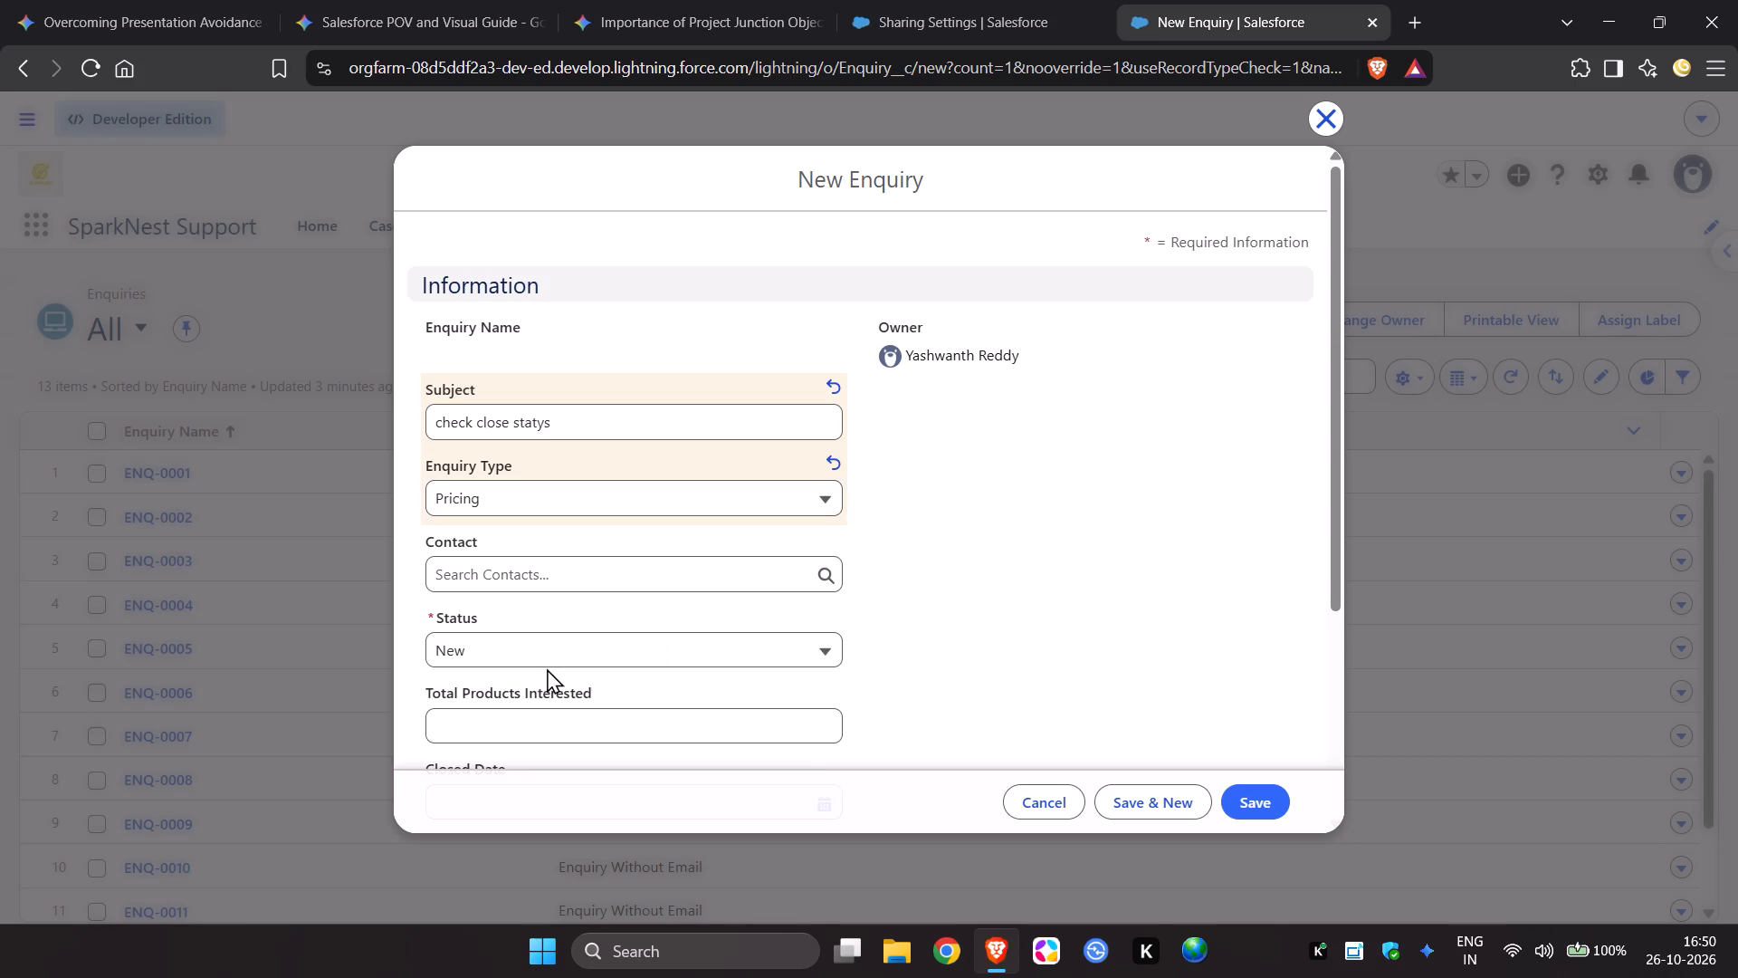
{"action": "scroll", "coordinate": [647, 538], "scroll_direction": "down", "scroll_amount": 1}
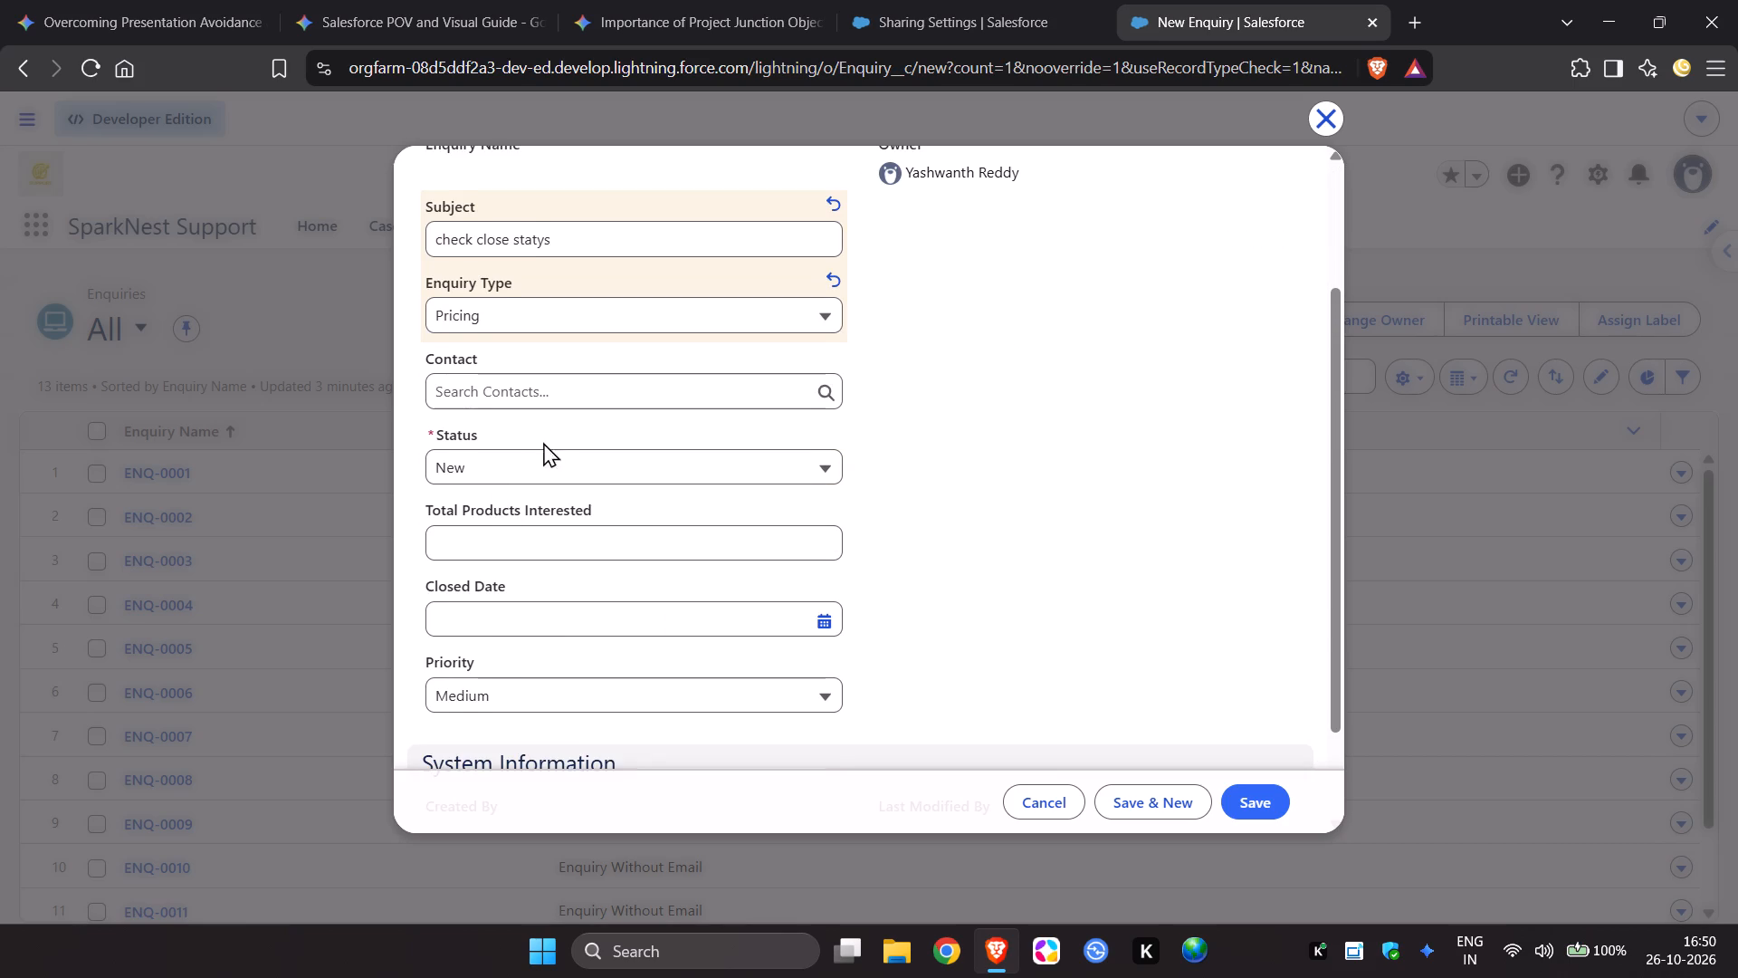
{"action": "left_click", "coordinate": [549, 446]}
{"action": "left_click", "coordinate": [576, 475]}
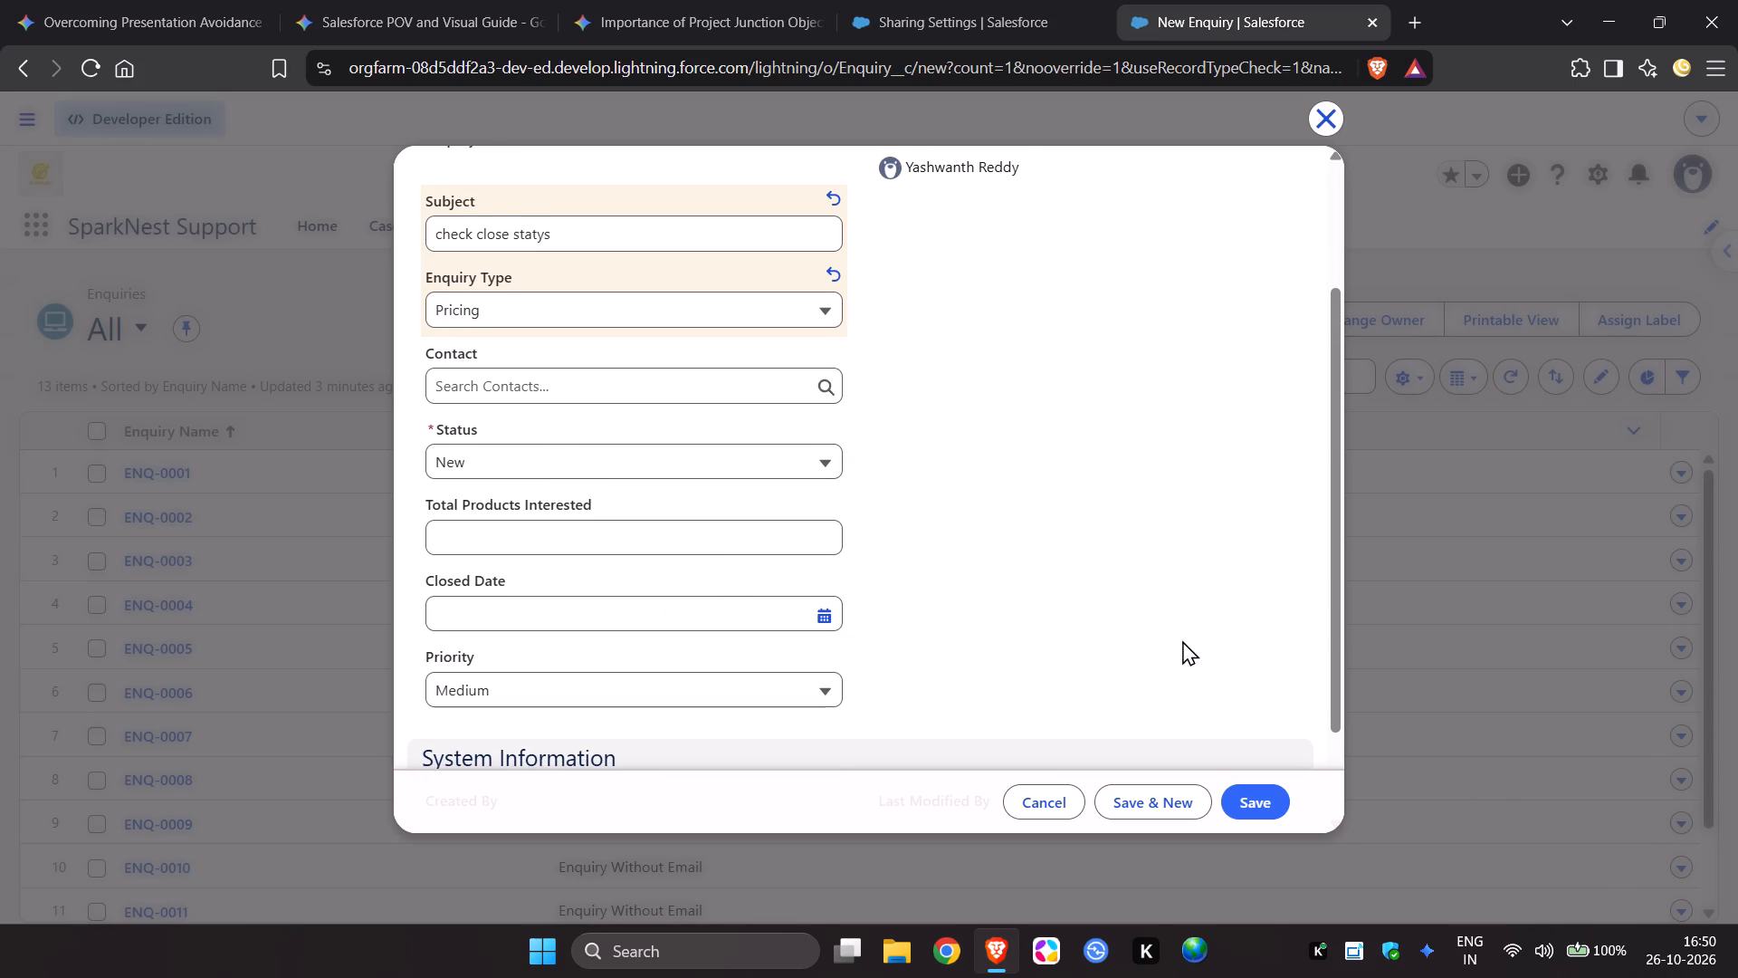
{"action": "left_click", "coordinate": [1254, 796]}
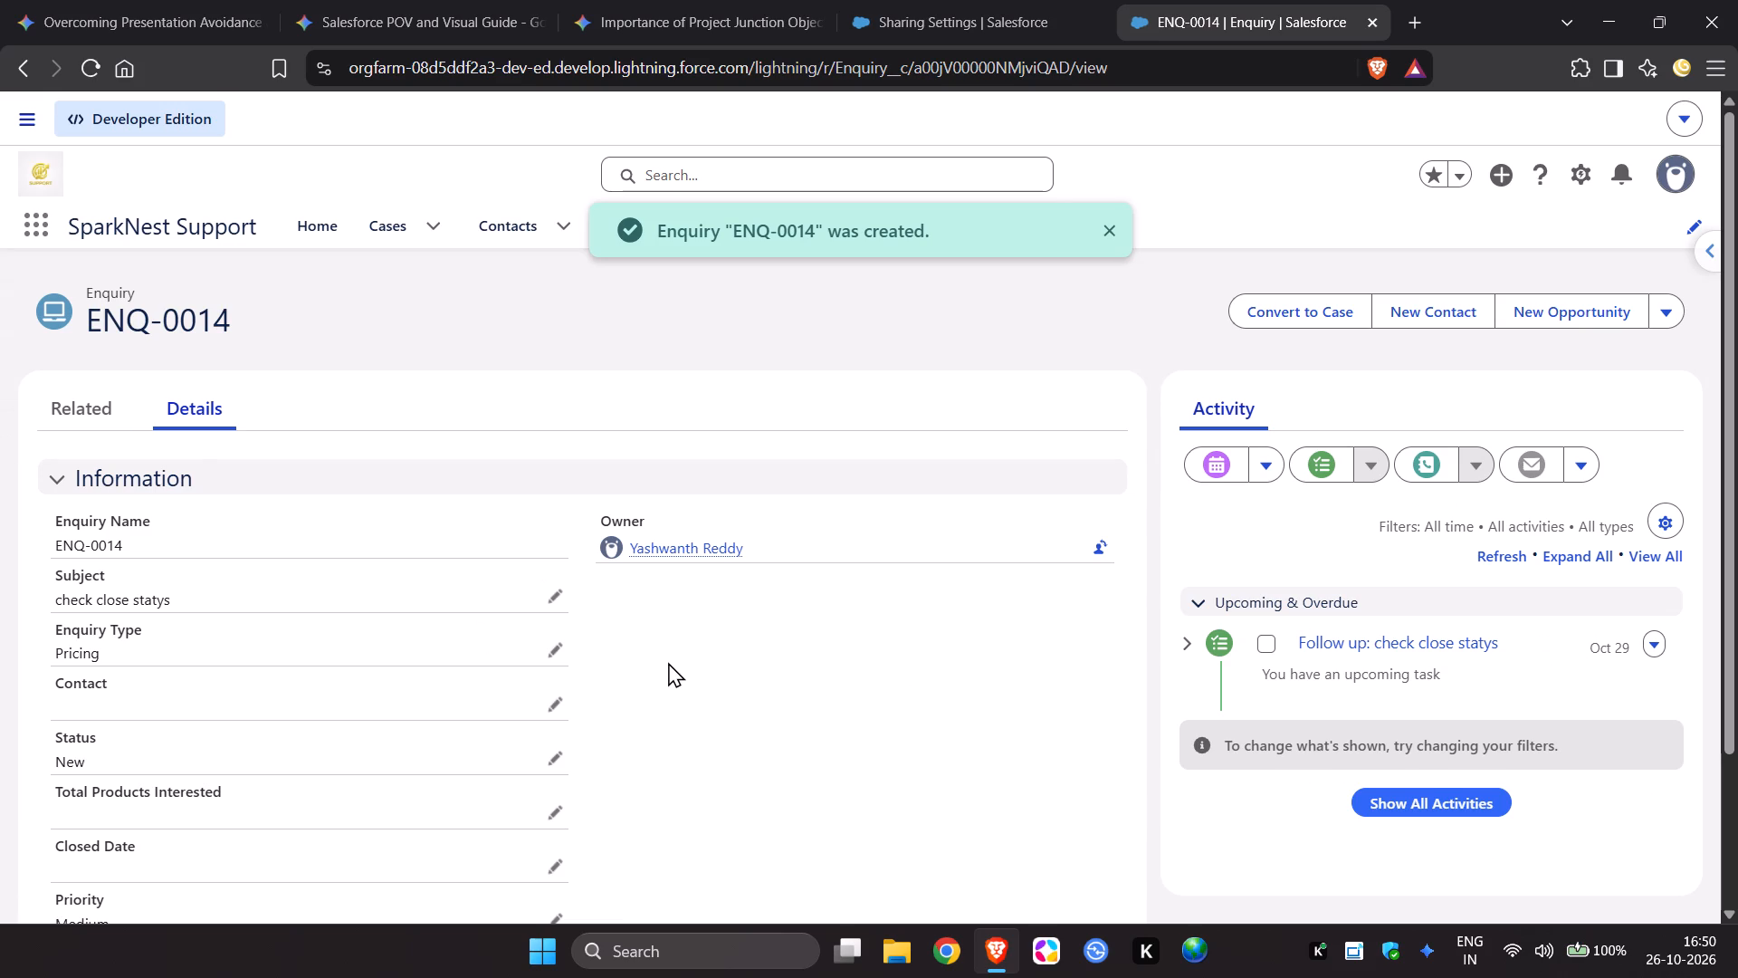
Add an event with the subject "task one" to the new enquiry's activity timeline and save it.
{"action": "scroll", "coordinate": [680, 684], "scroll_direction": "down", "scroll_amount": 1}
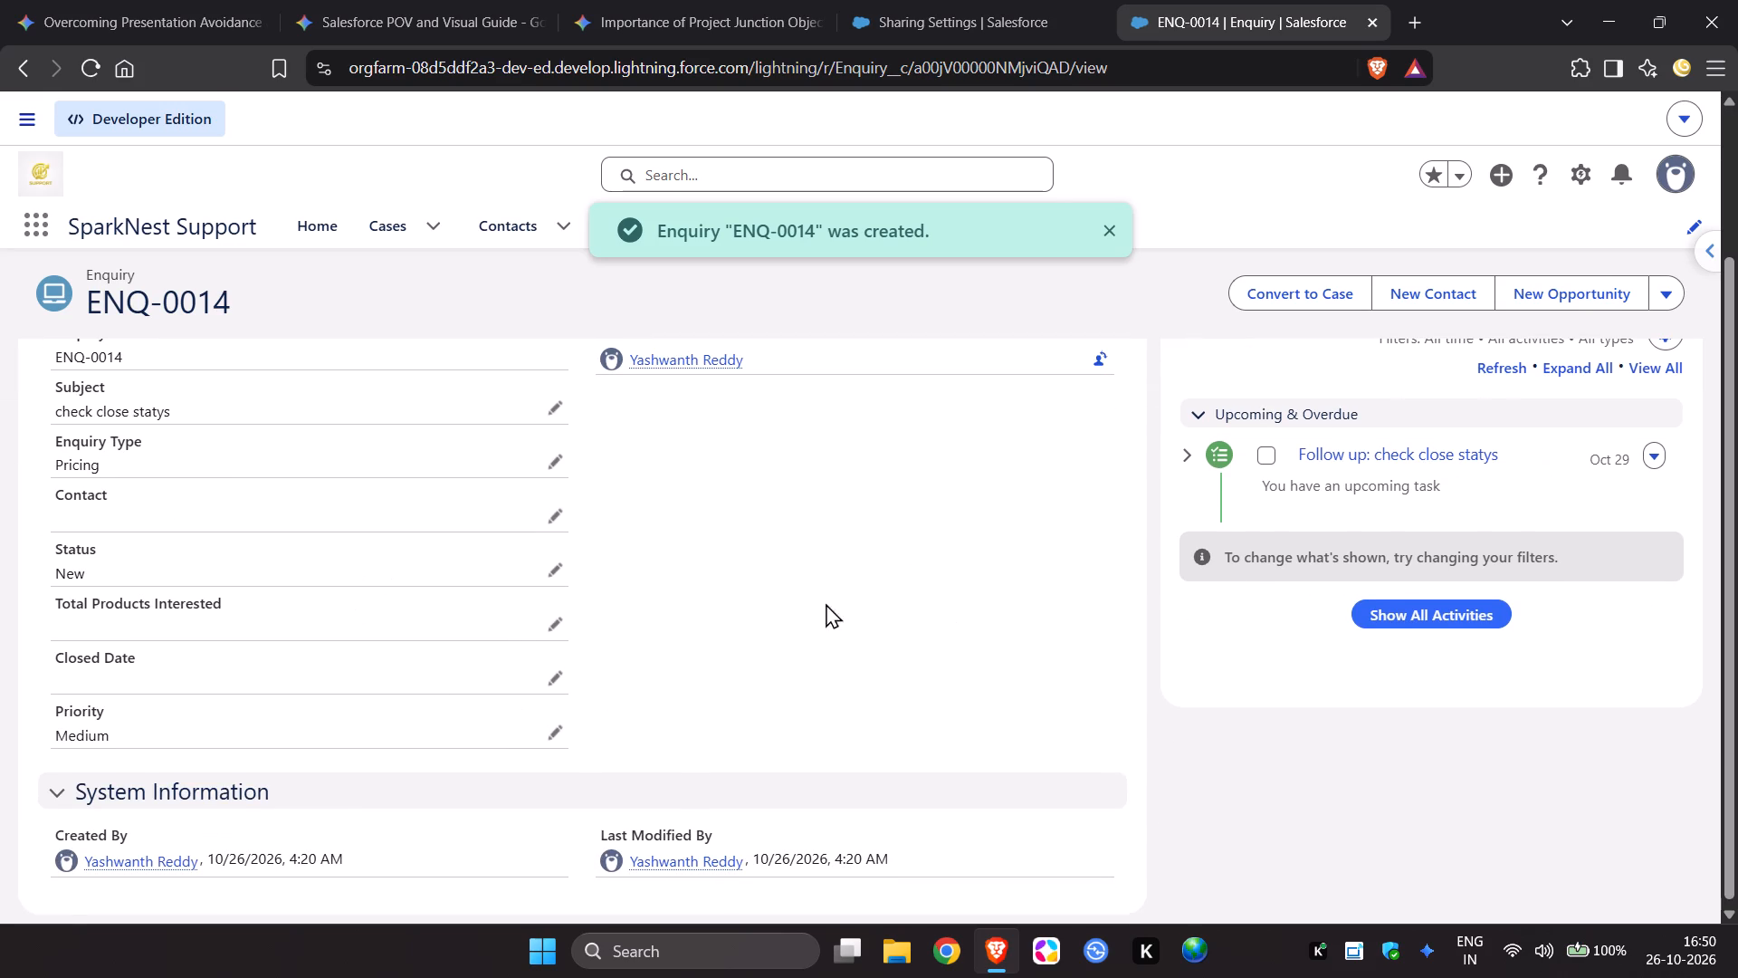
{"action": "scroll", "coordinate": [807, 600], "scroll_direction": "down", "scroll_amount": 2}
{"action": "scroll", "coordinate": [948, 680], "scroll_direction": "up", "scroll_amount": 2}
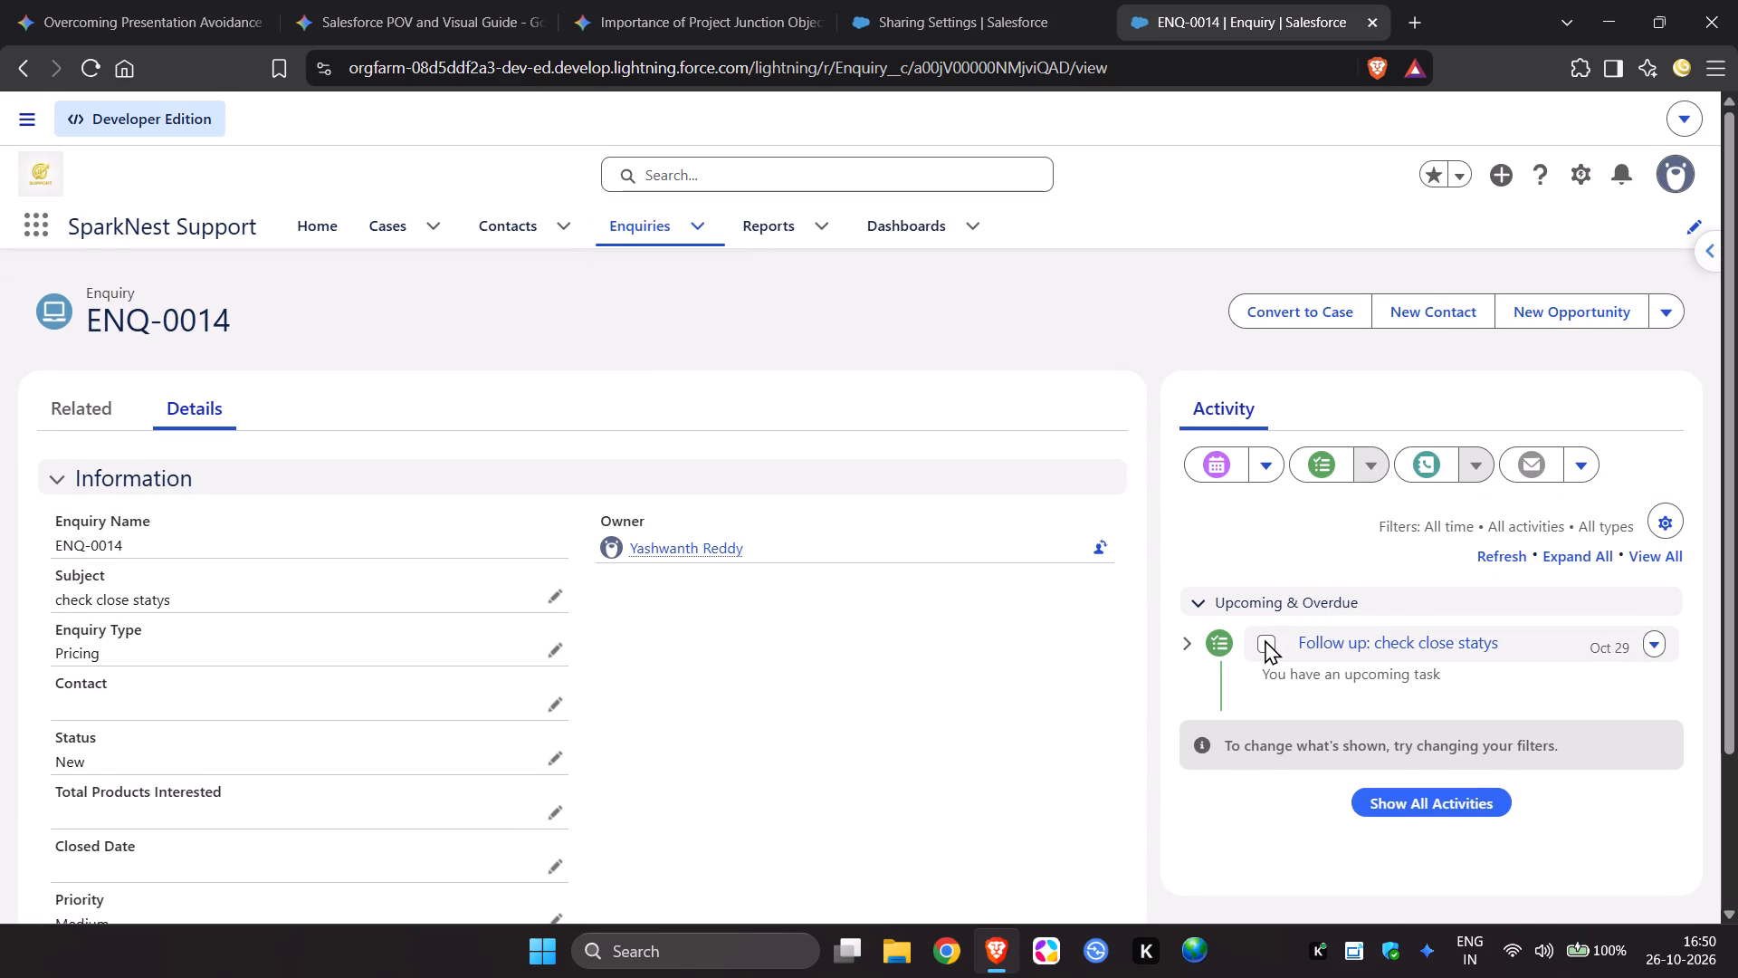
{"action": "left_click", "coordinate": [1252, 744]}
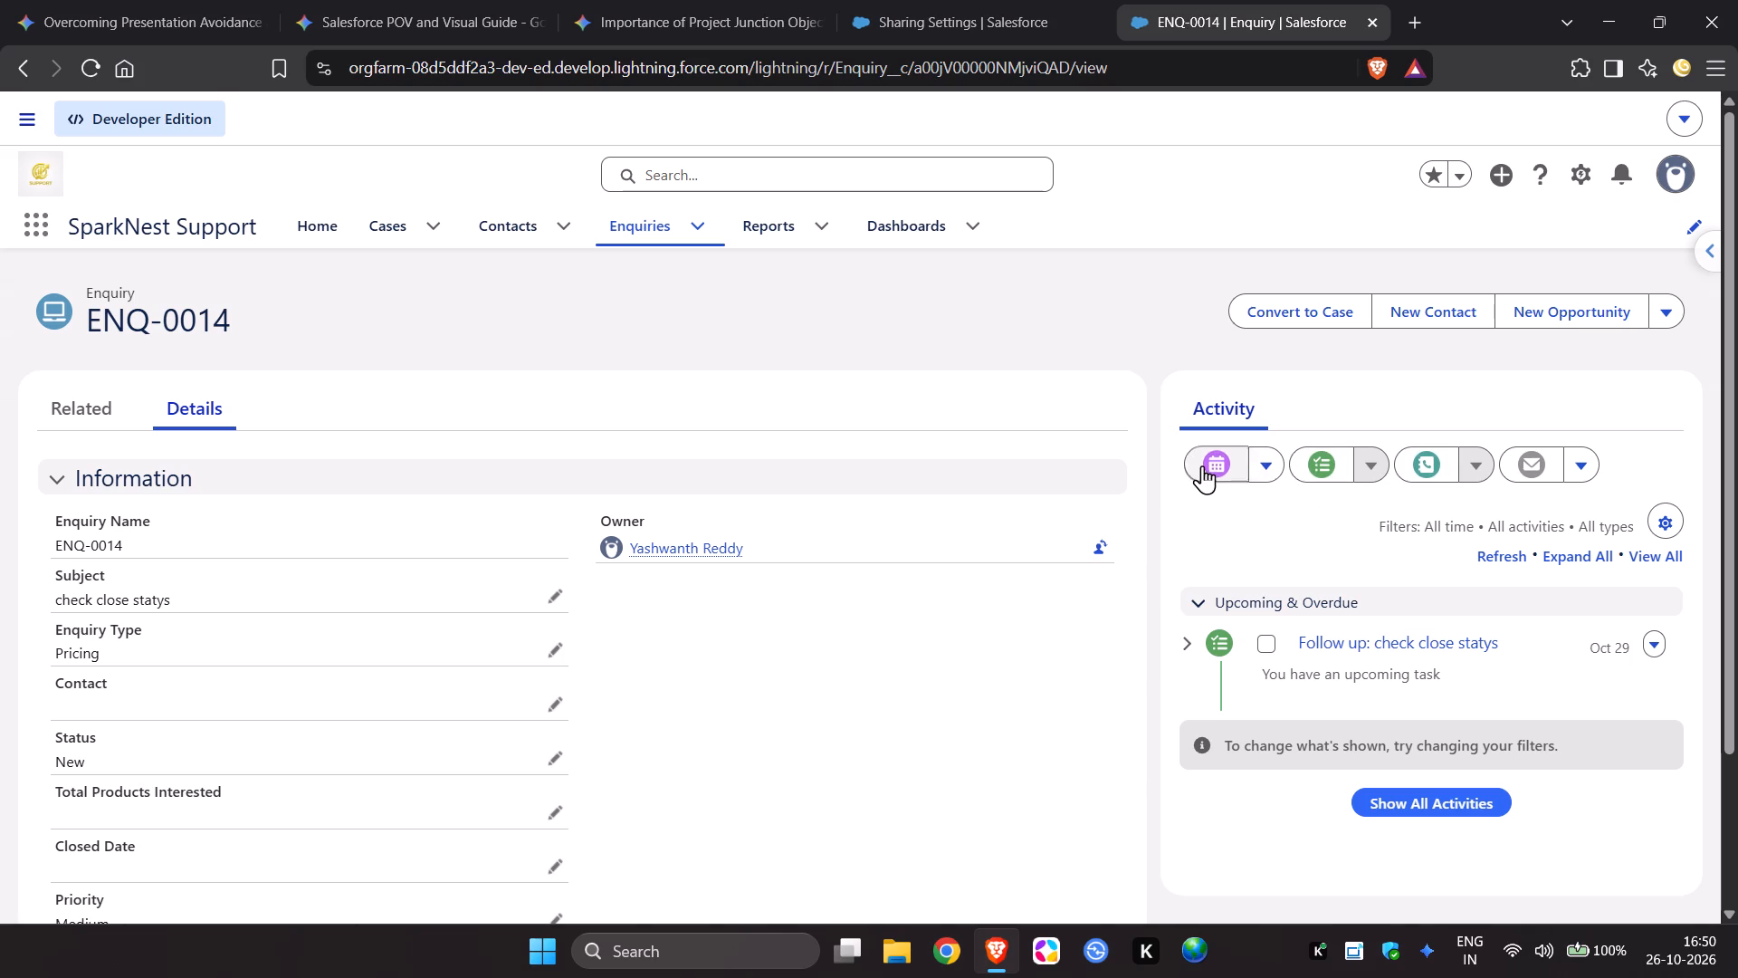
{"action": "left_click", "coordinate": [1202, 465]}
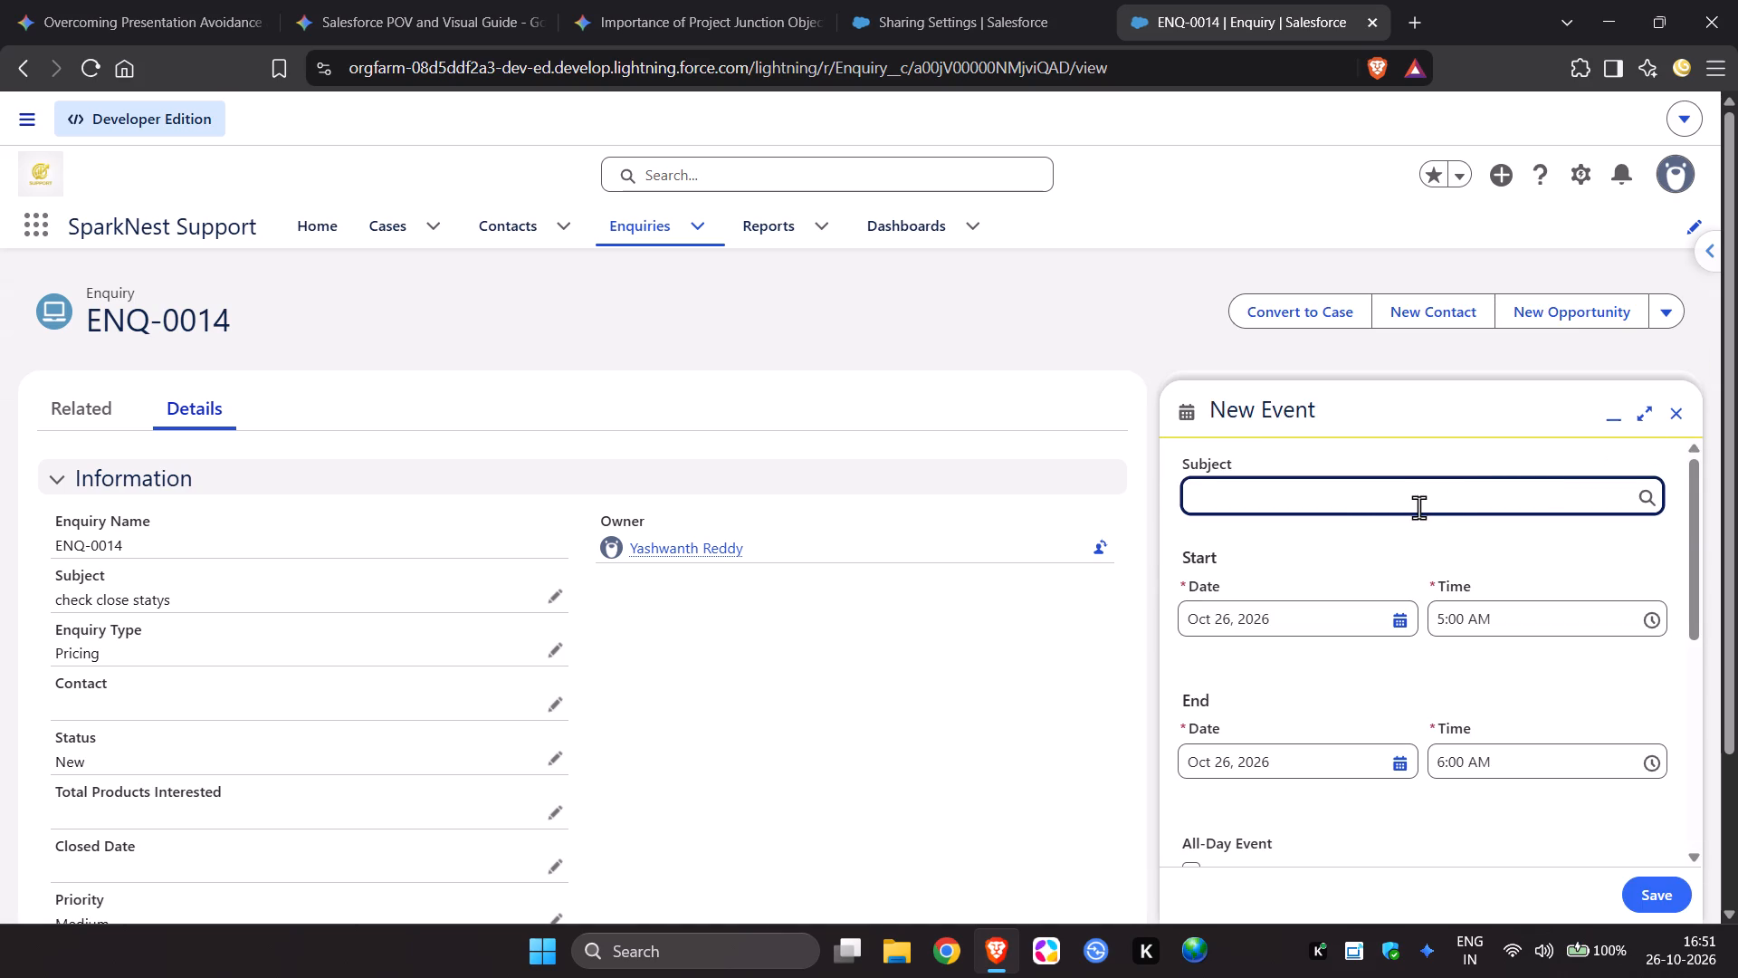
{"action": "type", "text": "task one"}
{"action": "left_click", "coordinate": [1656, 887]}
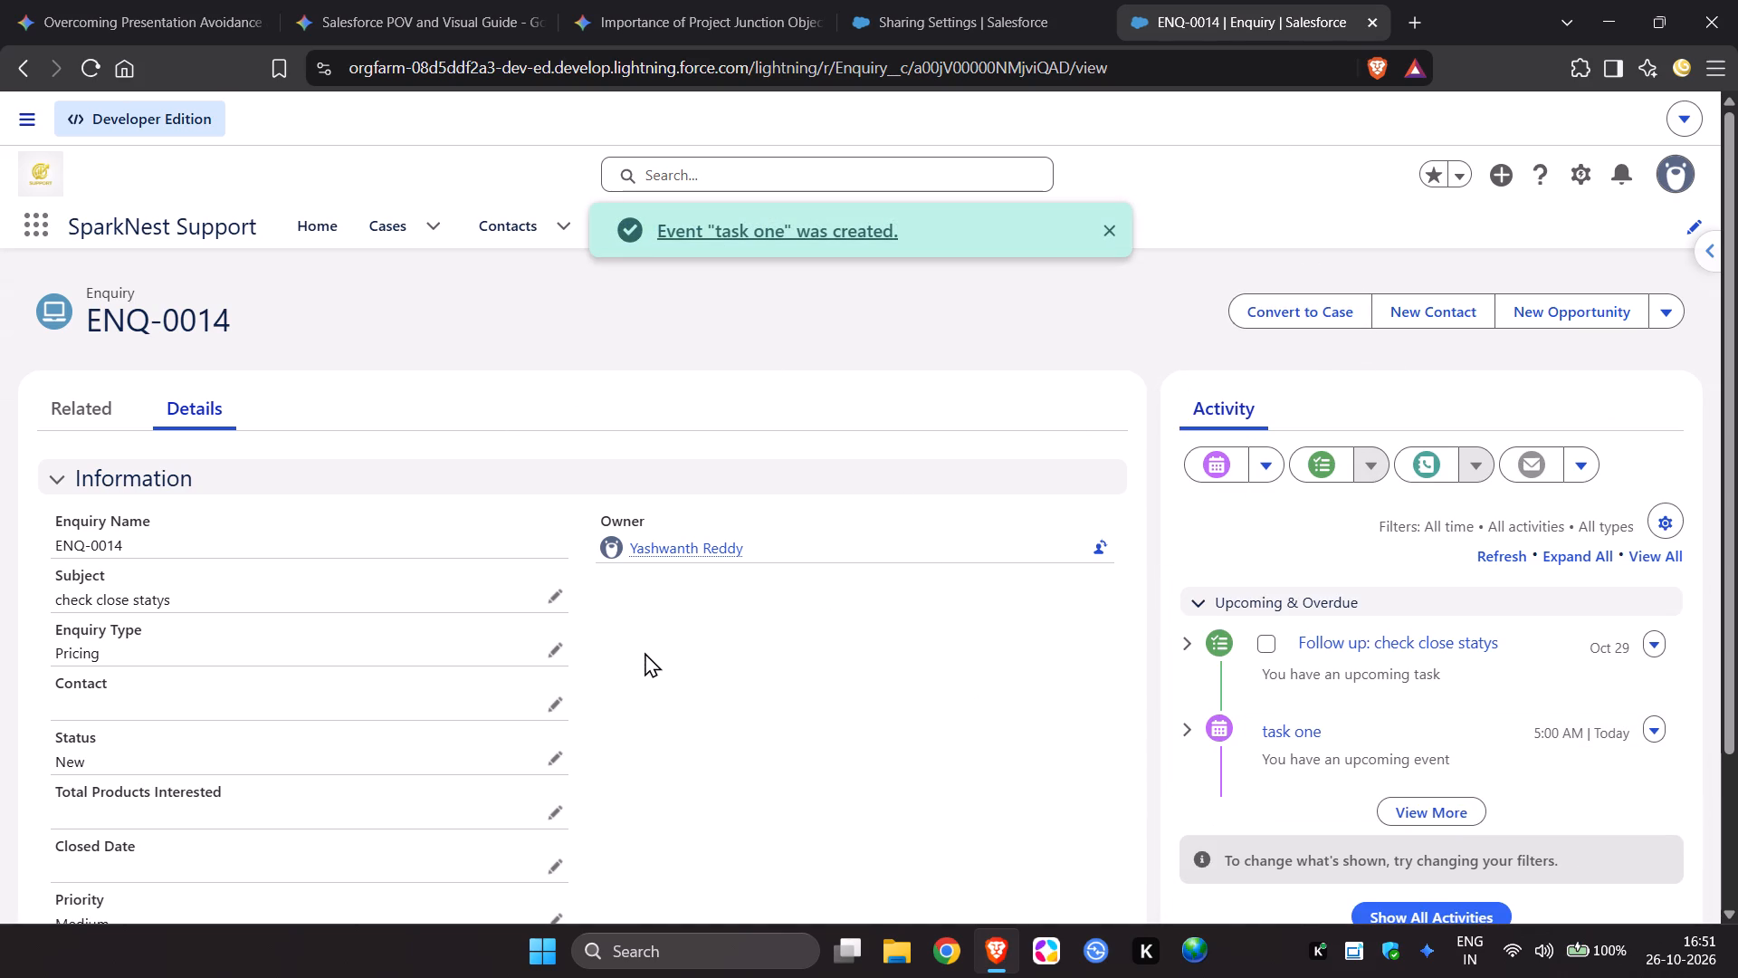
Set the status of the "check close statys" enquiry to Closed and save the record.
{"action": "left_click", "coordinate": [549, 766]}
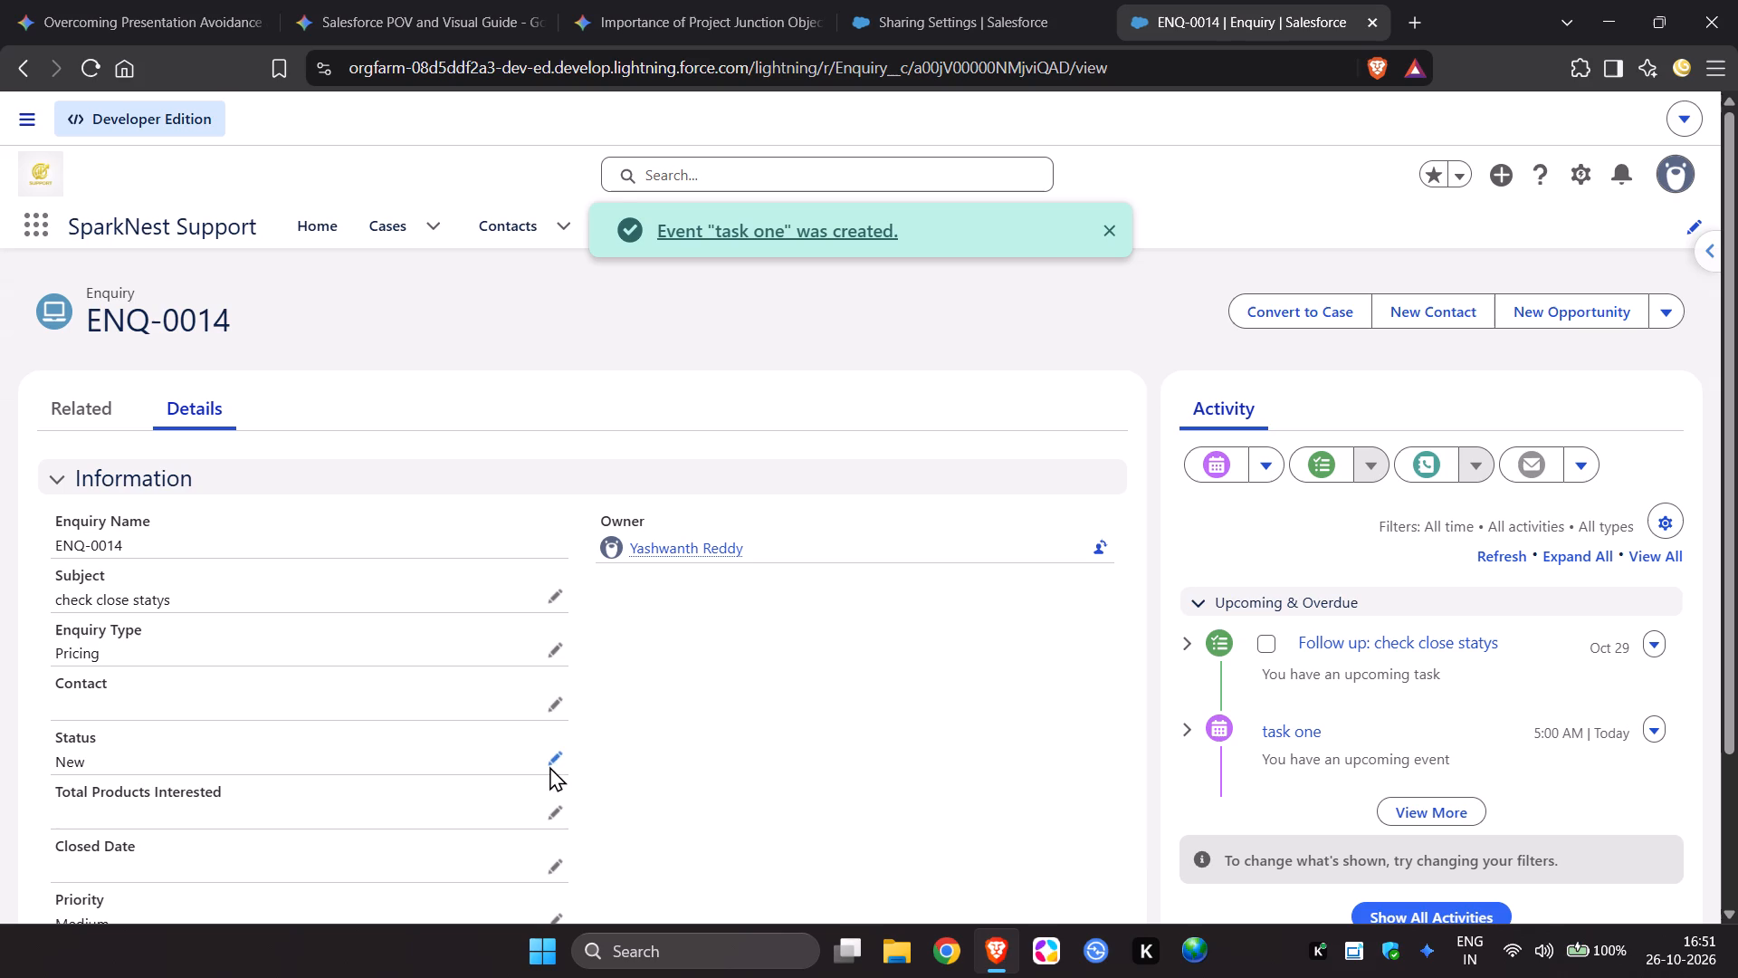
{"action": "left_click", "coordinate": [552, 765]}
{"action": "scroll", "coordinate": [661, 740], "scroll_direction": "down", "scroll_amount": 2}
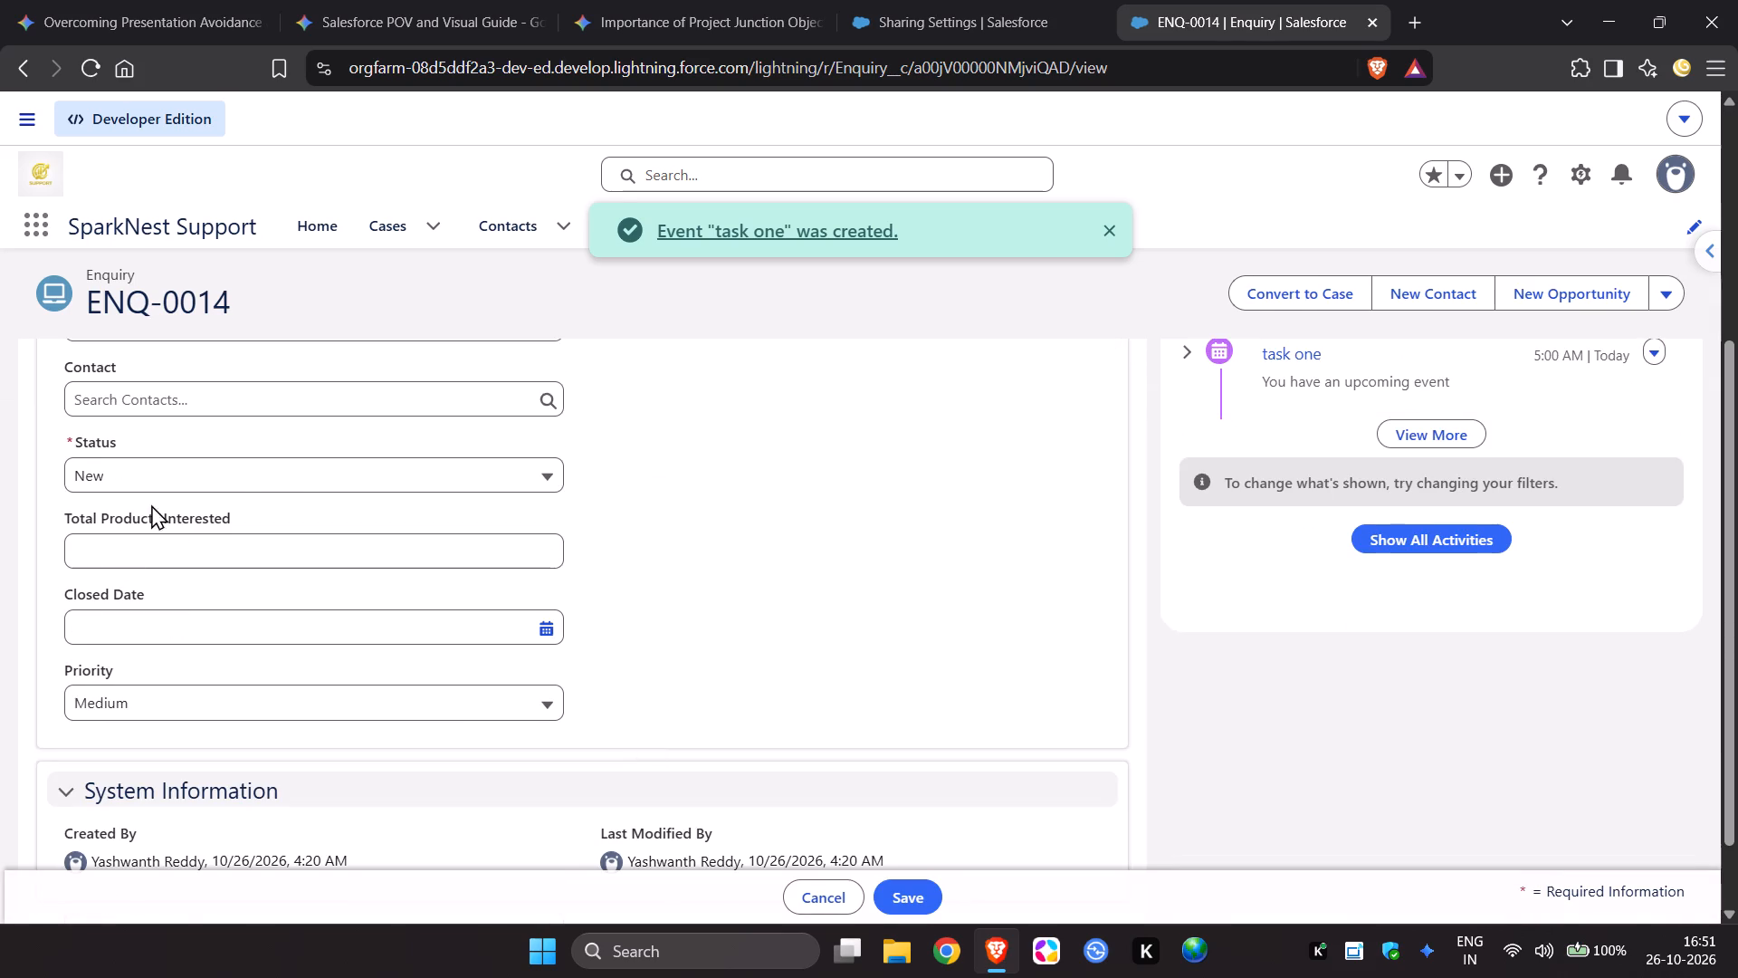
{"action": "scroll", "coordinate": [305, 488], "scroll_direction": "up", "scroll_amount": 1}
{"action": "left_click", "coordinate": [323, 666]}
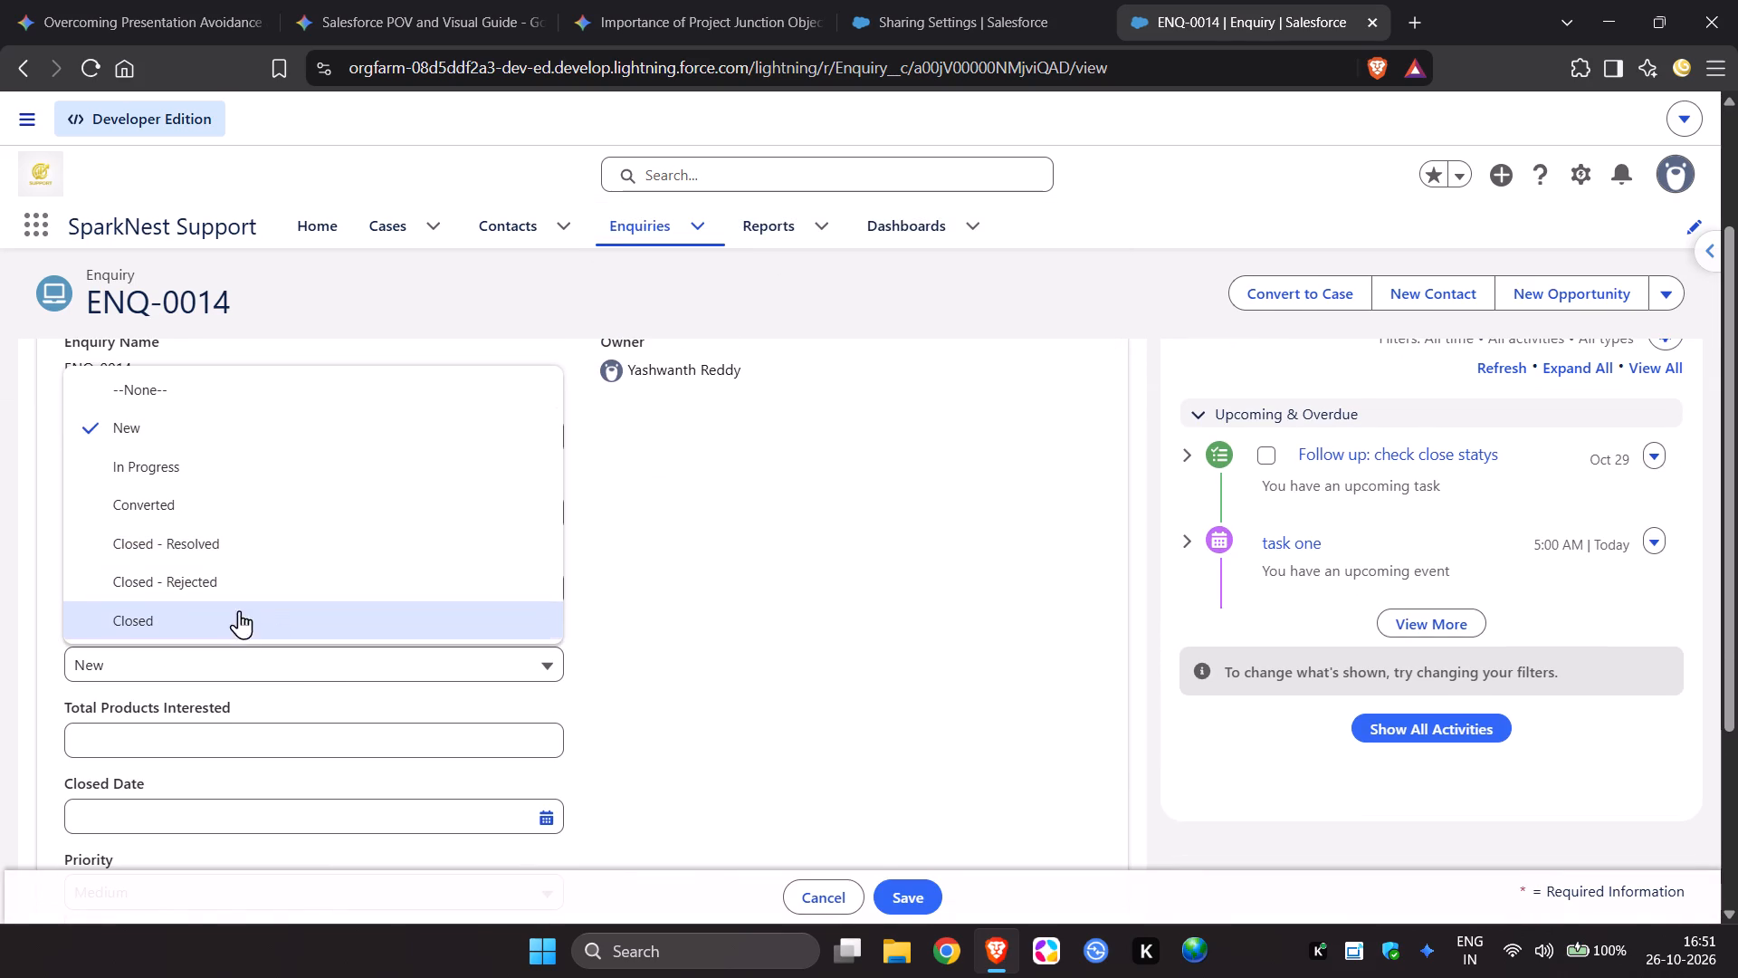
{"action": "left_click", "coordinate": [227, 630]}
{"action": "scroll", "coordinate": [691, 677], "scroll_direction": "down", "scroll_amount": 1}
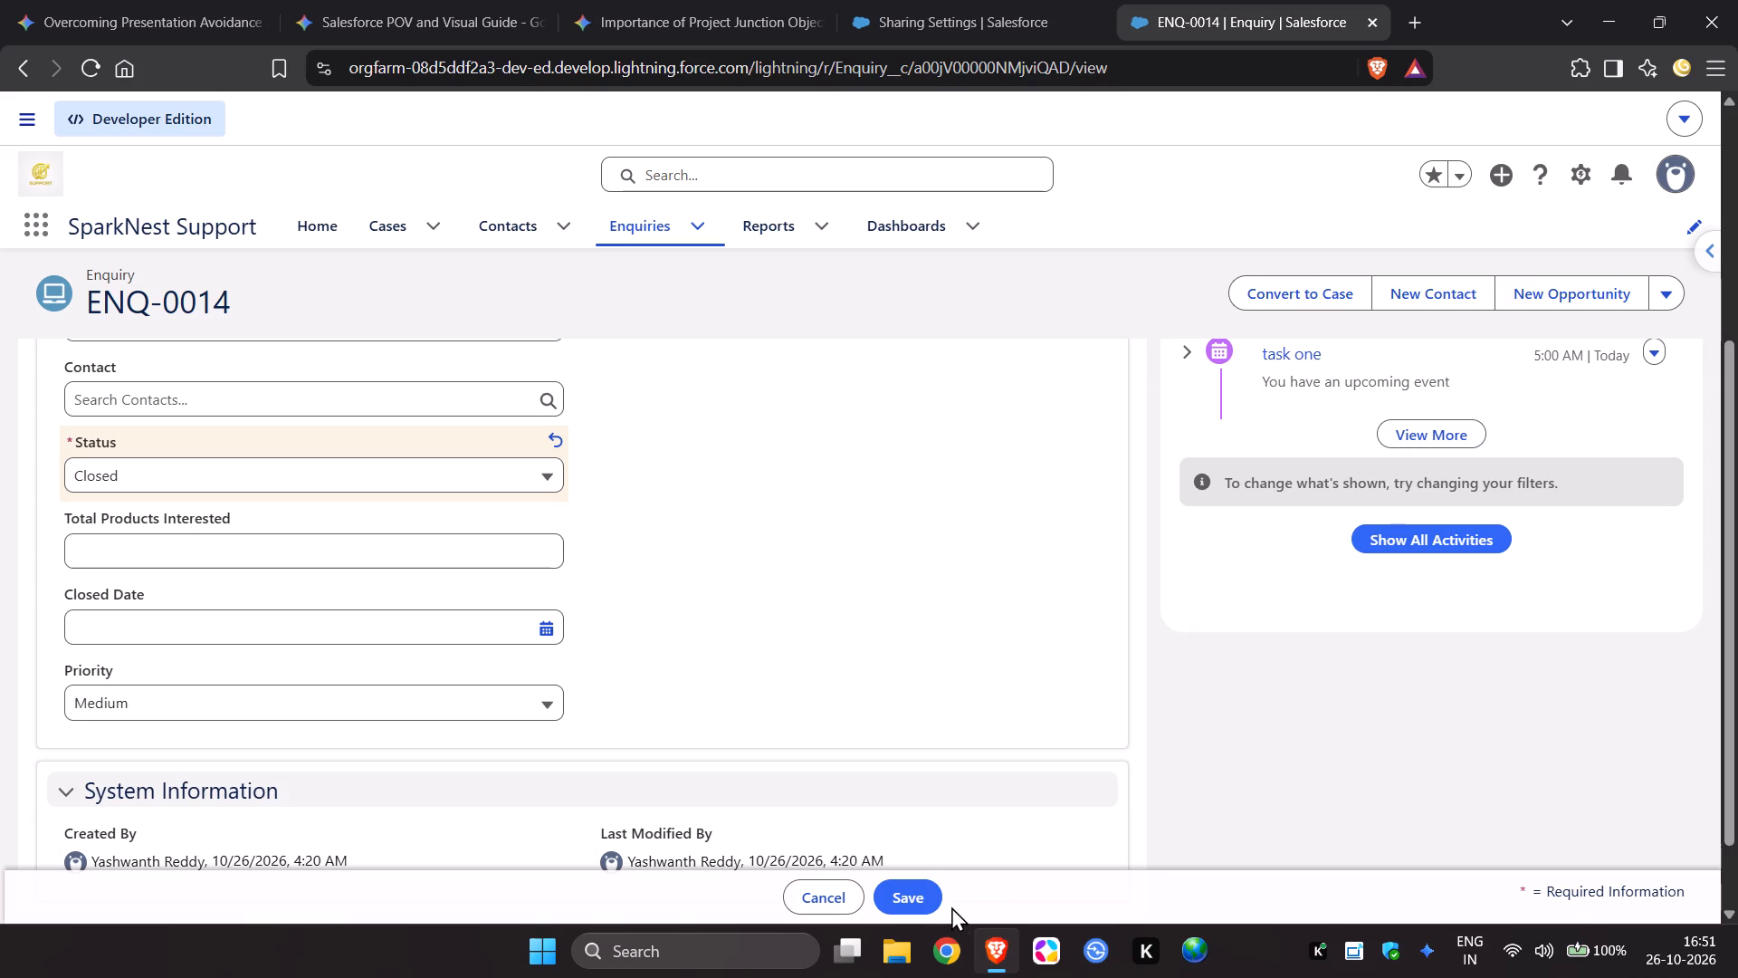
{"action": "left_click", "coordinate": [927, 897]}
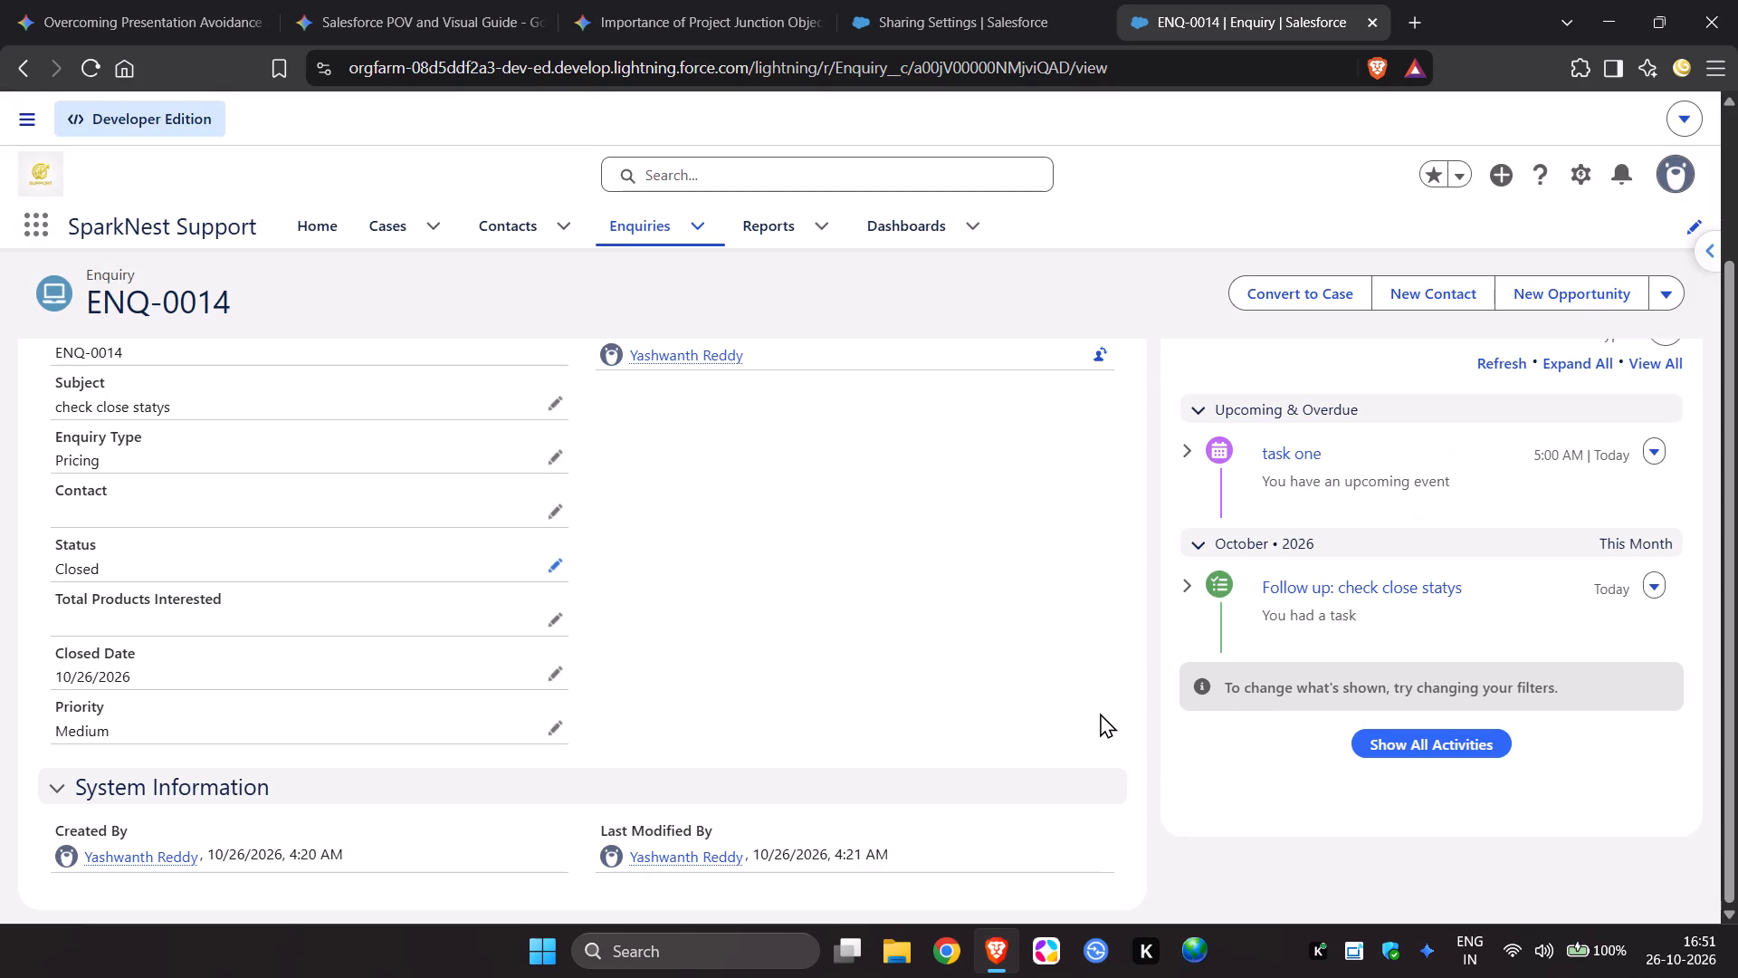
Open the "task one" event from the closed enquiry's activity timeline and review its details.
{"action": "left_click", "coordinate": [1655, 449]}
{"action": "left_click", "coordinate": [1272, 477]}
{"action": "left_click", "coordinate": [1275, 447]}
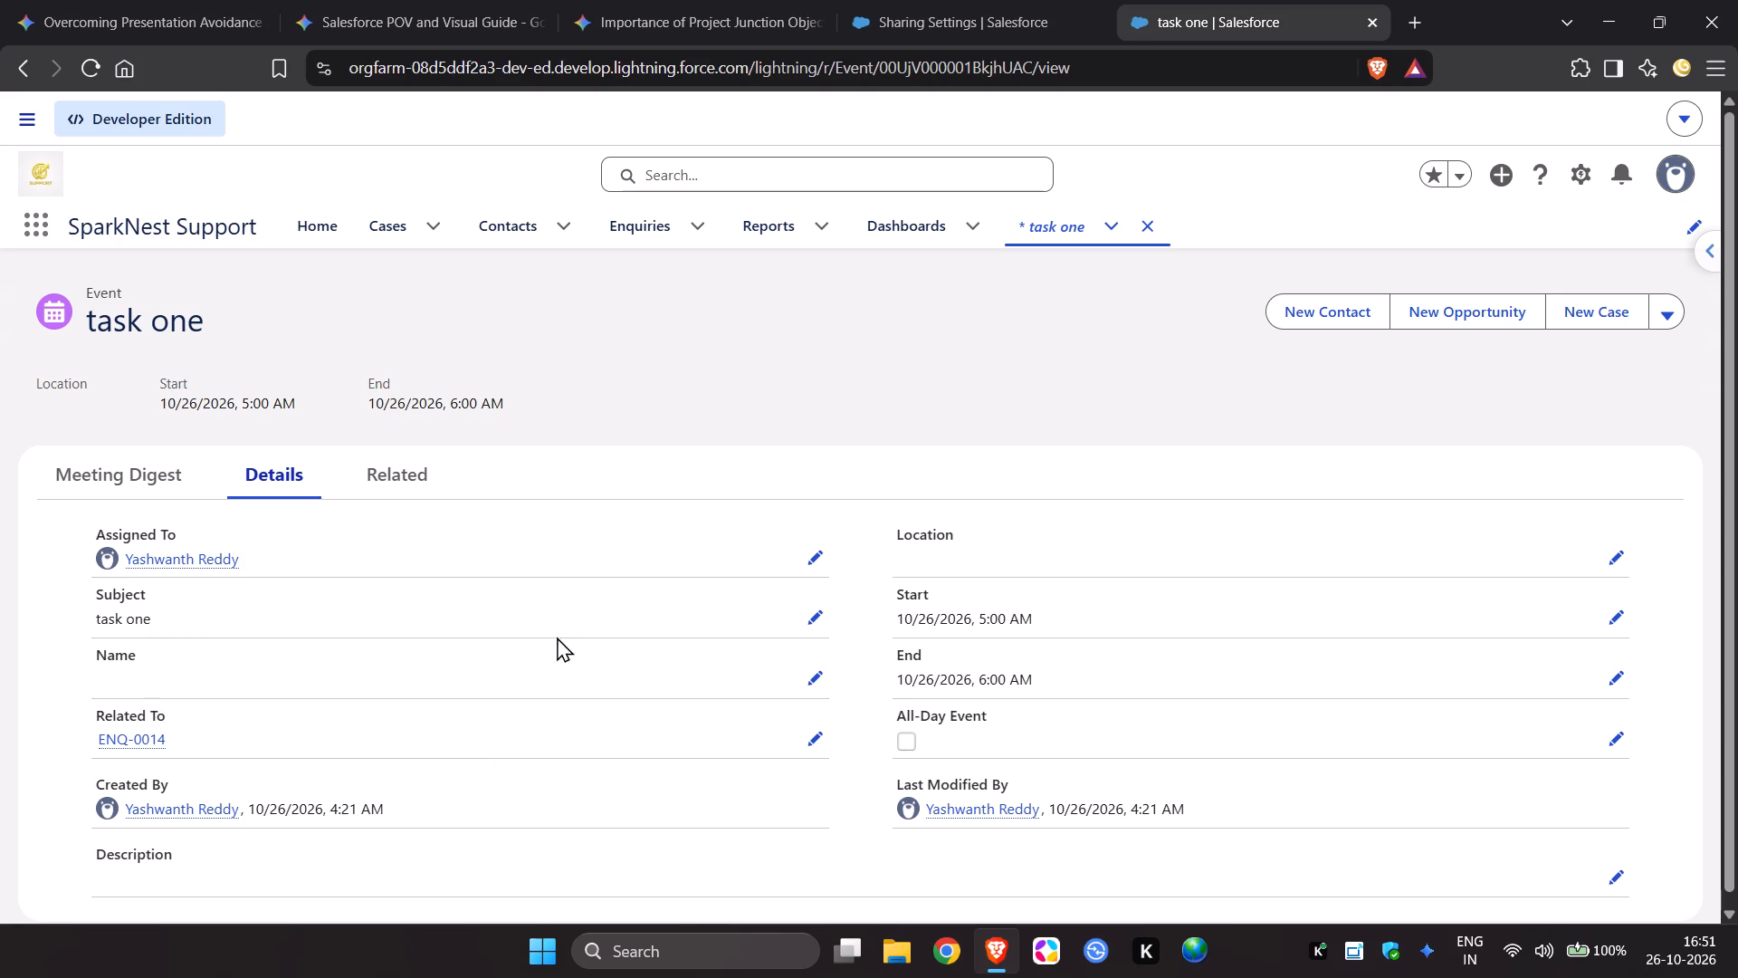
{"action": "scroll", "coordinate": [697, 590], "scroll_direction": "up", "scroll_amount": 2}
{"action": "left_click", "coordinate": [1056, 223]}
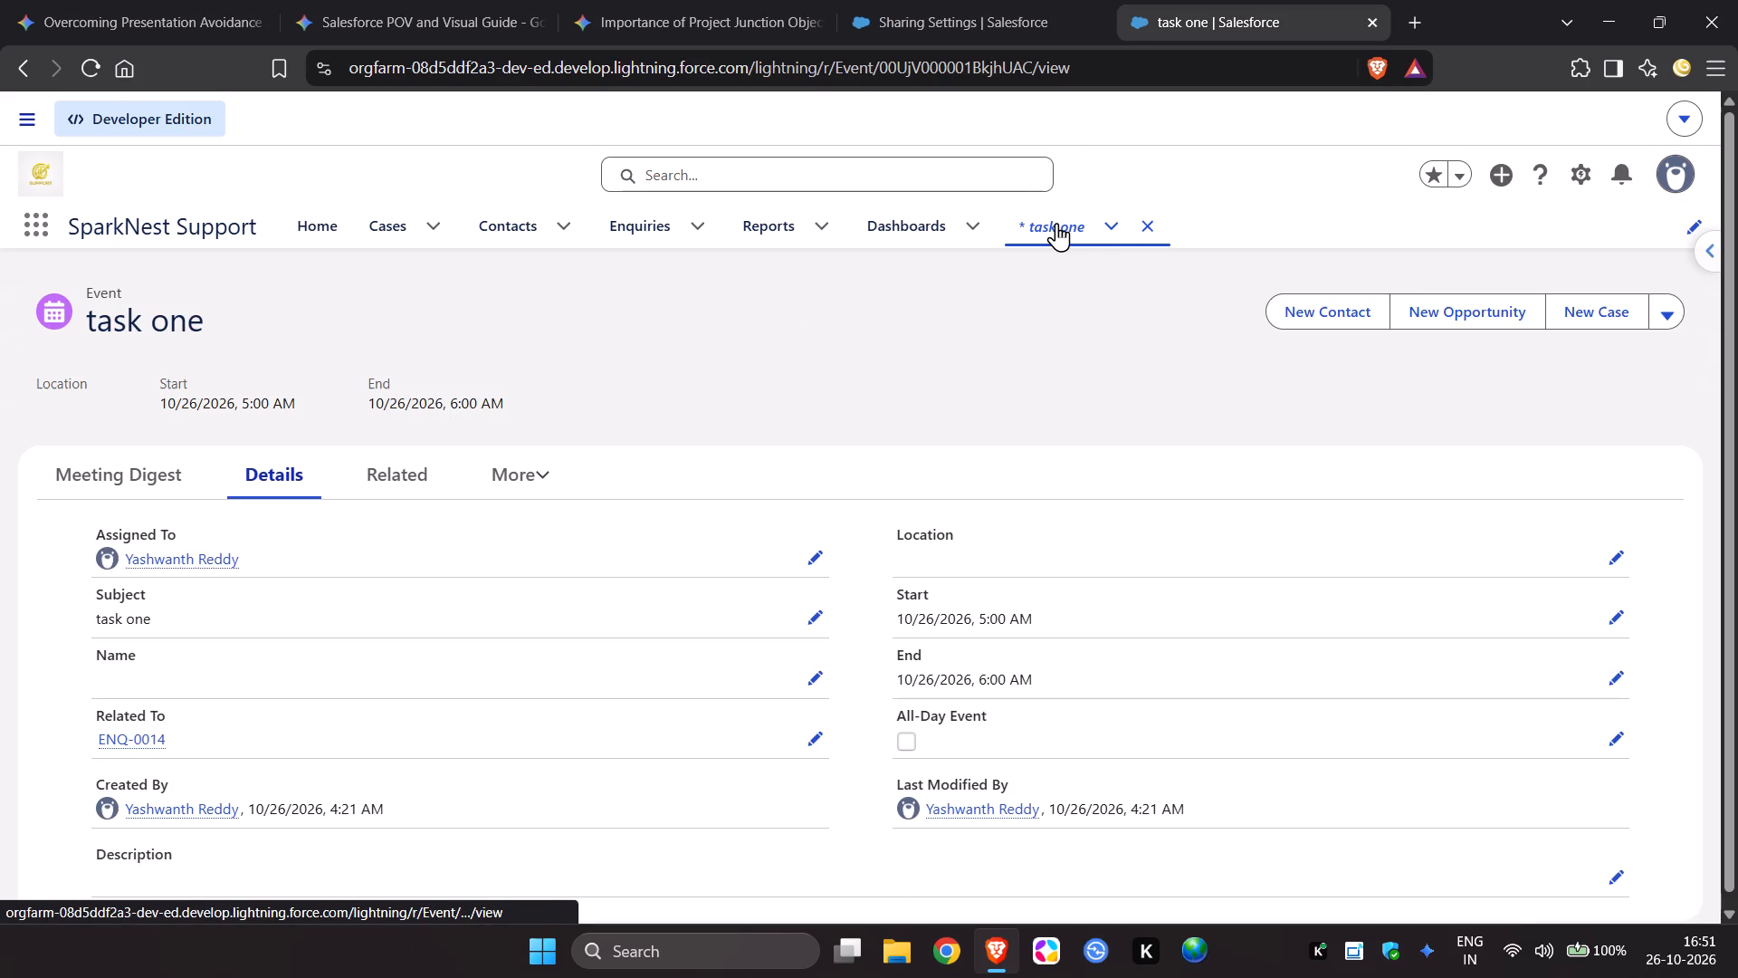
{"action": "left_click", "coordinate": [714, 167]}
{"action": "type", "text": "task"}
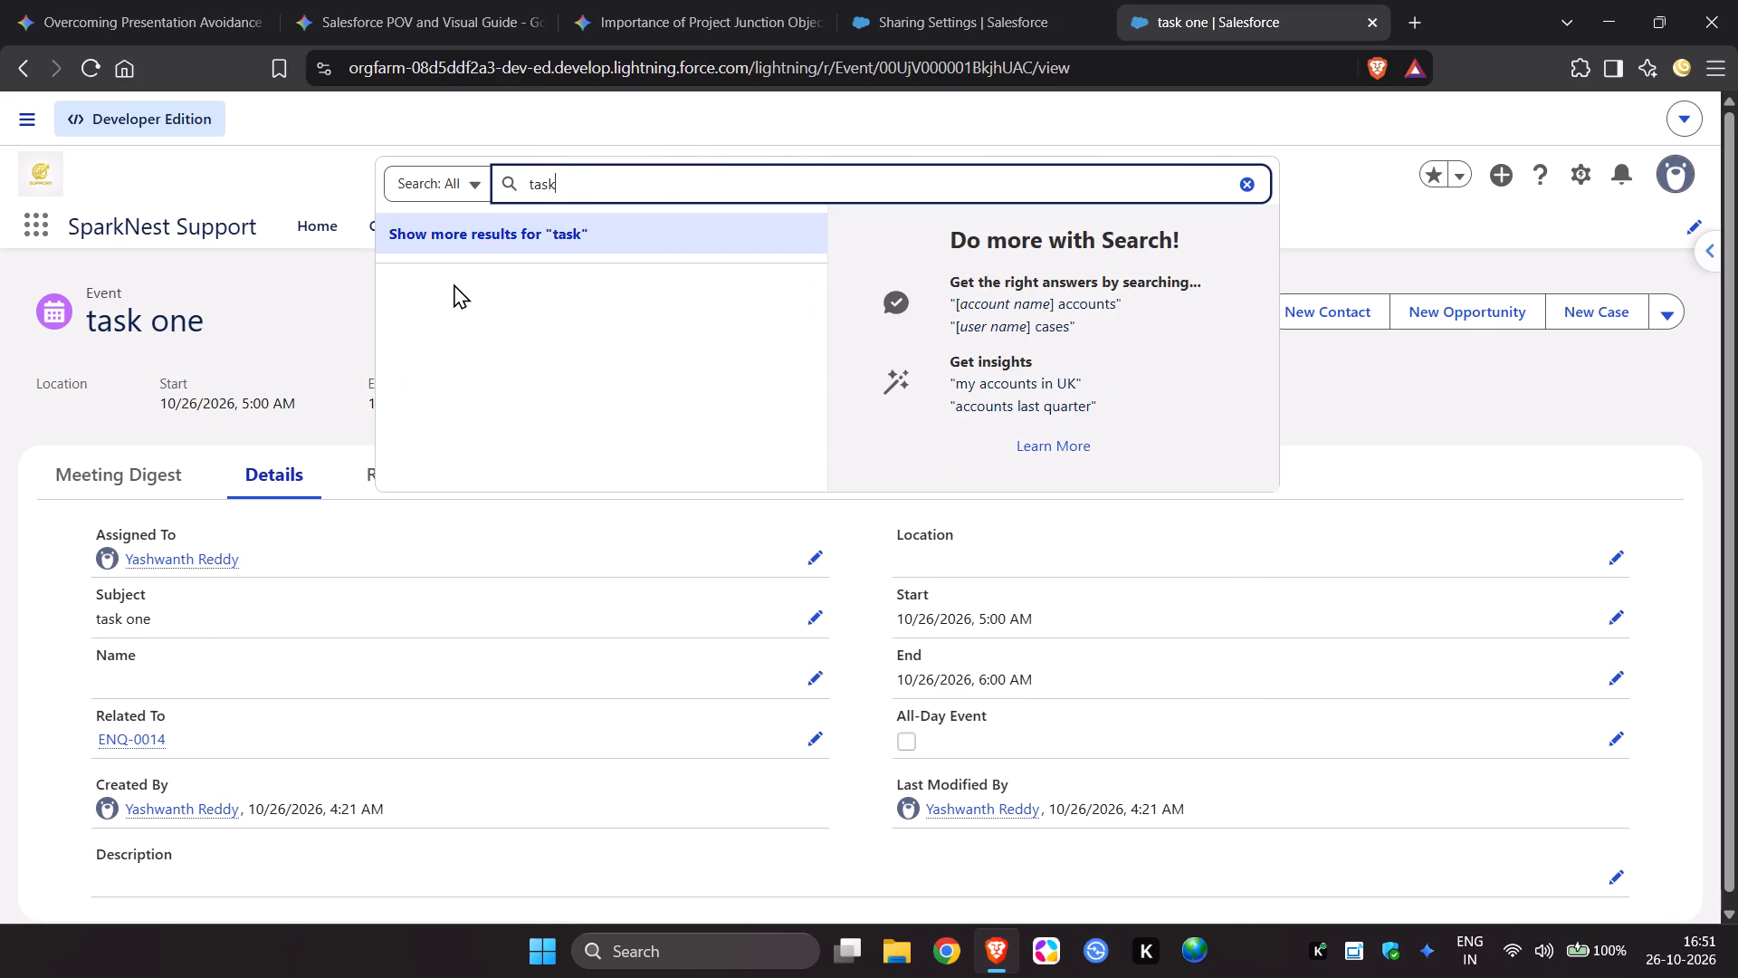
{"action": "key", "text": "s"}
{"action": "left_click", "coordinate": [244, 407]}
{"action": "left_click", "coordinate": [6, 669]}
Sort the All Enquiries list by Enquiry Name in descending order, reopen ENQ-0014, and refresh its activity timeline.
{"action": "scroll", "coordinate": [258, 656], "scroll_direction": "down", "scroll_amount": 1}
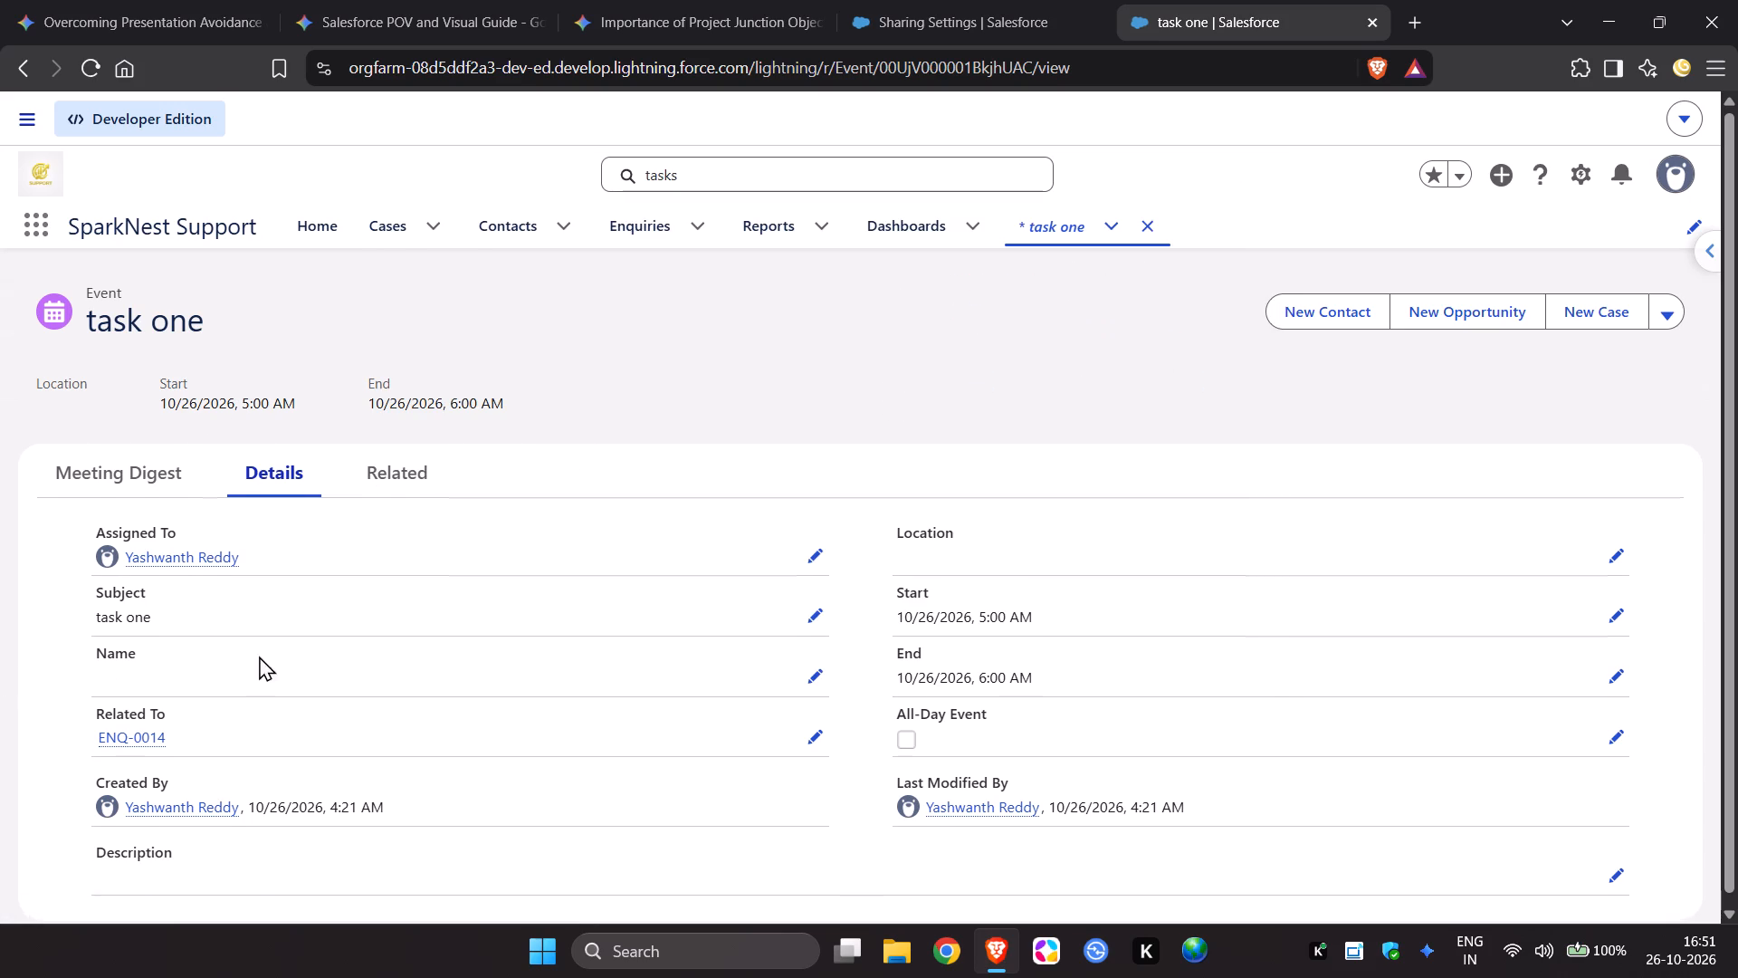
{"action": "scroll", "coordinate": [198, 781], "scroll_direction": "down", "scroll_amount": 1}
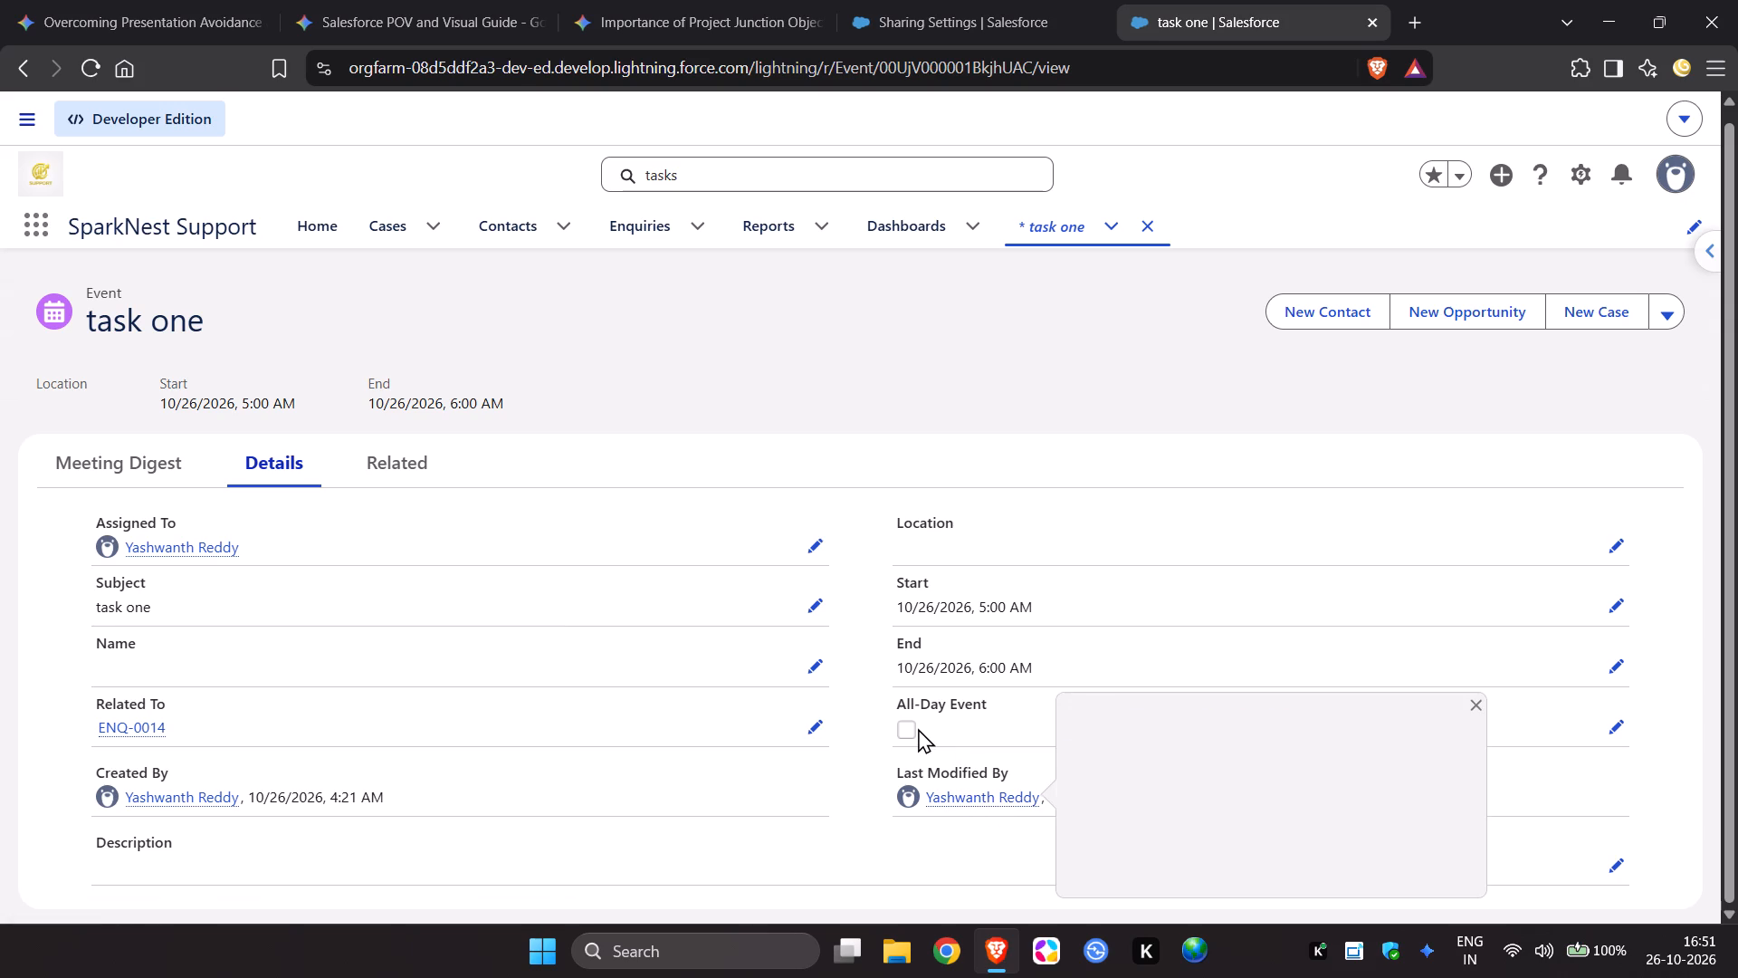
{"action": "scroll", "coordinate": [809, 604], "scroll_direction": "down", "scroll_amount": 4}
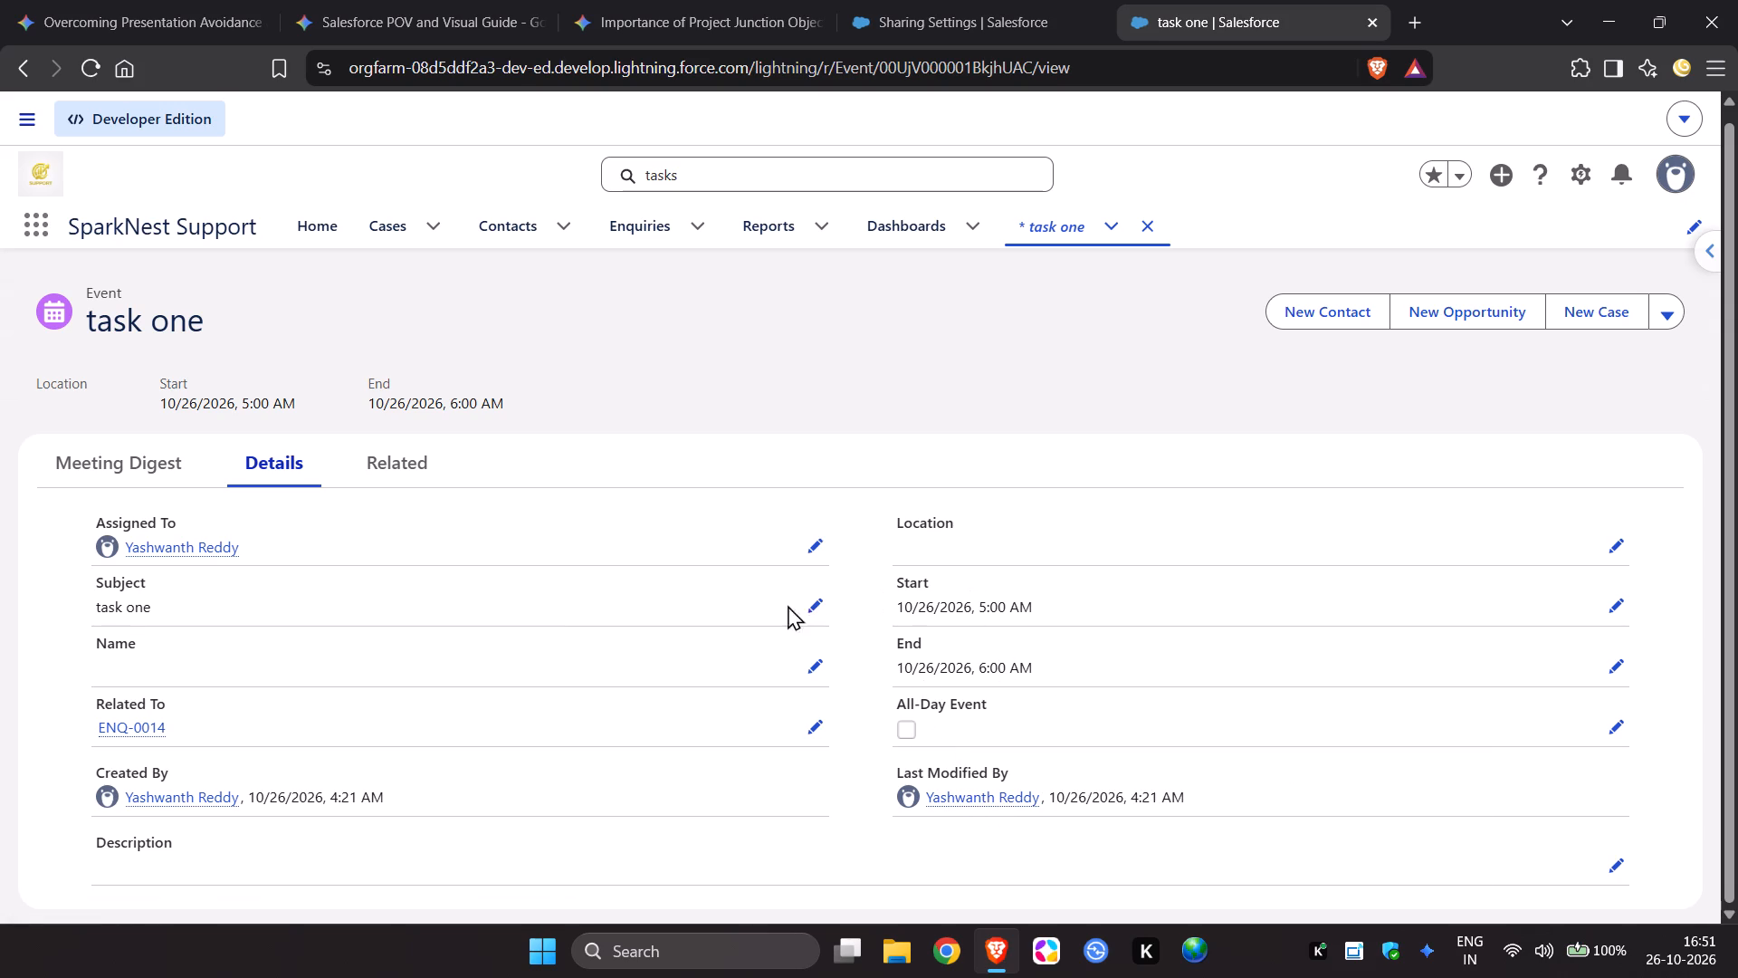
{"action": "scroll", "coordinate": [635, 569], "scroll_direction": "up", "scroll_amount": 2}
{"action": "scroll", "coordinate": [603, 352], "scroll_direction": "up", "scroll_amount": 1}
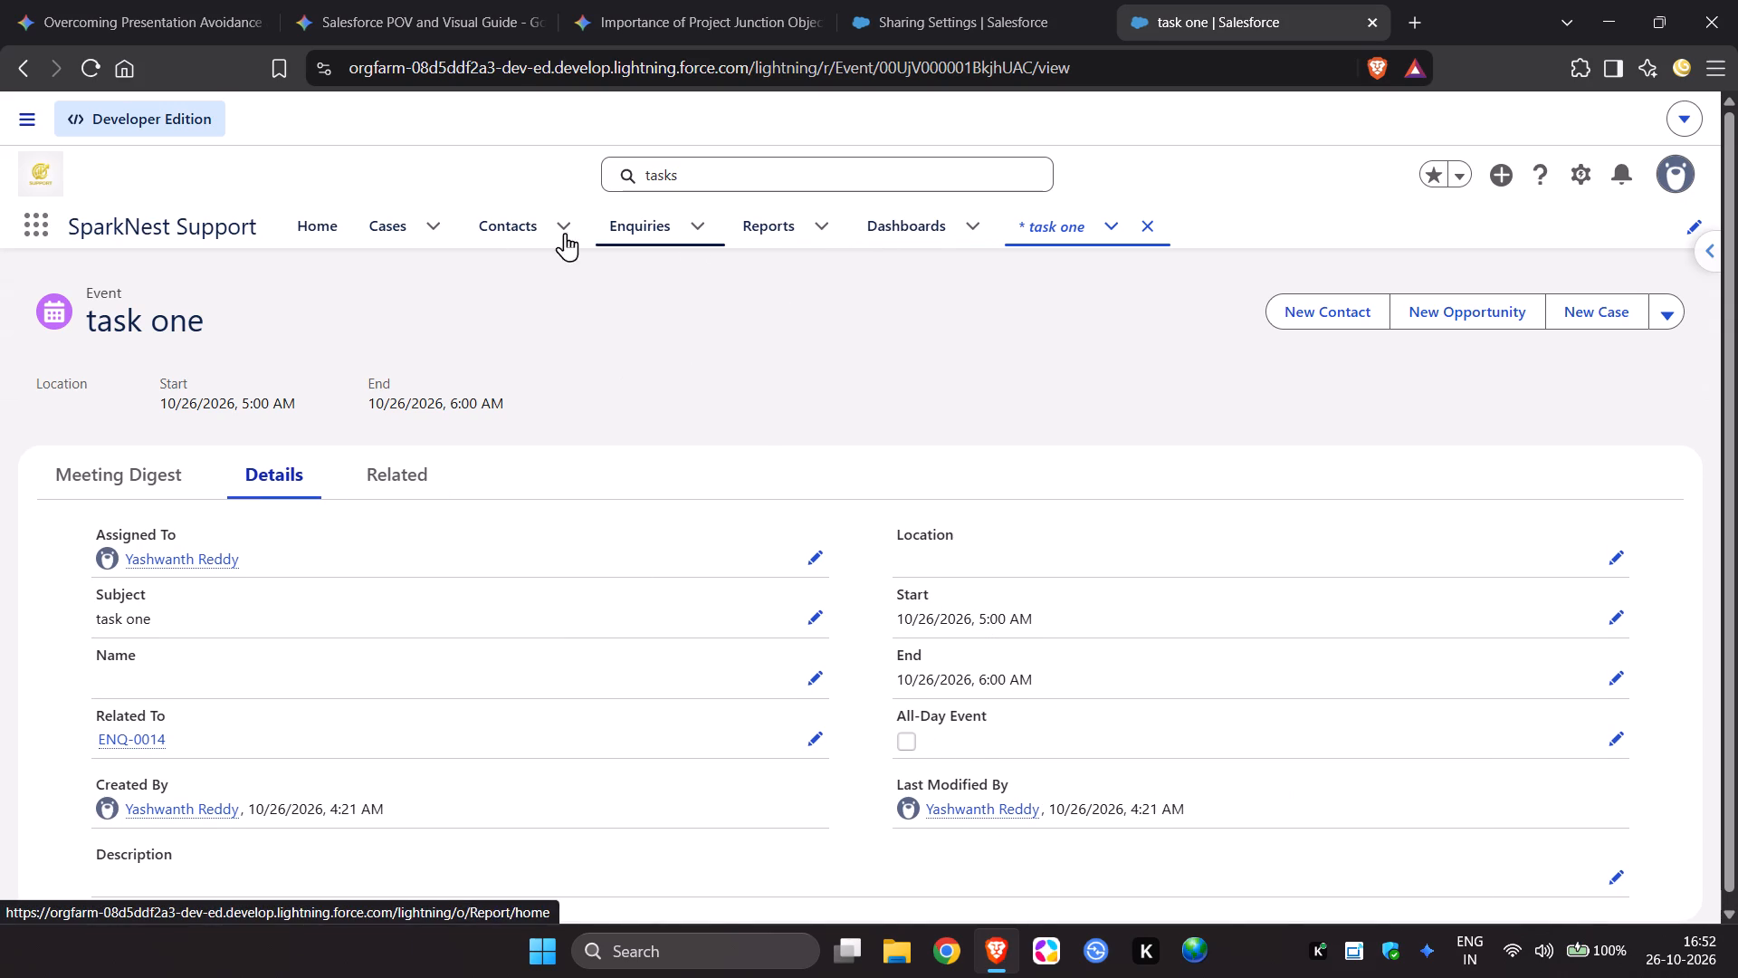
{"action": "left_click", "coordinate": [623, 224]}
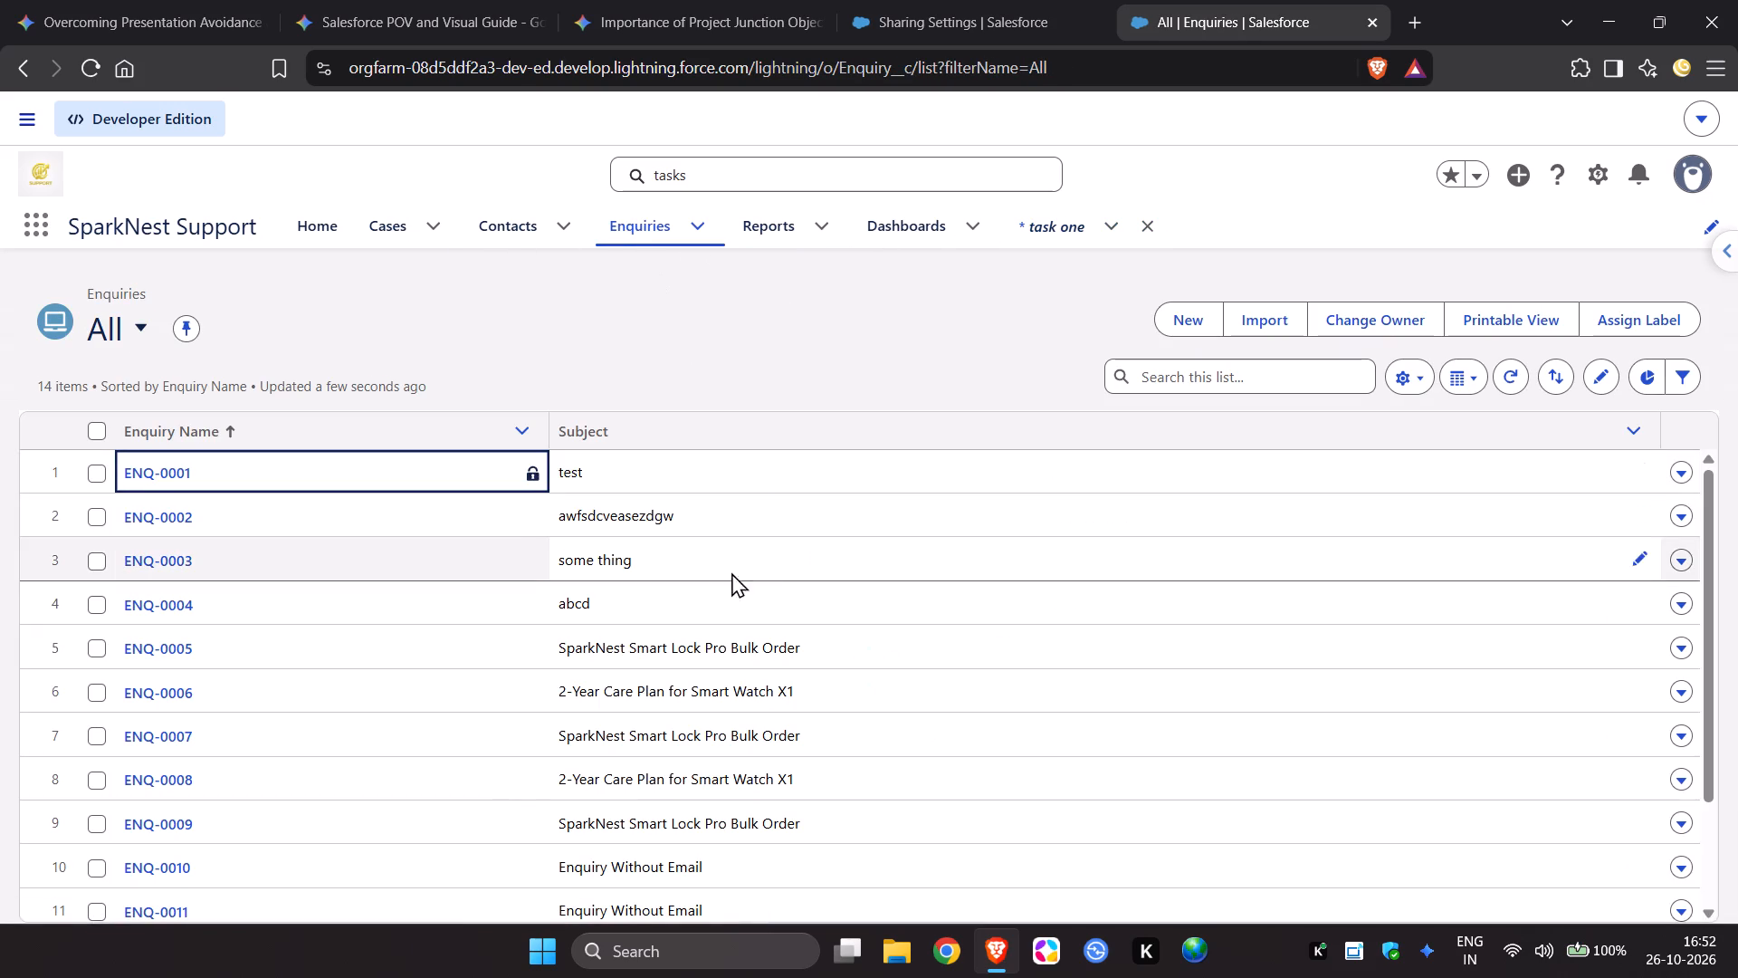
{"action": "scroll", "coordinate": [668, 580], "scroll_direction": "up", "scroll_amount": 2}
{"action": "scroll", "coordinate": [379, 513], "scroll_direction": "down", "scroll_amount": 5}
{"action": "scroll", "coordinate": [382, 519], "scroll_direction": "up", "scroll_amount": 2}
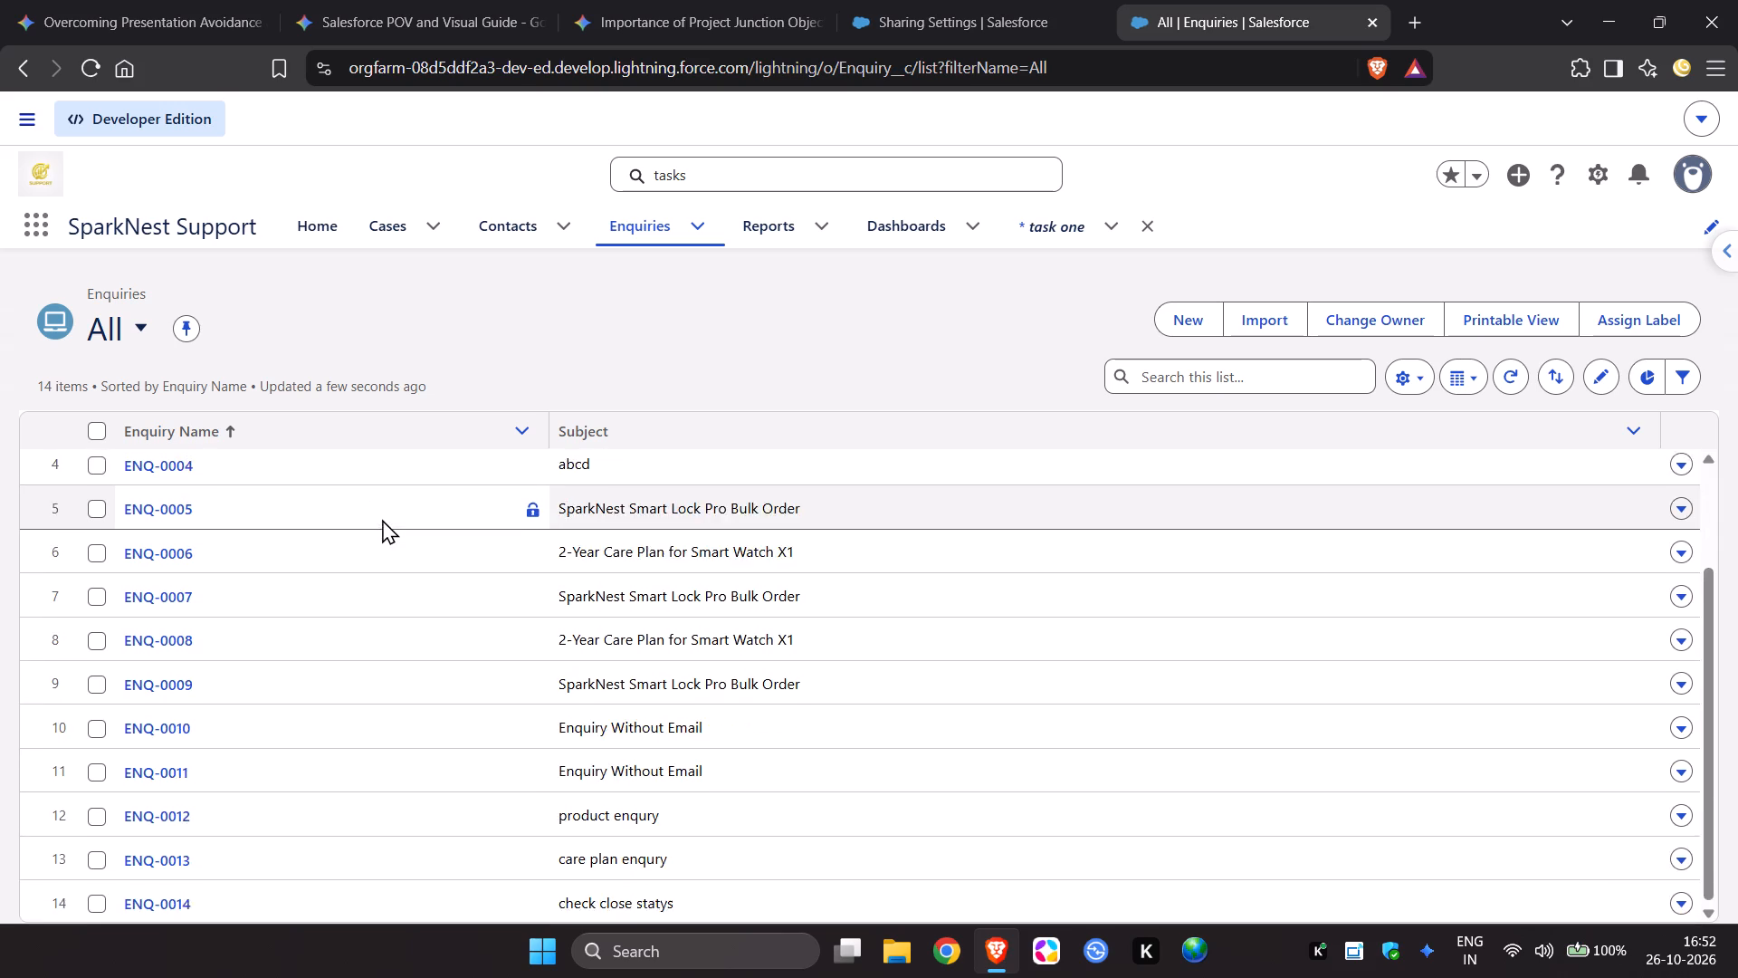
{"action": "scroll", "coordinate": [382, 519], "scroll_direction": "up", "scroll_amount": 3}
{"action": "left_click", "coordinate": [349, 428]}
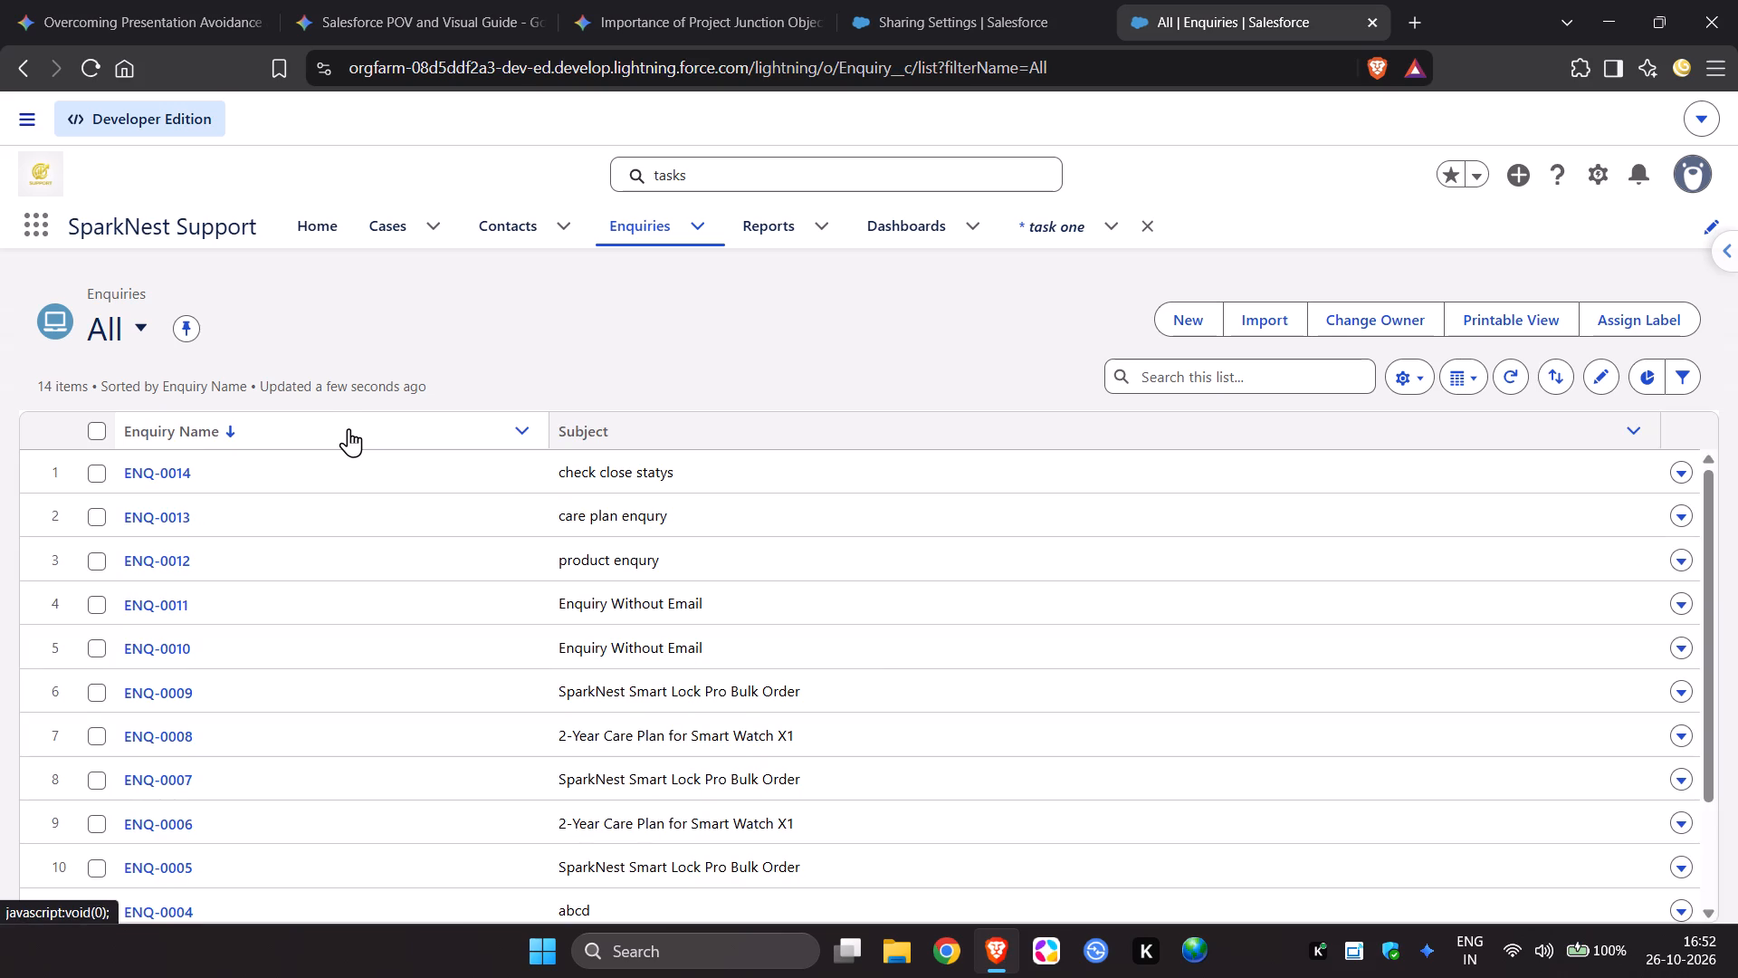
{"action": "left_click", "coordinate": [143, 467]}
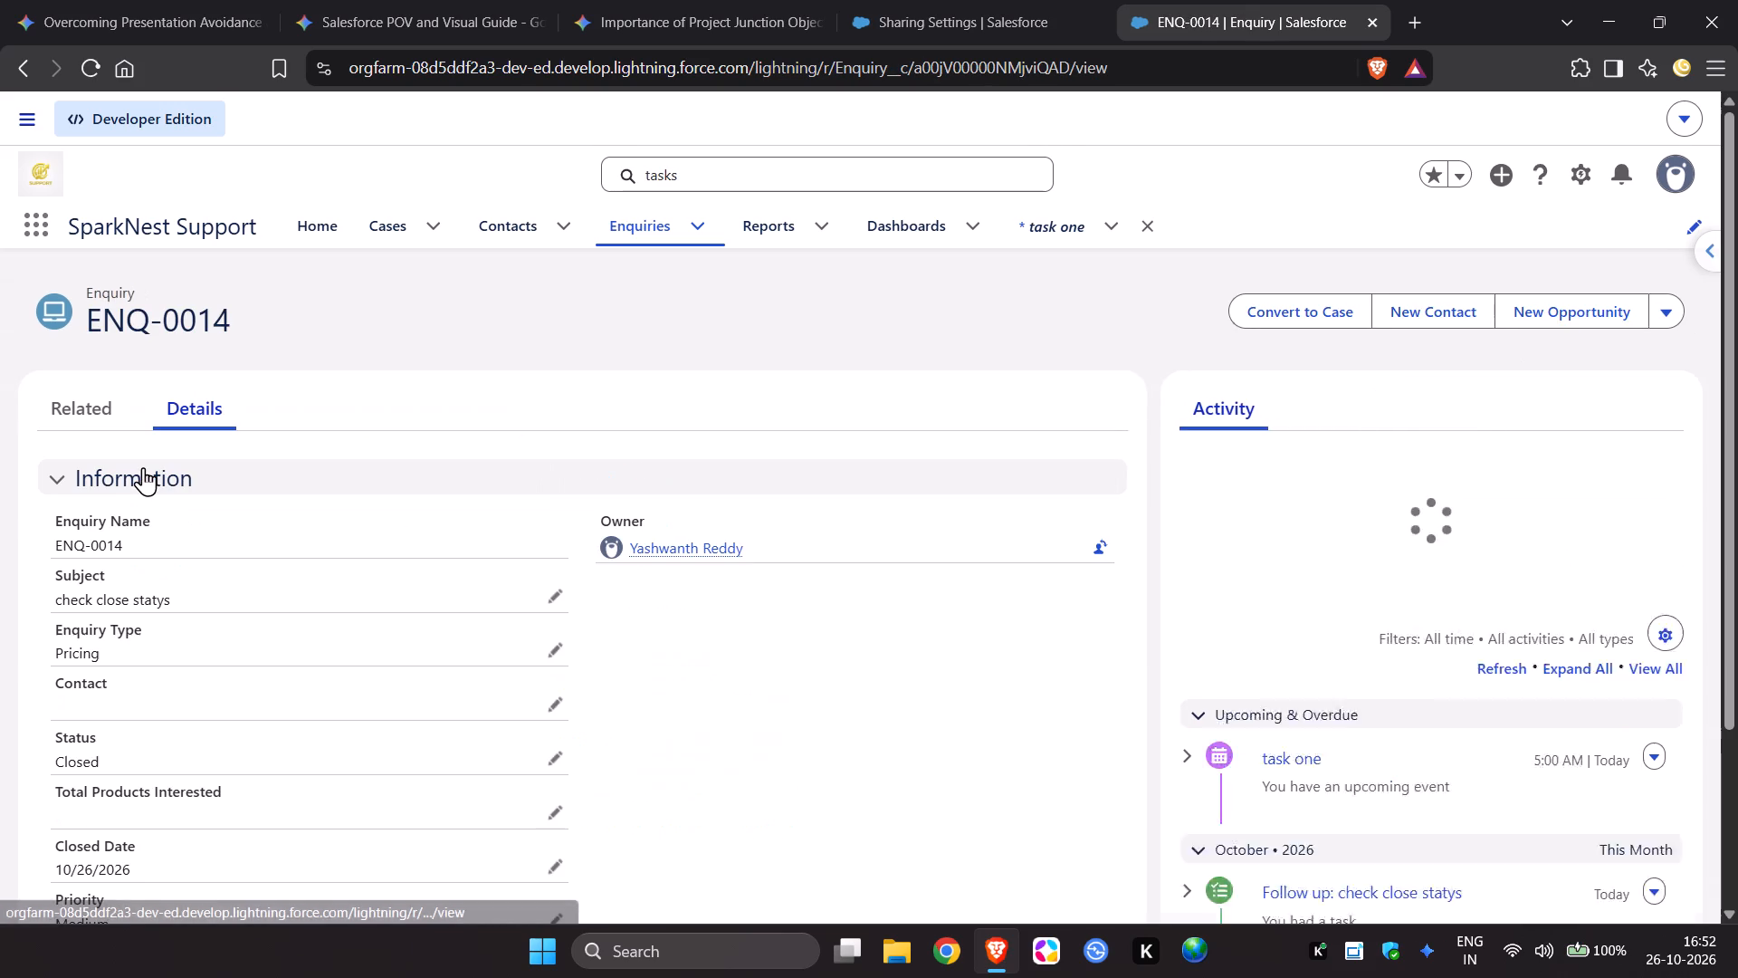
{"action": "left_click", "coordinate": [1485, 564]}
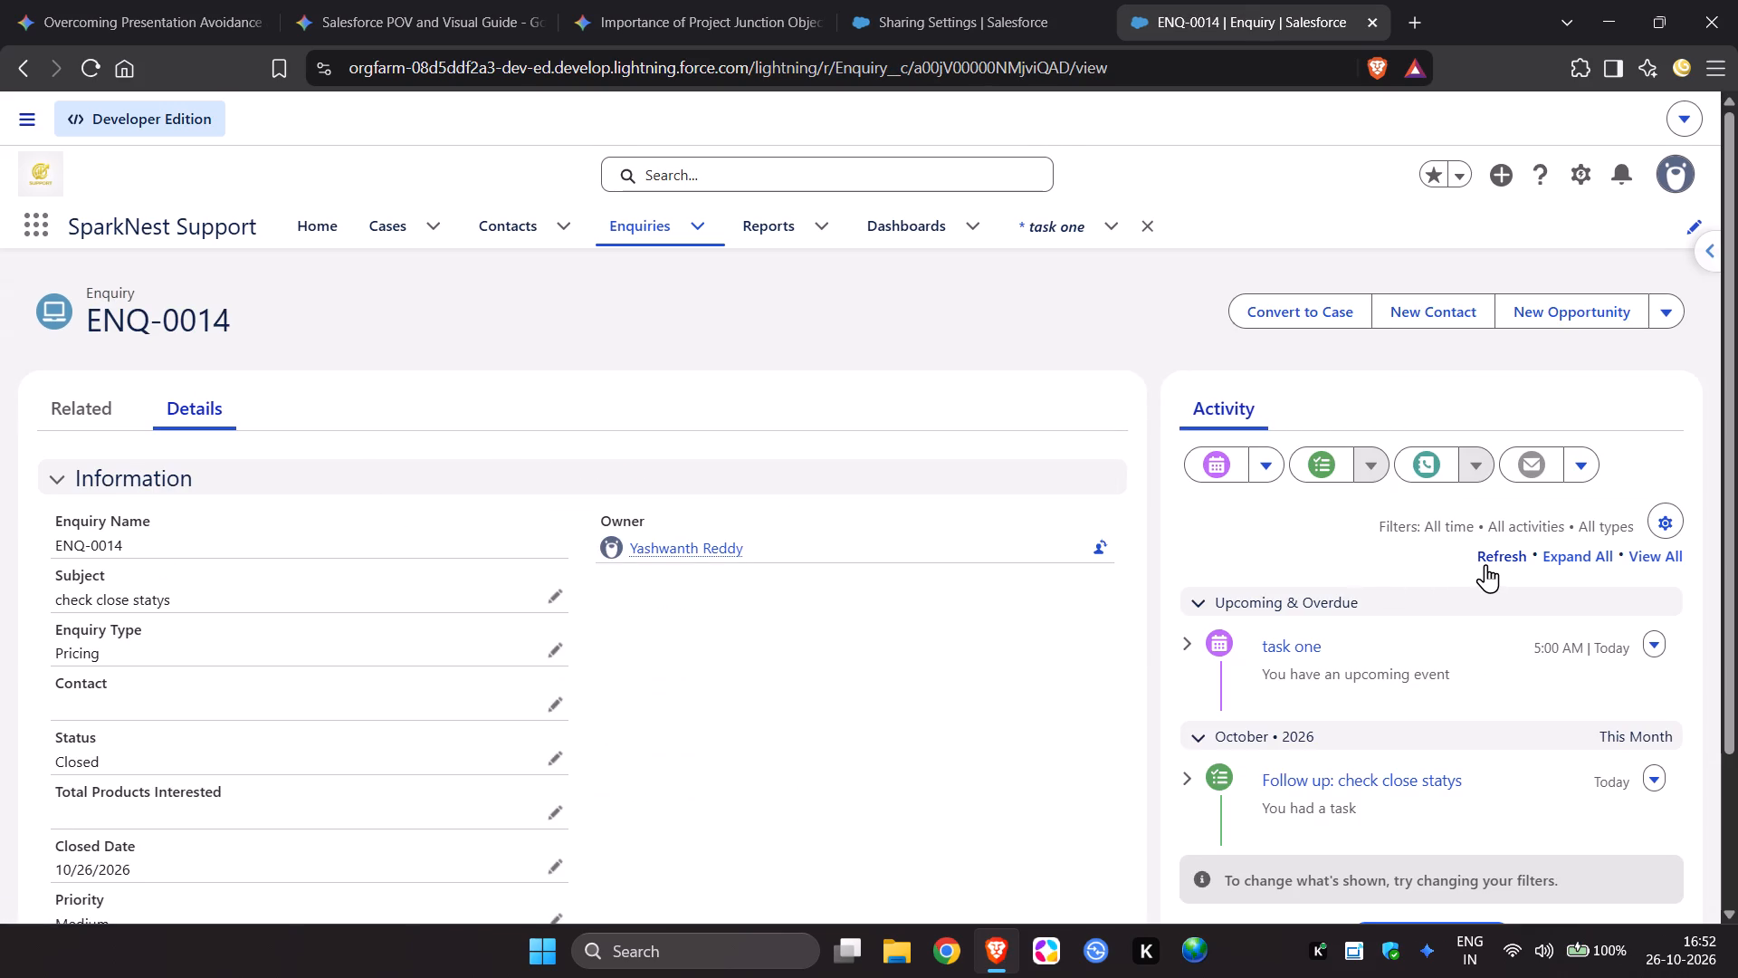
{"action": "left_click", "coordinate": [1485, 564]}
Show all activities in the ENQ-0014 timeline and check the follow-up task entry.
{"action": "scroll", "coordinate": [1390, 572], "scroll_direction": "down", "scroll_amount": 1}
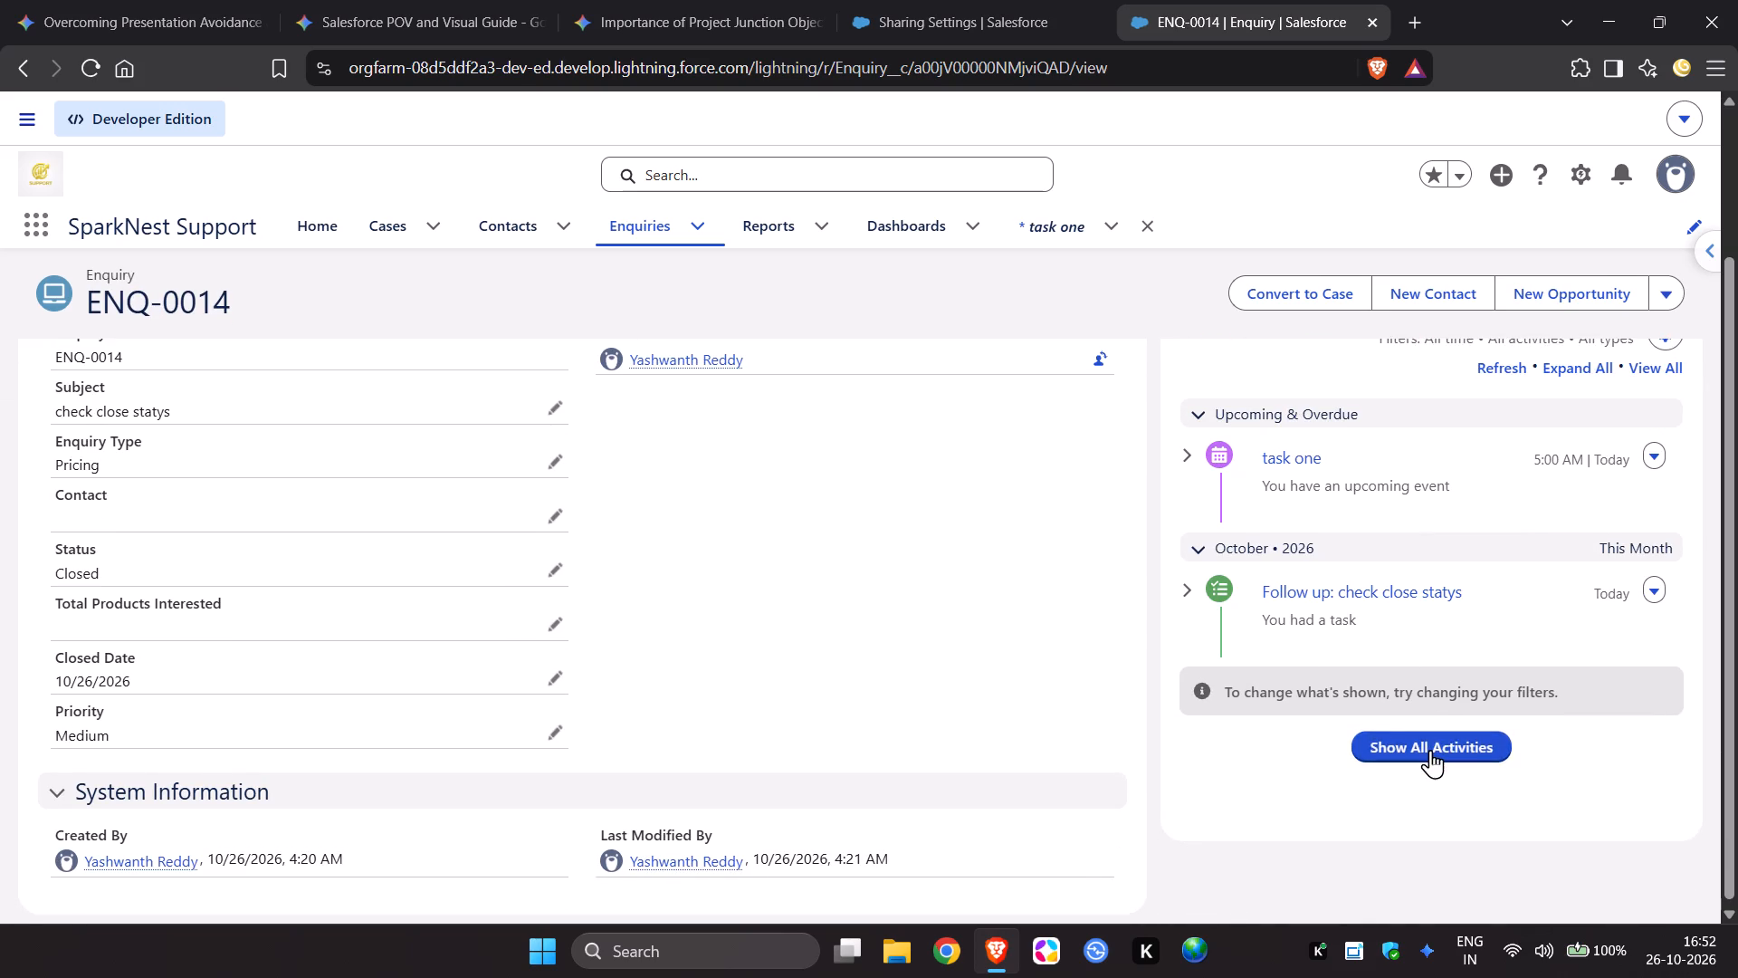
{"action": "left_click", "coordinate": [1428, 751]}
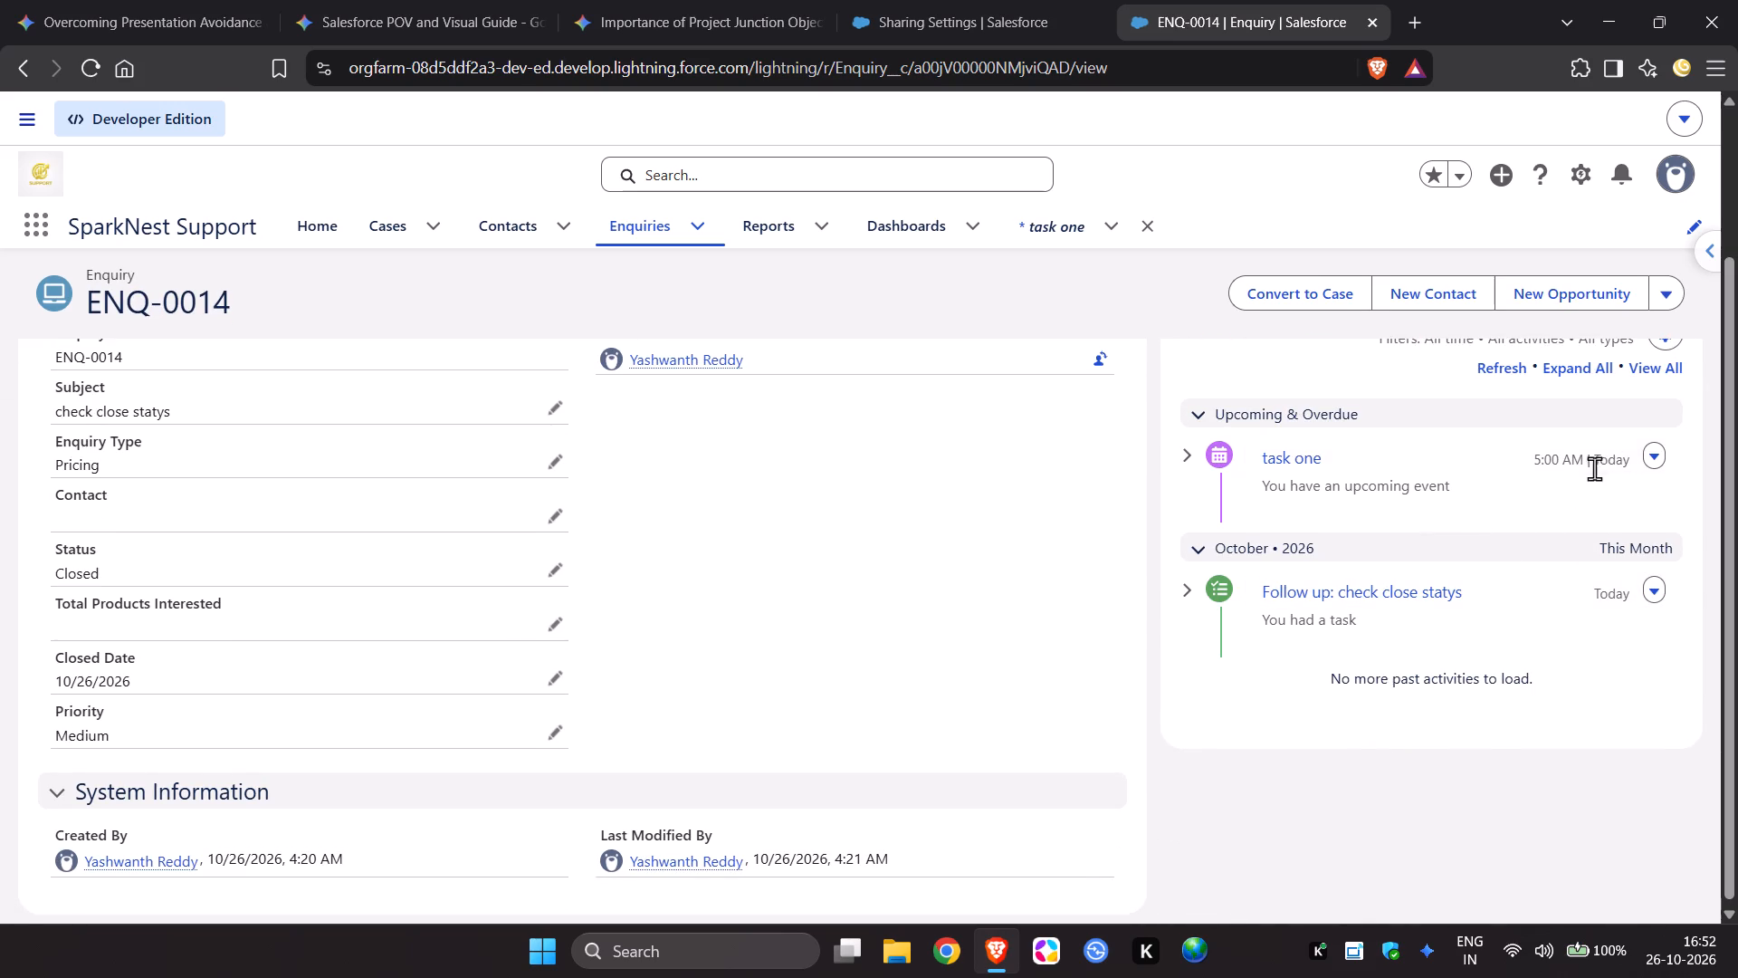
{"action": "left_click", "coordinate": [1189, 588]}
{"action": "left_click", "coordinate": [1189, 588]}
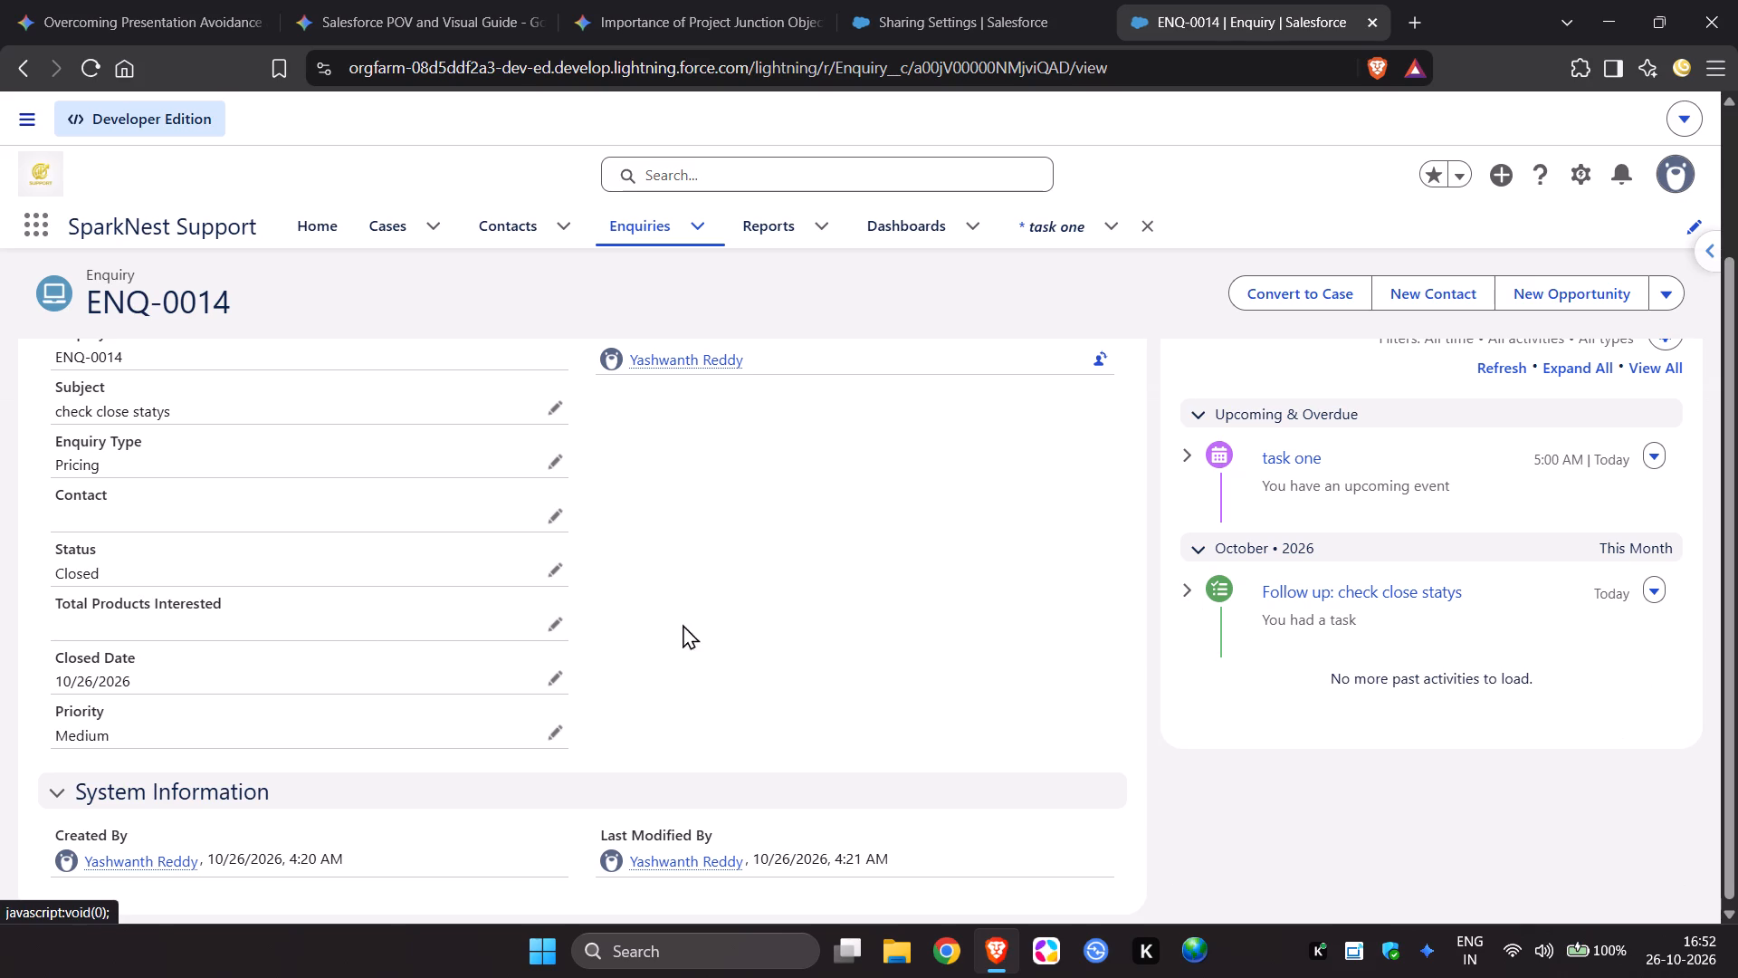
Set the status of enquiry ENQ-0014 to Closed - Resolved and save the record.
{"action": "left_click", "coordinate": [549, 576]}
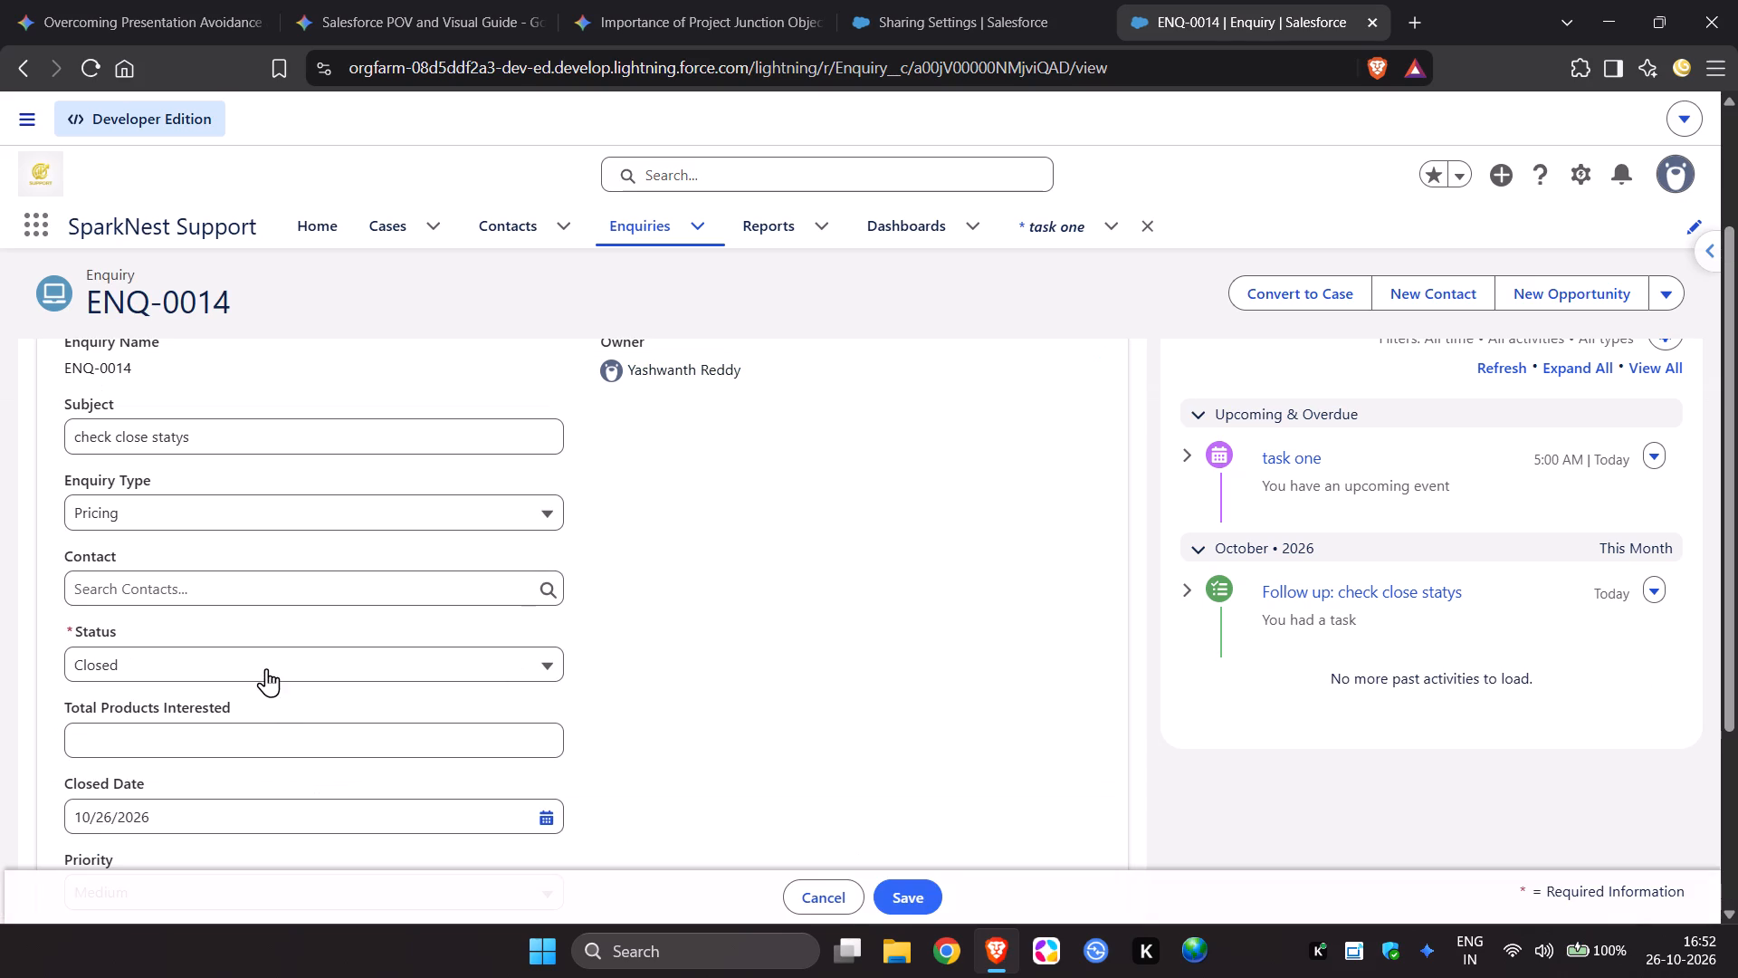
{"action": "left_click", "coordinate": [270, 653]}
{"action": "left_click", "coordinate": [253, 546]}
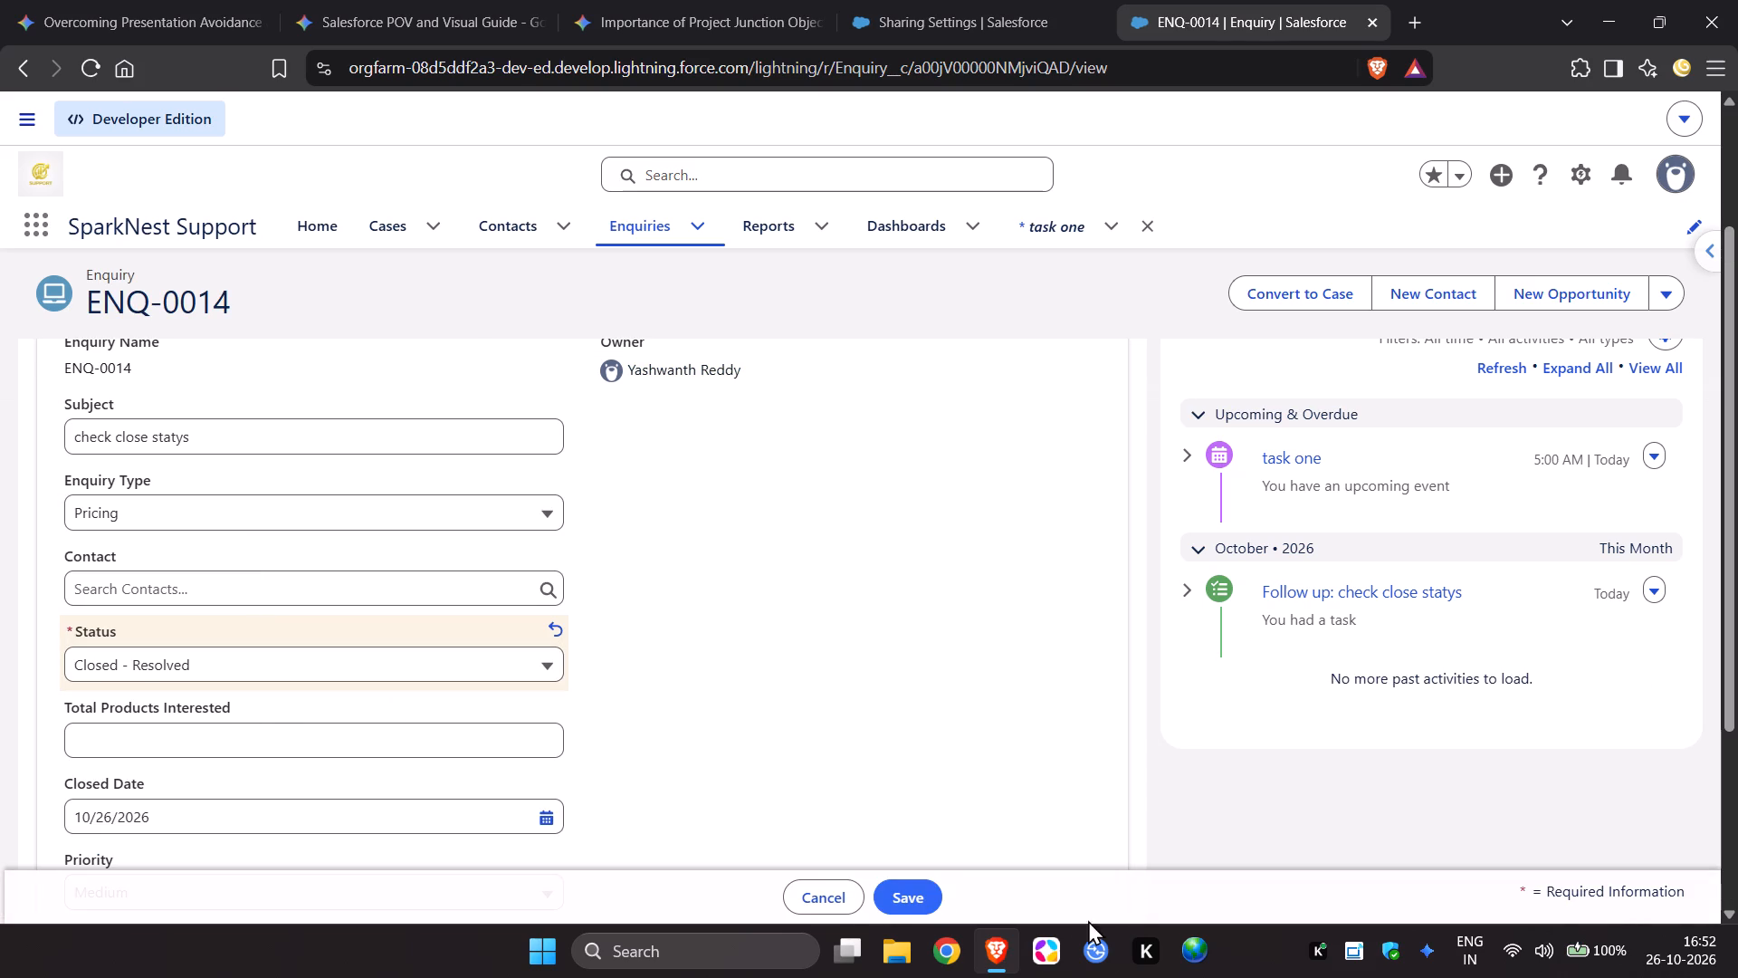
{"action": "left_click", "coordinate": [893, 894]}
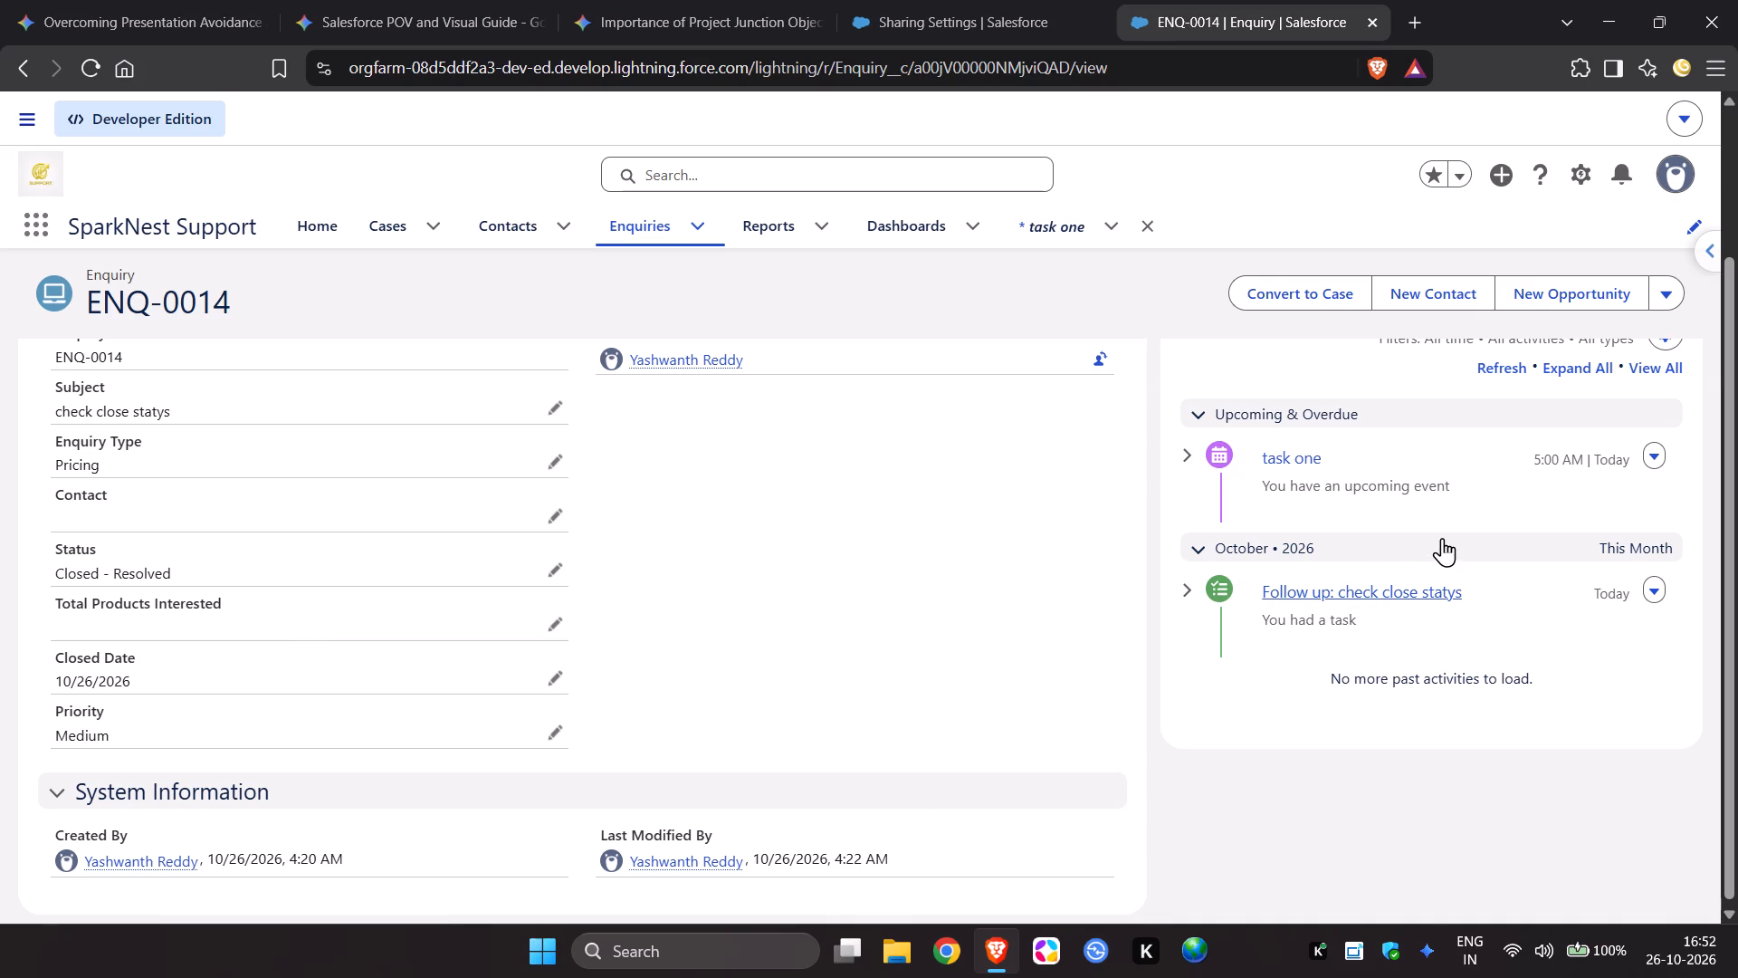
Expand all timeline activities, open the "Follow up: check close statys" task, and review its history and details.
{"action": "scroll", "coordinate": [1494, 590], "scroll_direction": "up", "scroll_amount": 2}
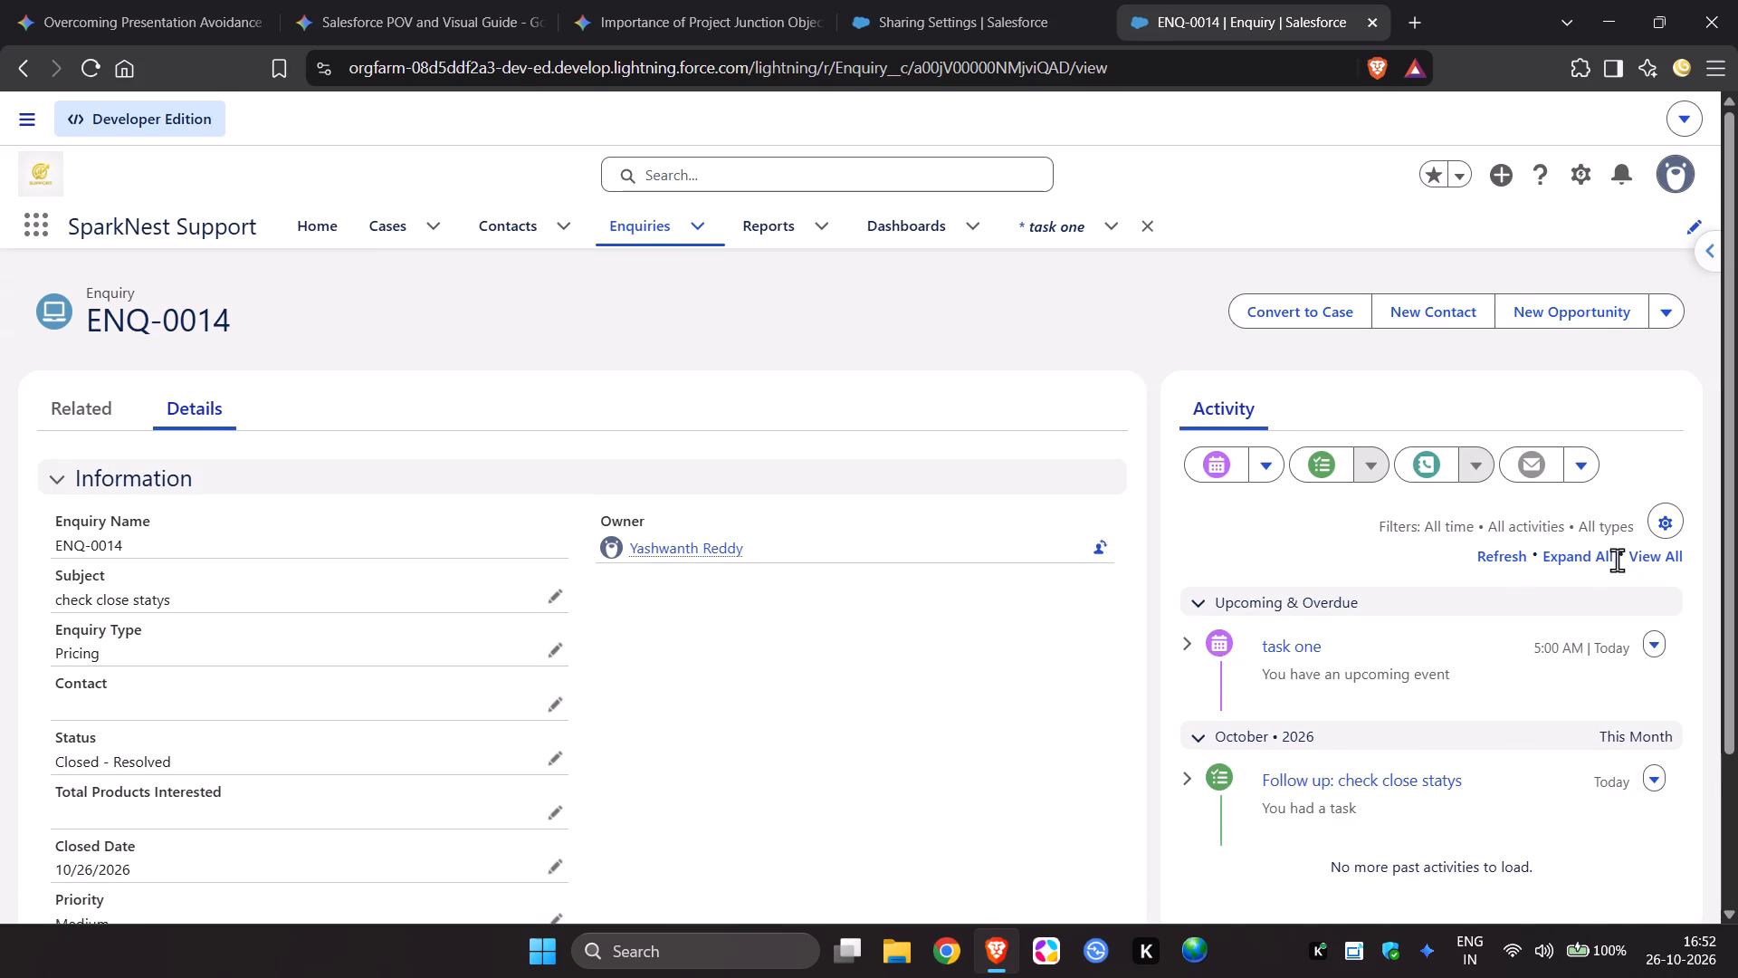
{"action": "left_click", "coordinate": [1578, 562]}
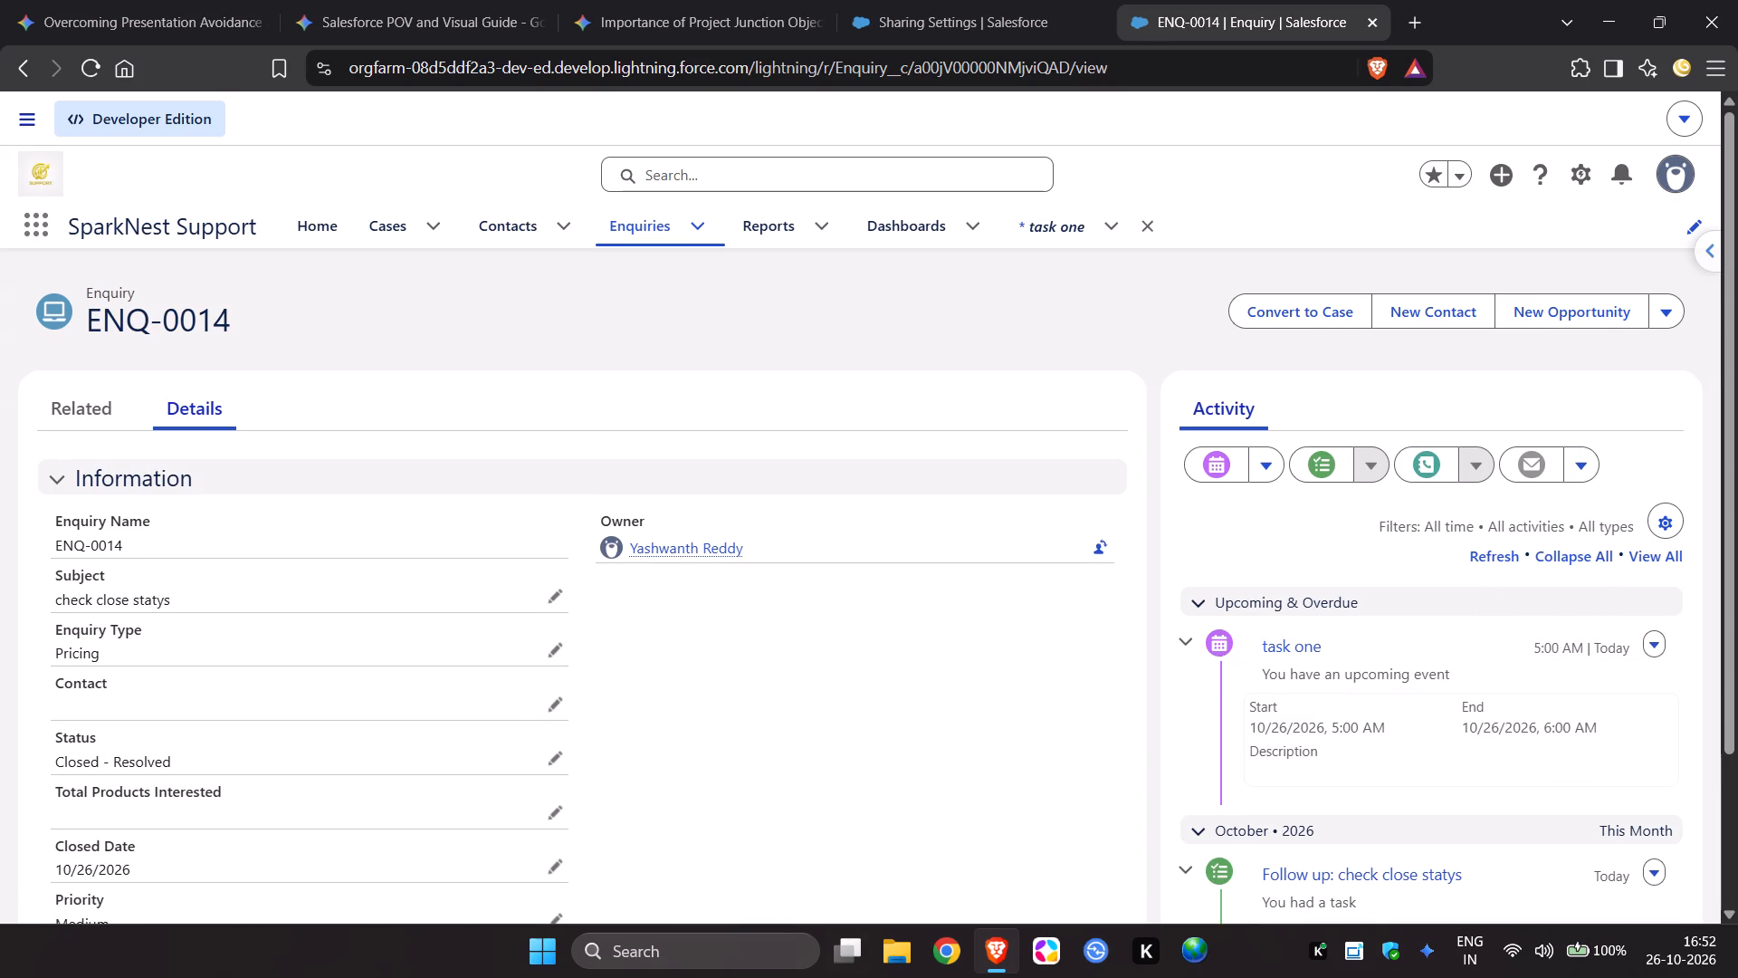
{"action": "scroll", "coordinate": [1503, 727], "scroll_direction": "down", "scroll_amount": 2}
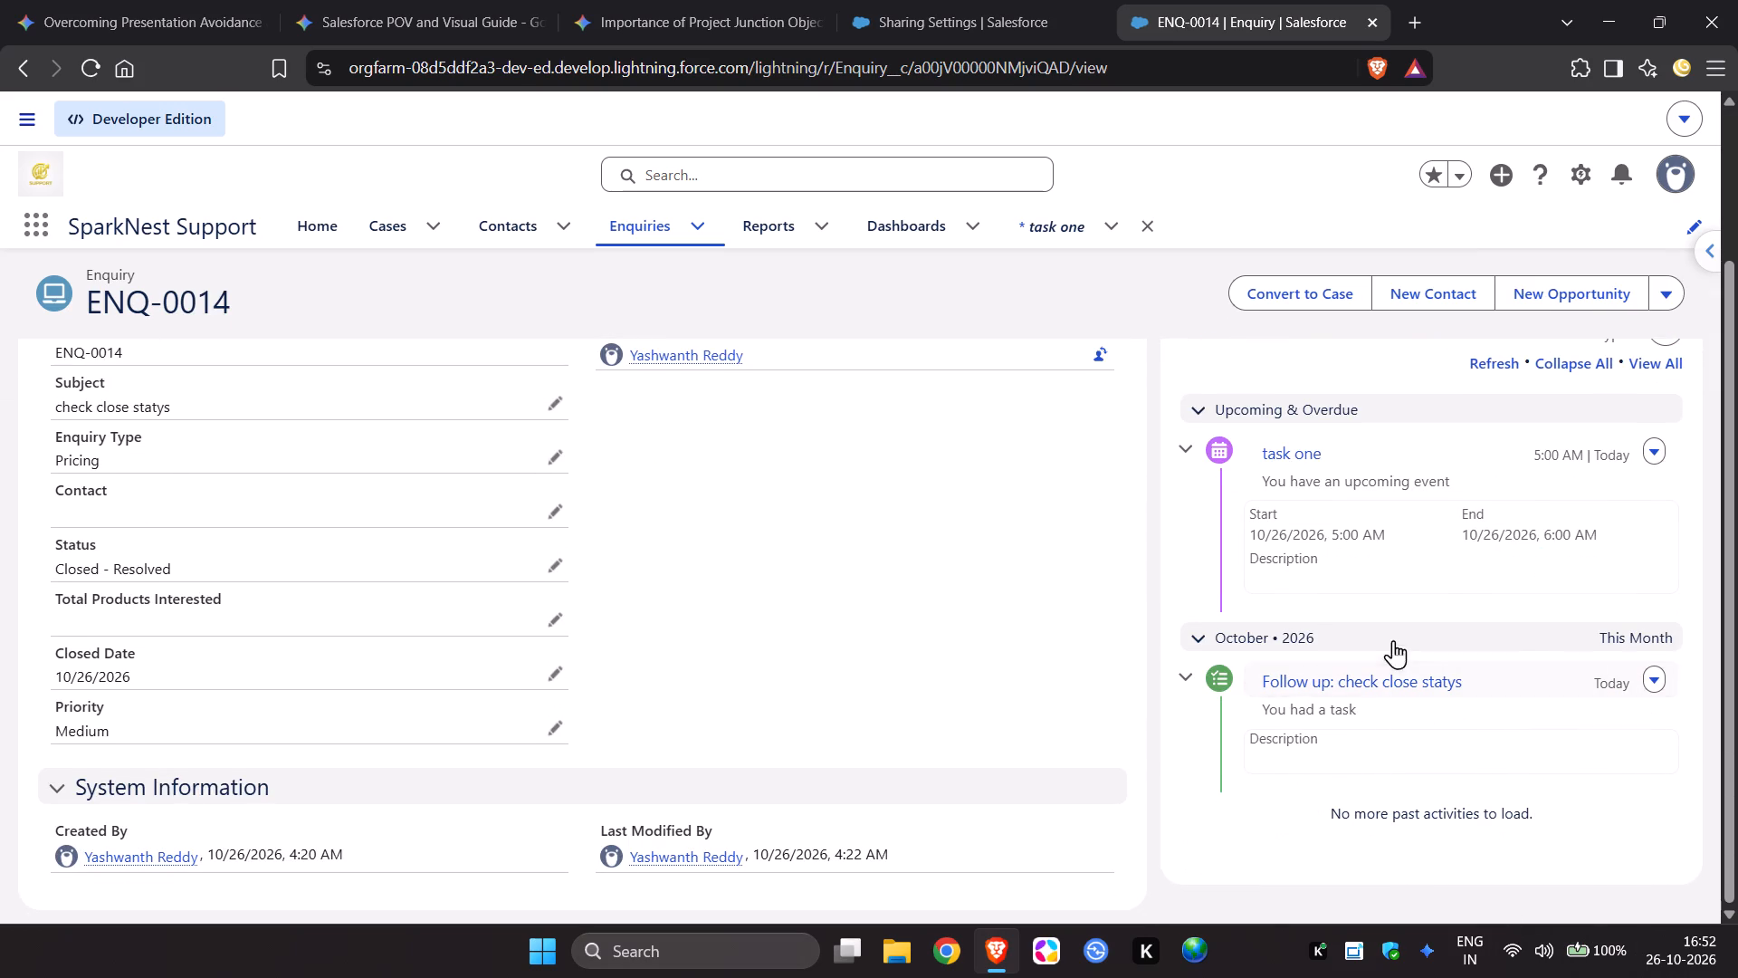
{"action": "left_click", "coordinate": [1274, 676]}
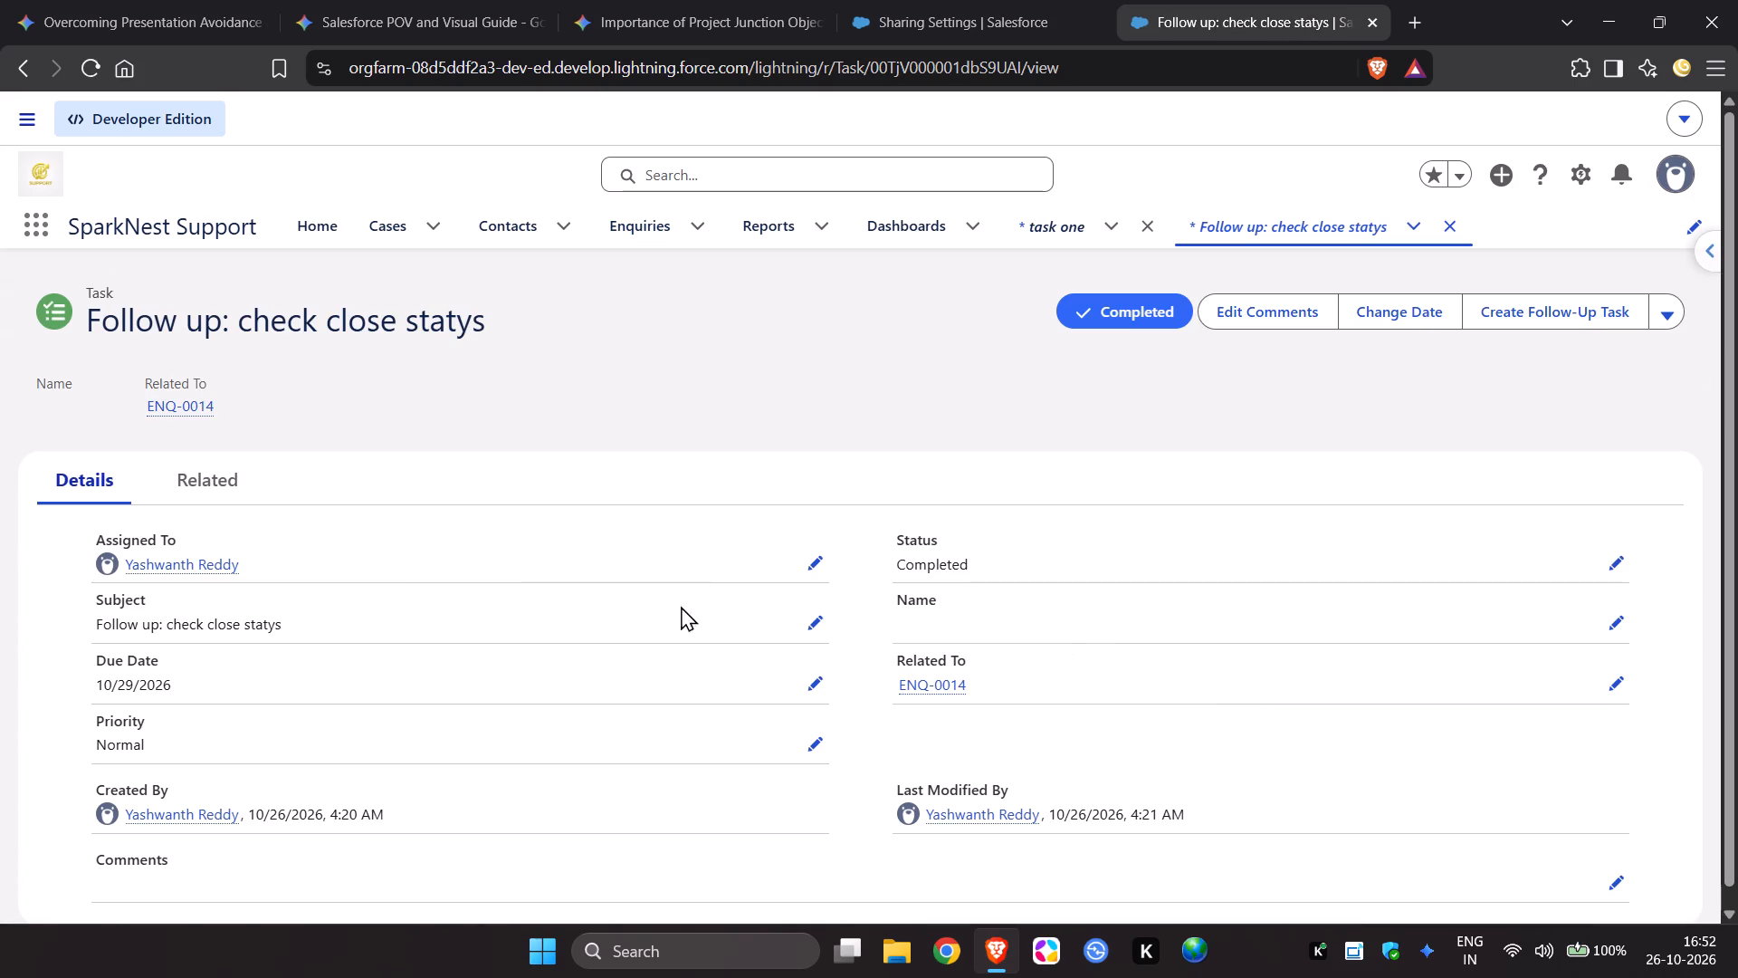
{"action": "left_click", "coordinate": [192, 486]}
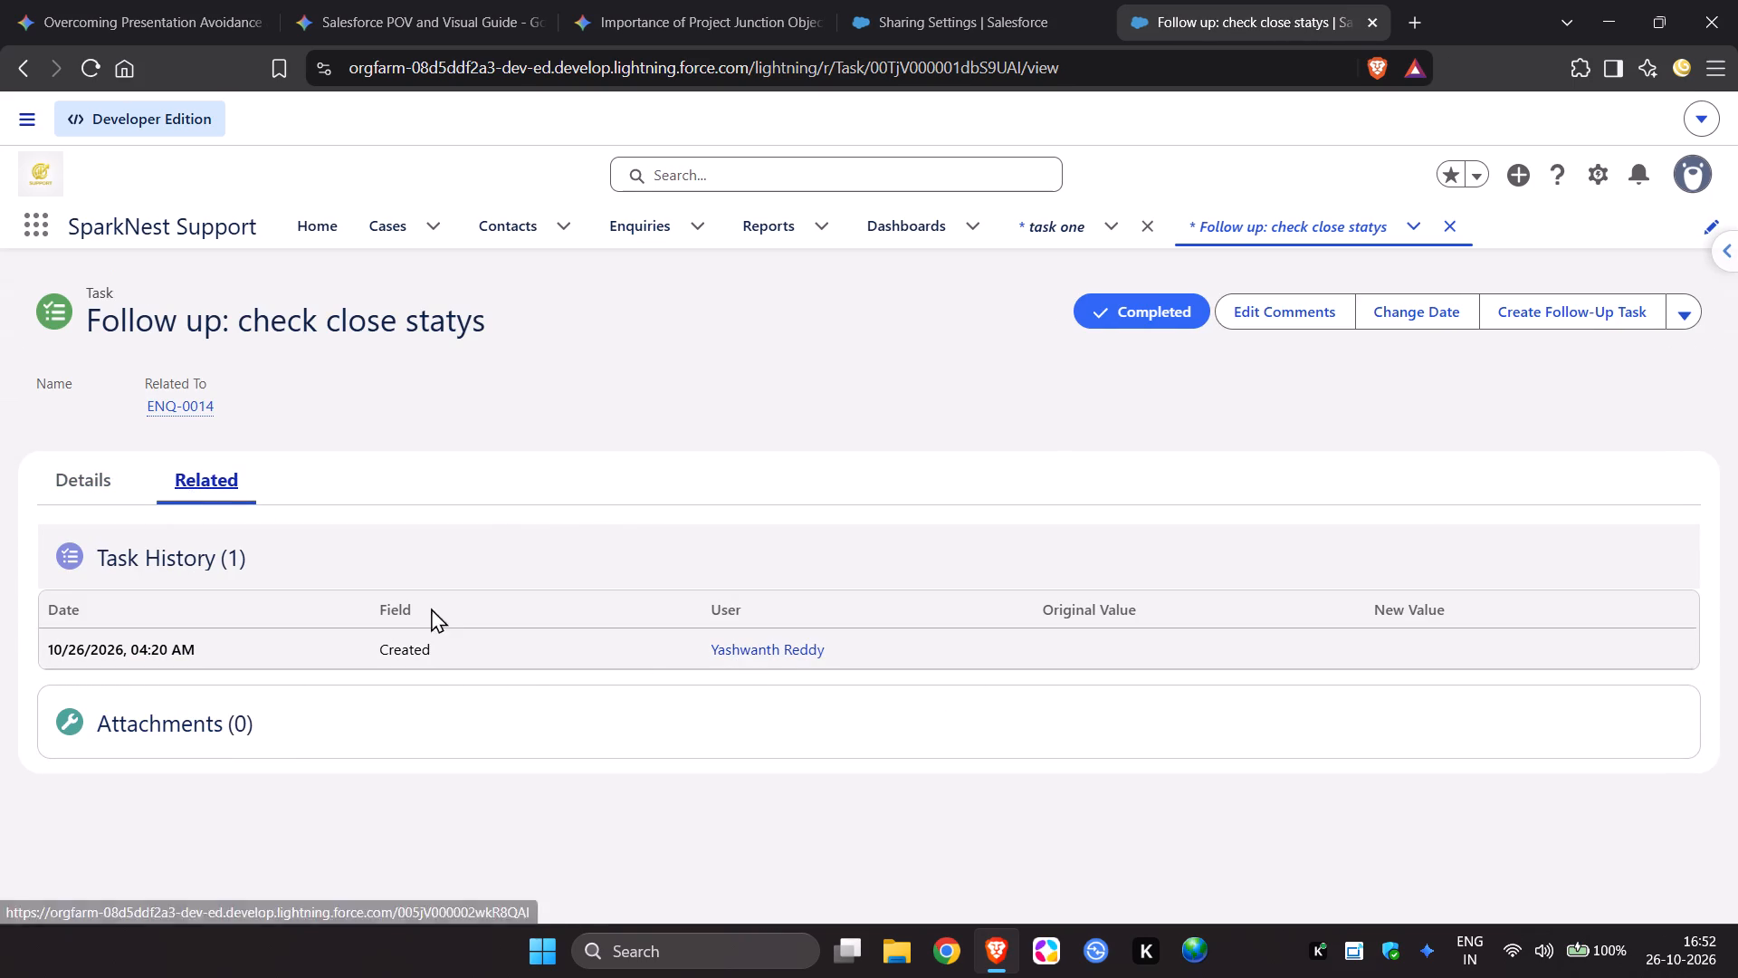
{"action": "left_click", "coordinate": [97, 487]}
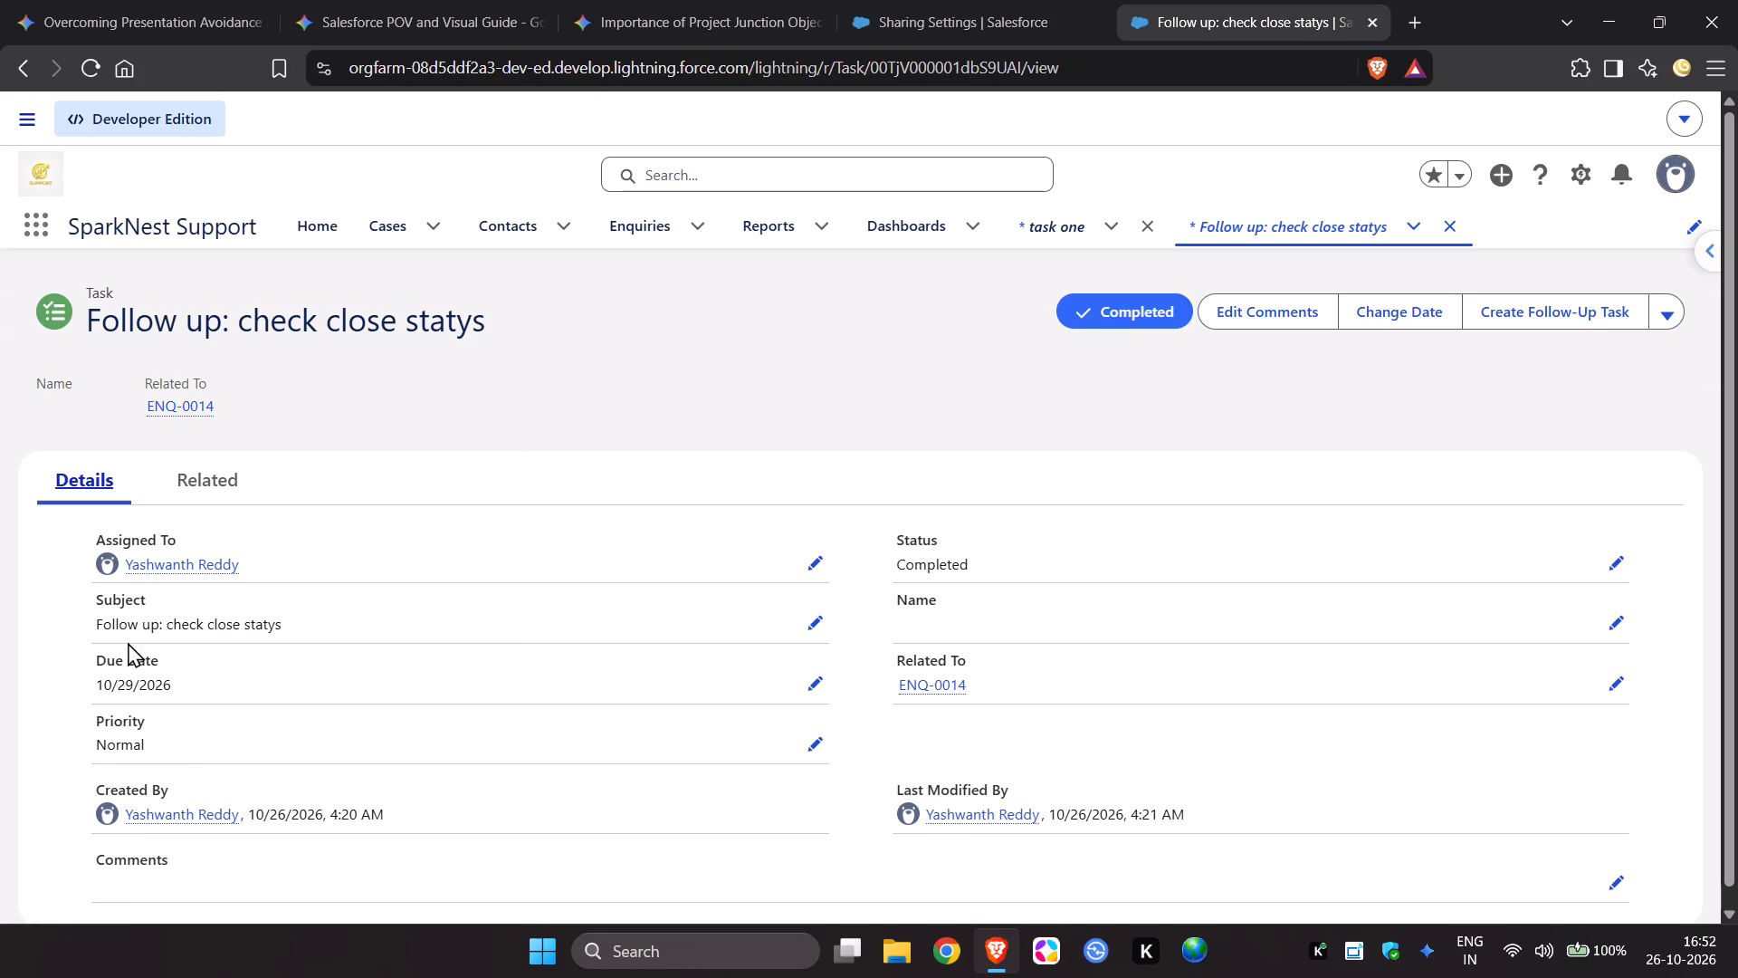
{"action": "scroll", "coordinate": [754, 724], "scroll_direction": "down", "scroll_amount": 2}
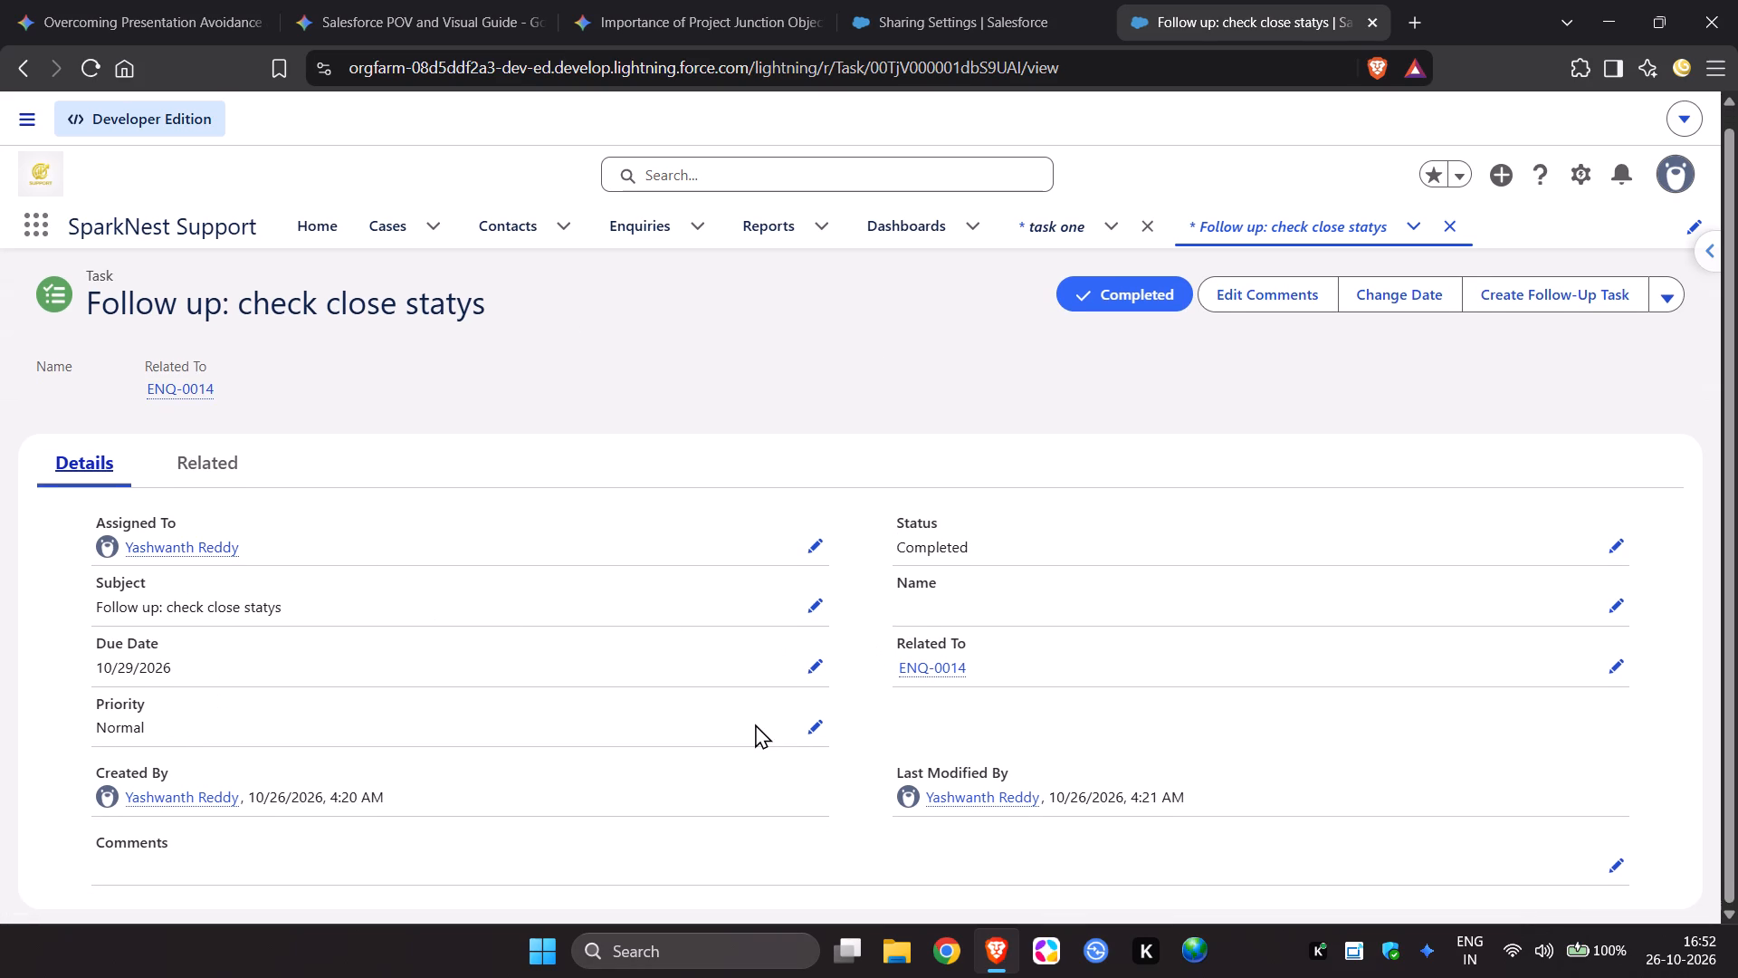
{"action": "scroll", "coordinate": [755, 724], "scroll_direction": "down", "scroll_amount": 2}
{"action": "scroll", "coordinate": [960, 567], "scroll_direction": "up", "scroll_amount": 1}
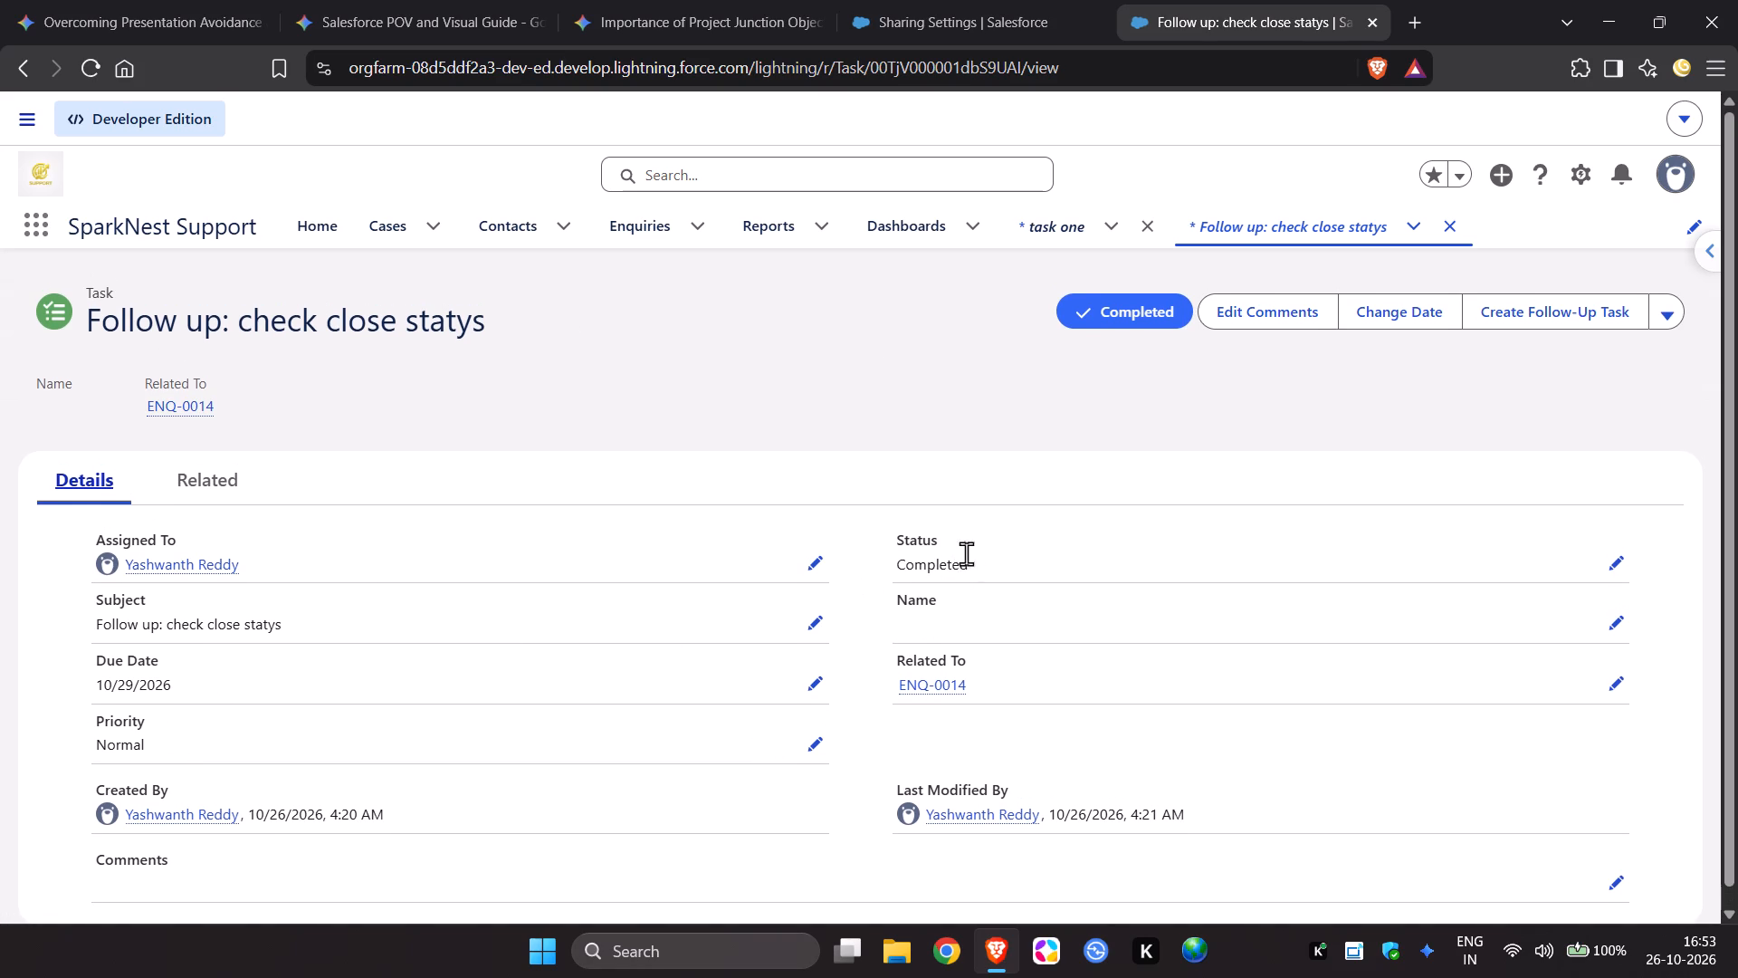
Open the "task one" event from the ENQ-0014 timeline, review its event history, and return to the enquiry.
{"action": "left_click", "coordinate": [21, 70]}
{"action": "left_click", "coordinate": [1276, 451]}
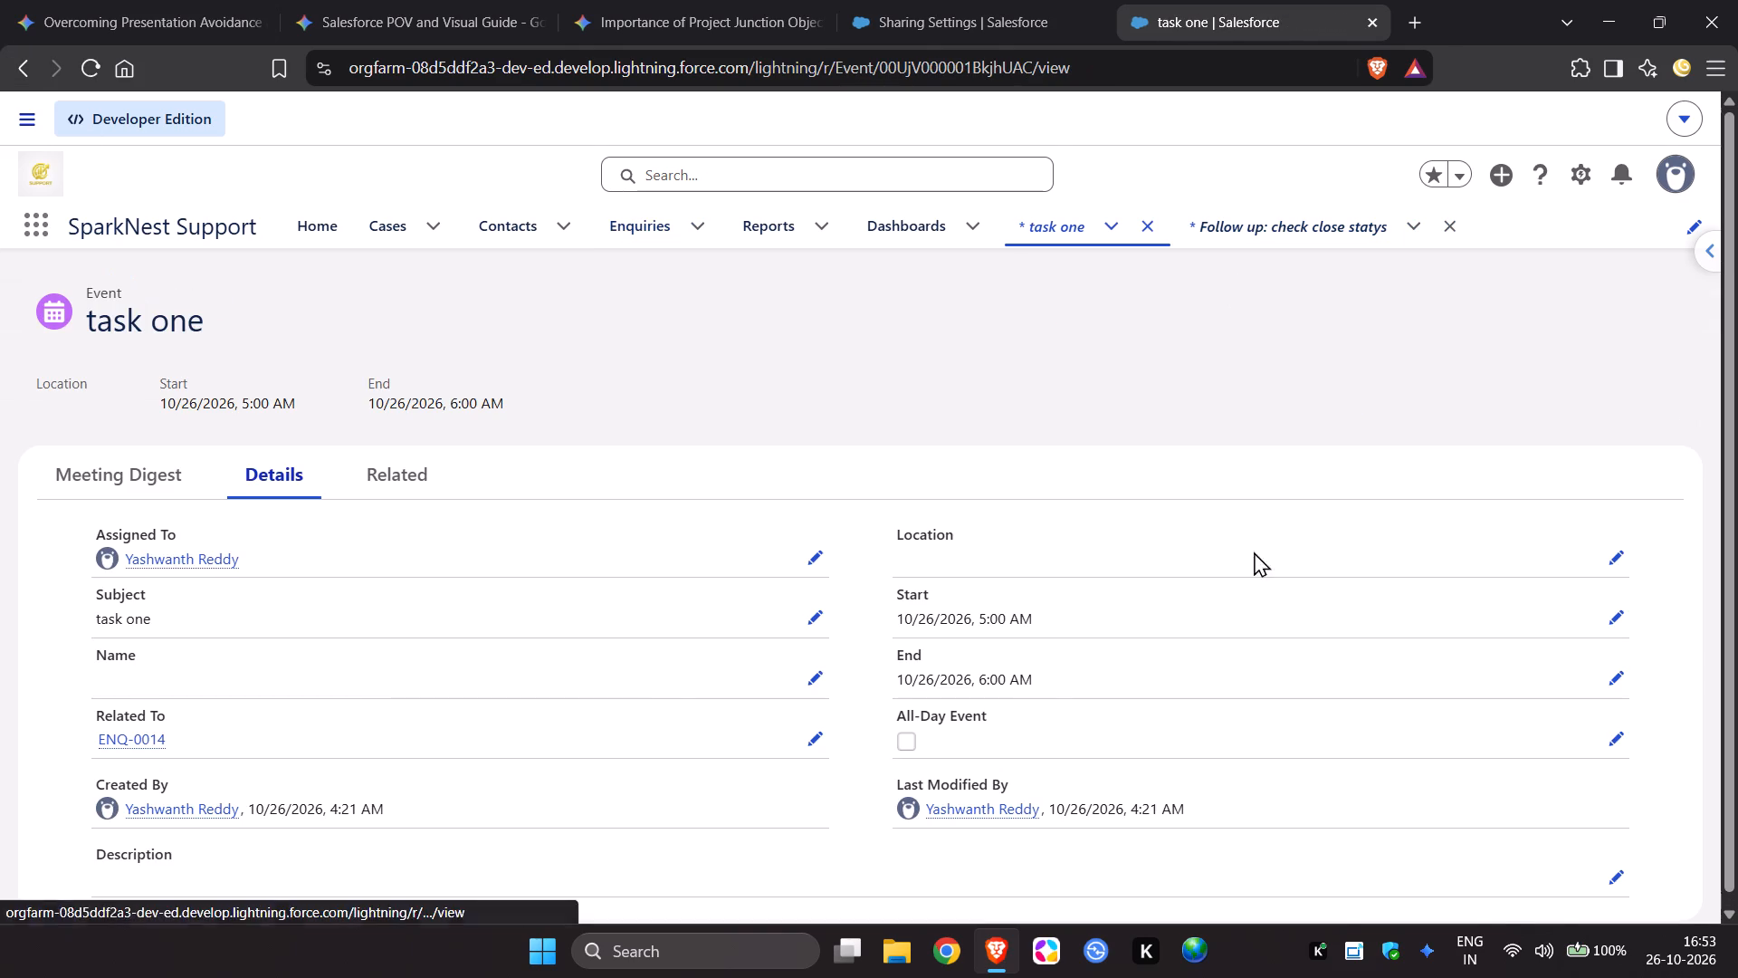
{"action": "left_click", "coordinate": [388, 456]}
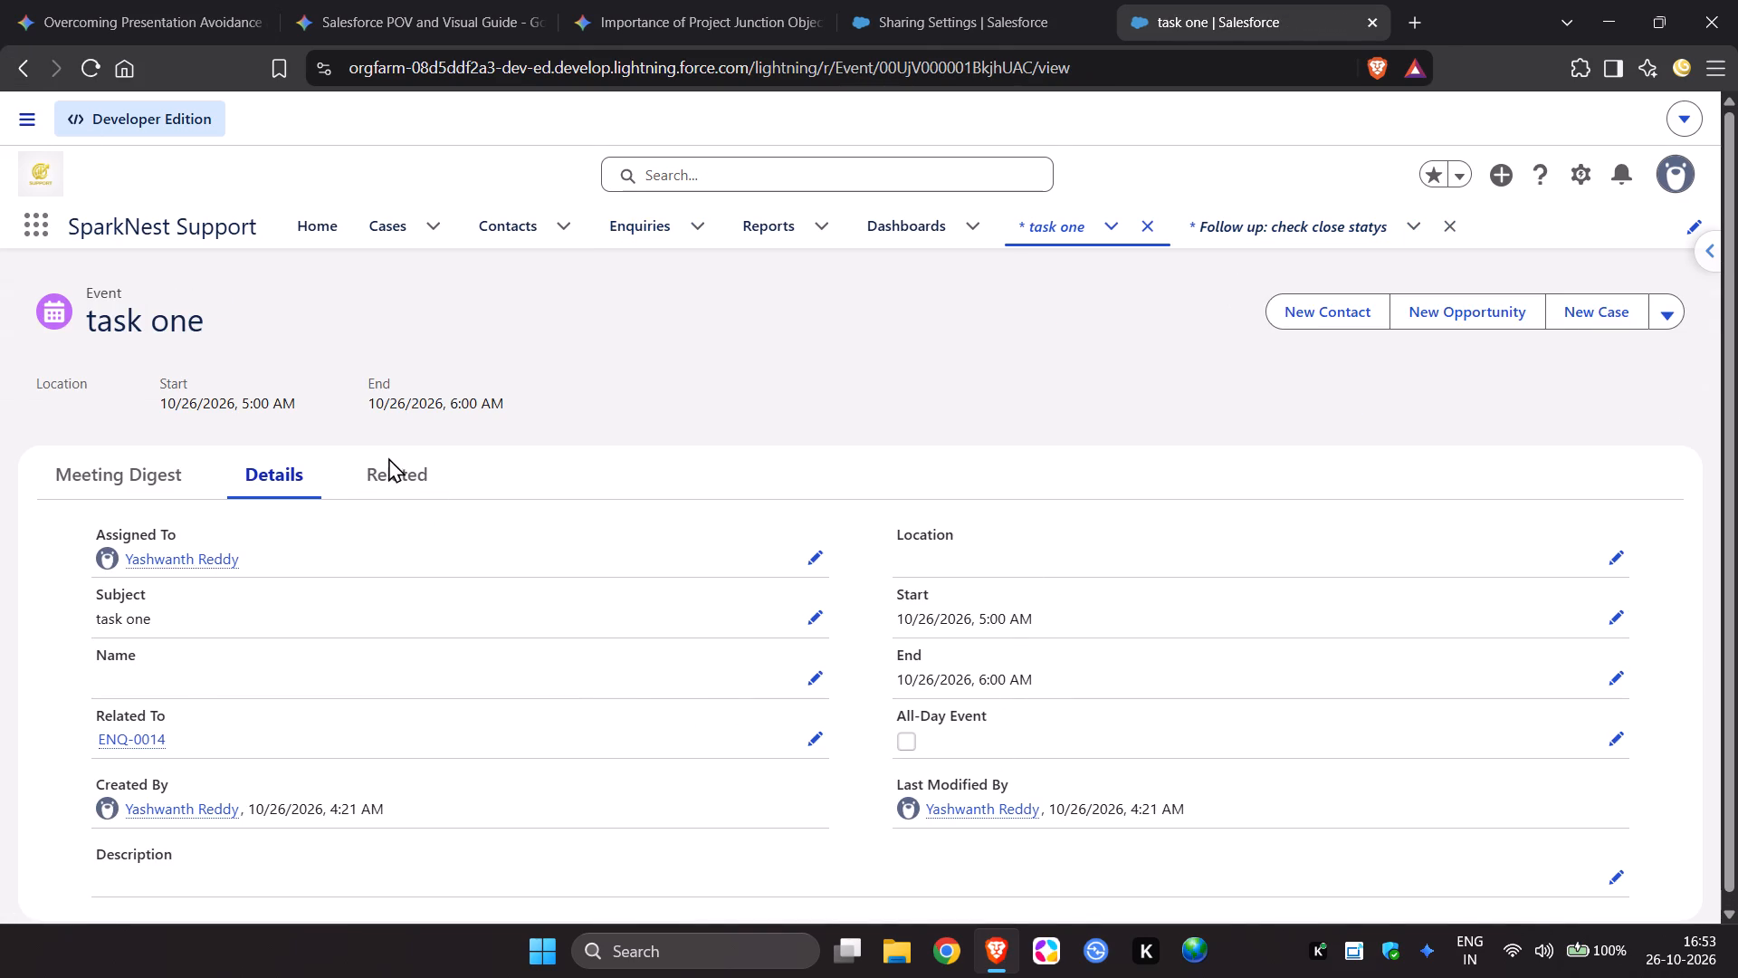
{"action": "left_click", "coordinate": [399, 479]}
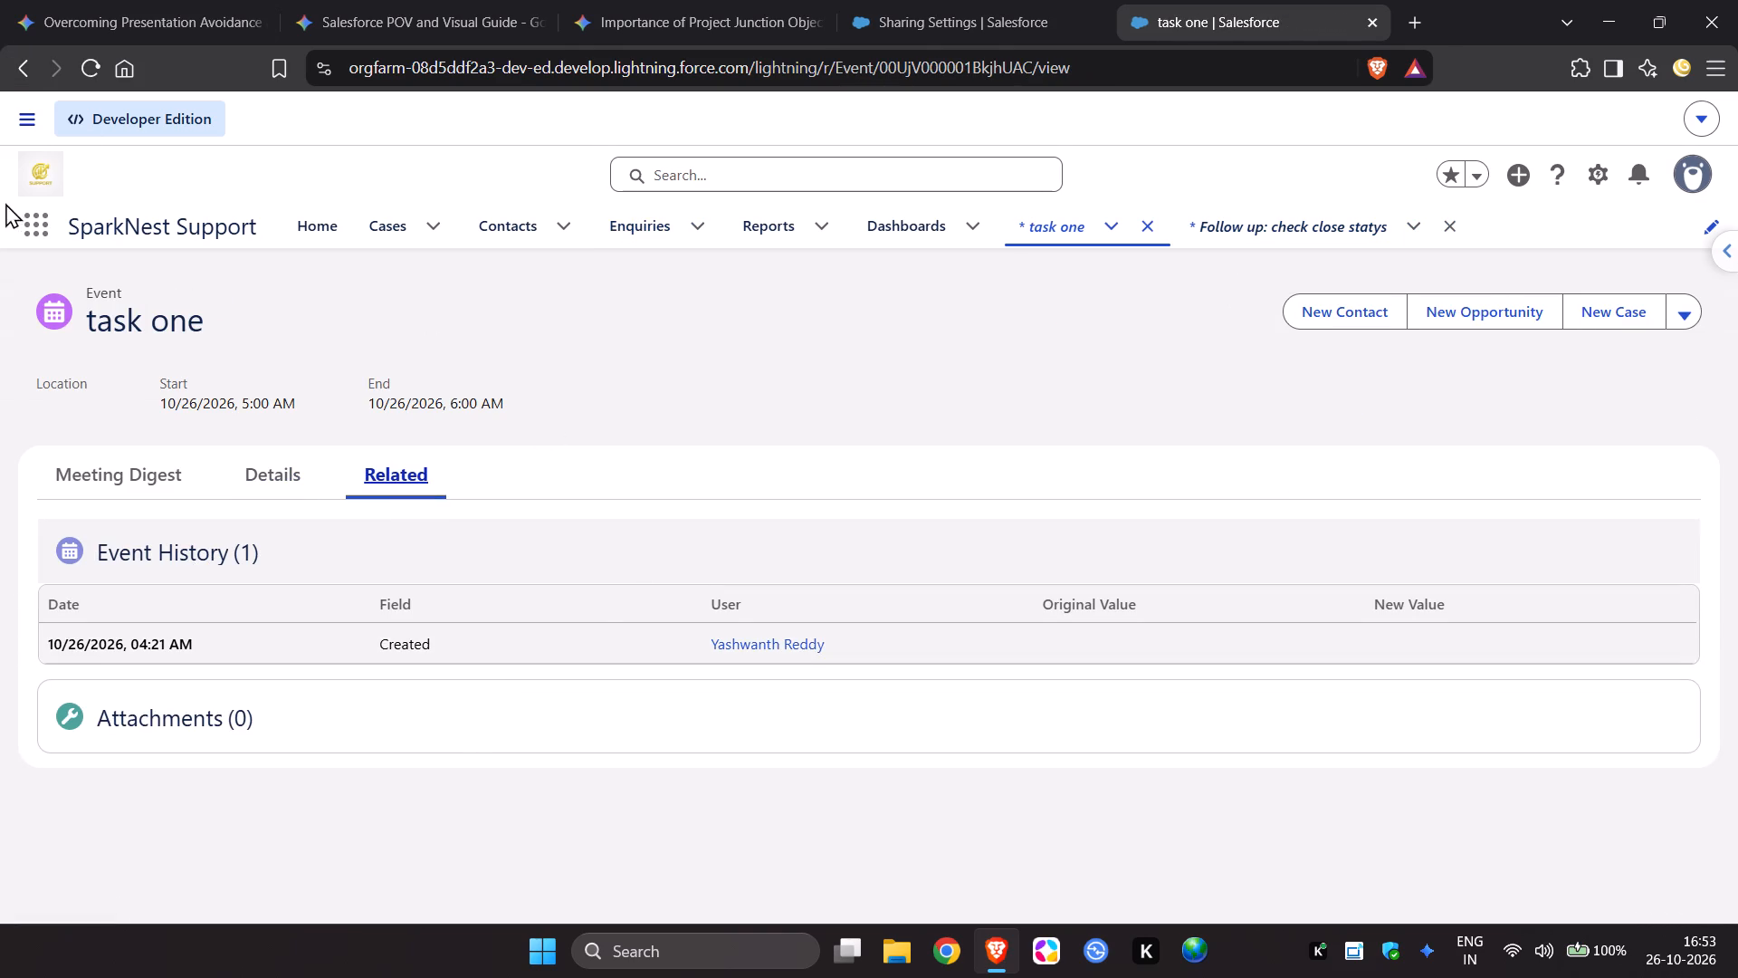
{"action": "left_click", "coordinate": [12, 81]}
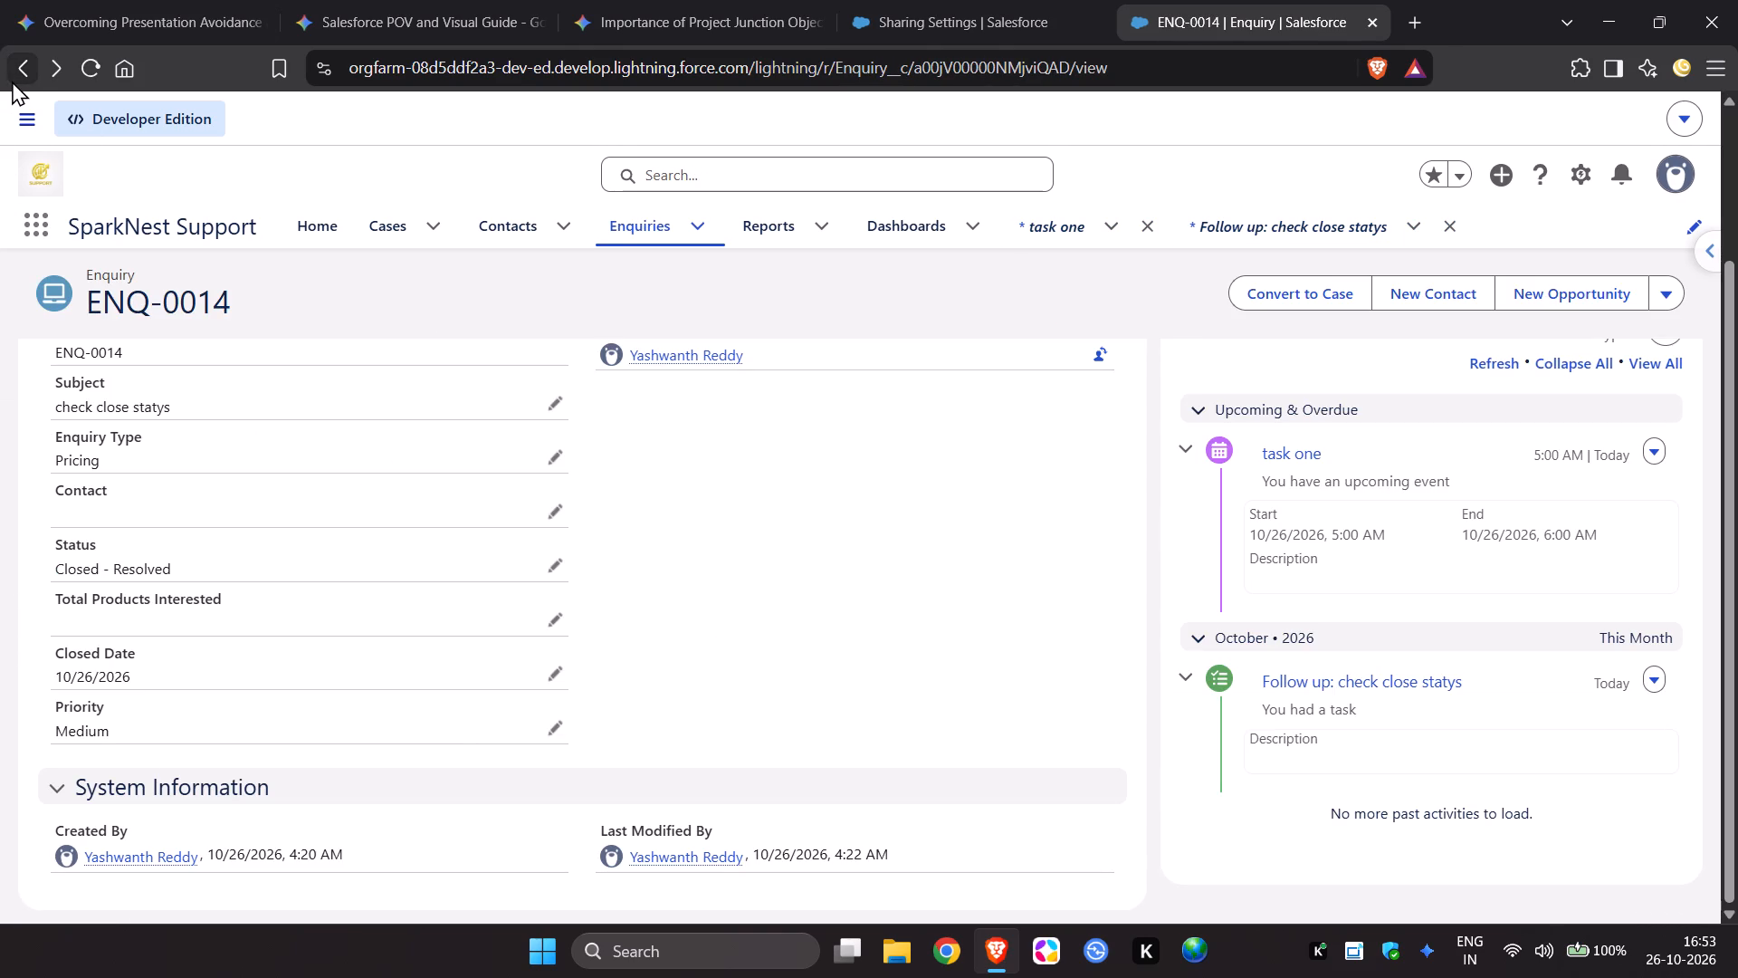
Create a new enquiry from the enquiries list with the subject "close and enqury" and enquiry type General, and save it.
{"action": "left_click", "coordinate": [12, 81]}
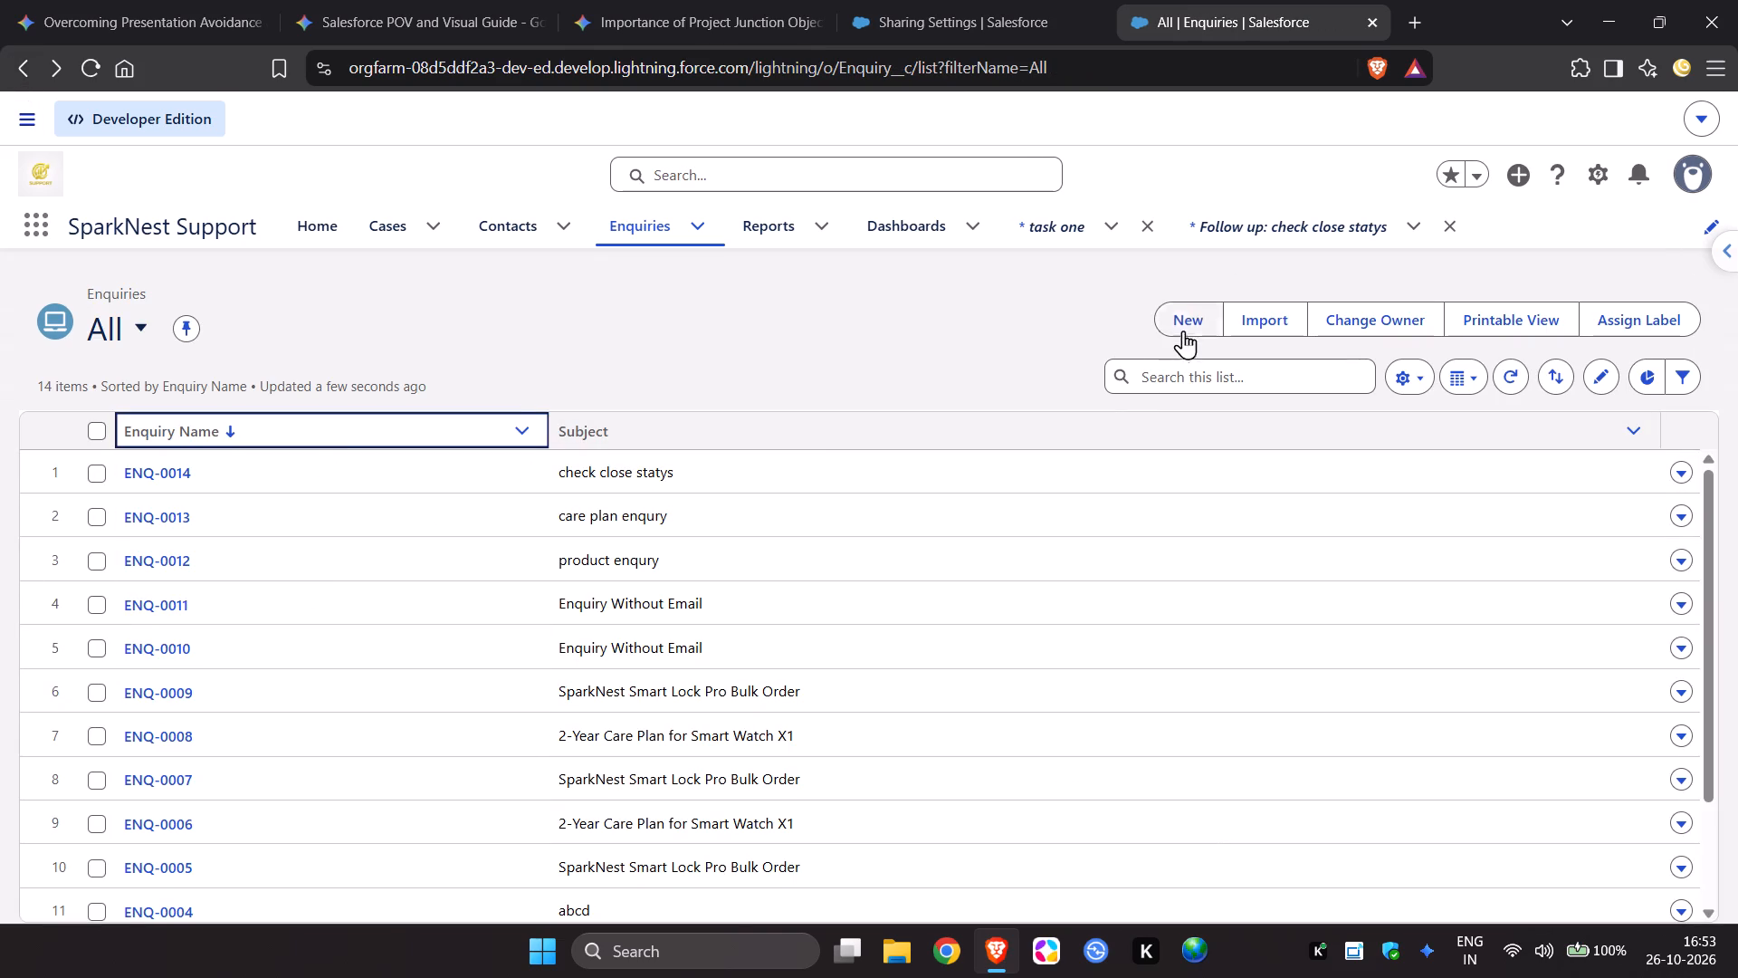
{"action": "left_click", "coordinate": [1184, 318]}
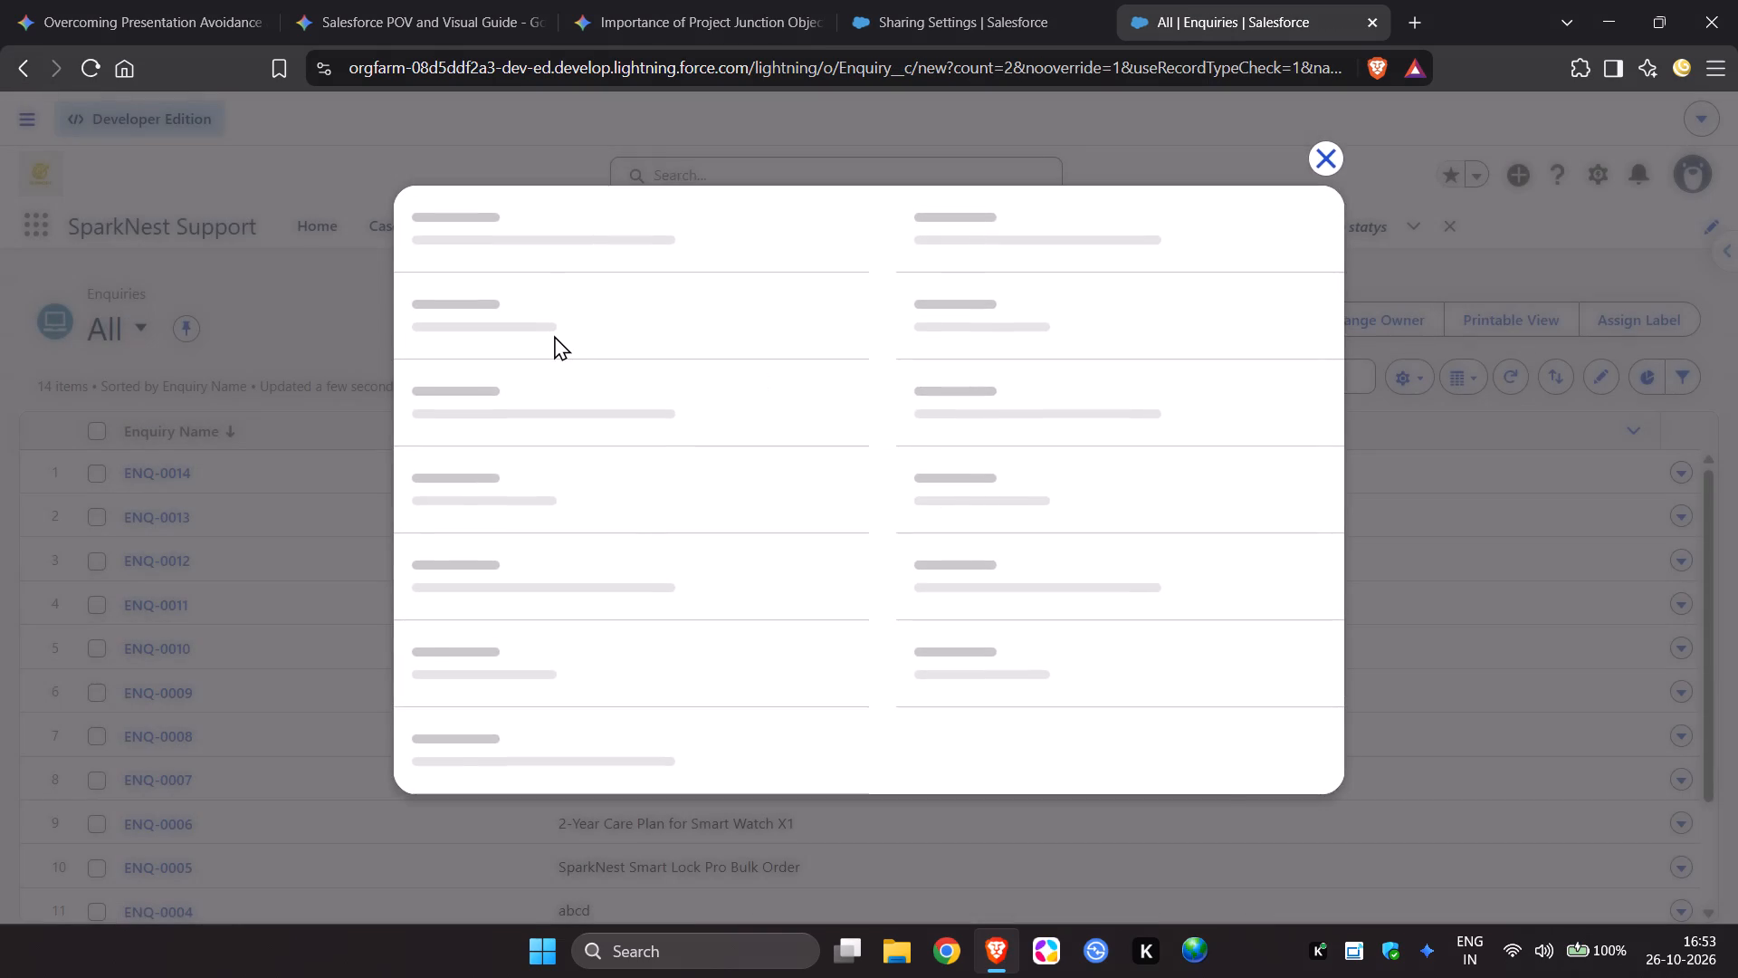
{"action": "type", "text": "close stat"}
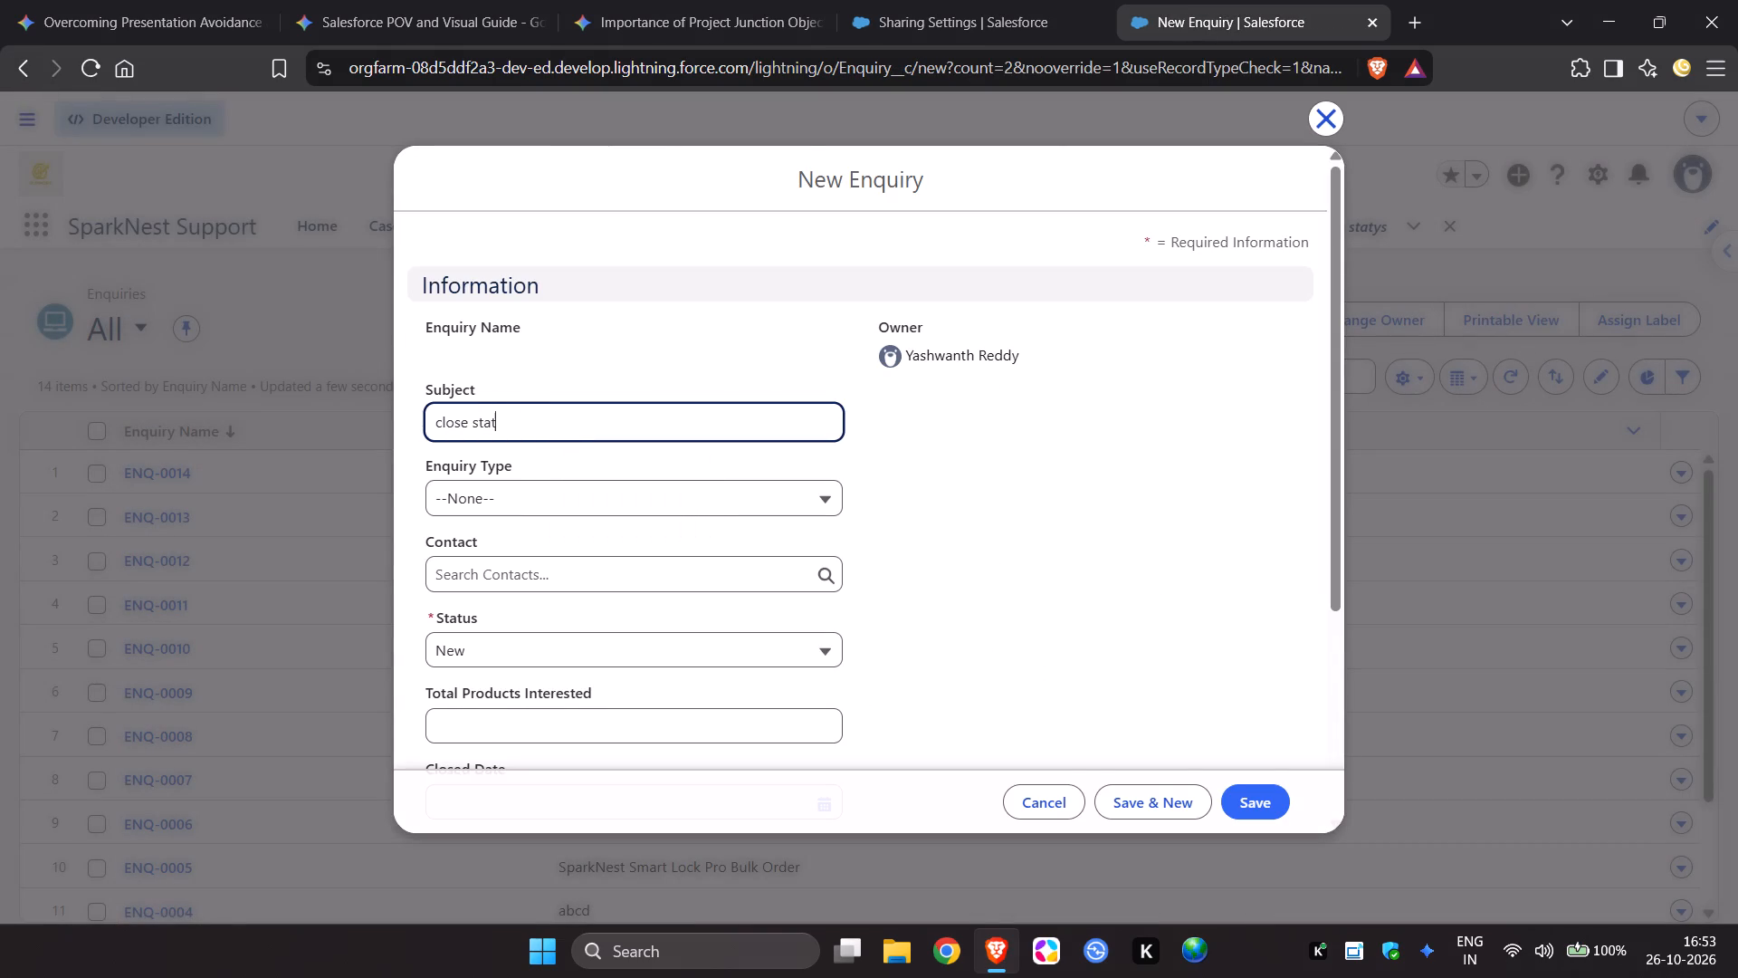
{"action": "key", "text": "BackSpace"}
{"action": "key", "text": "BackSpace"}
{"action": "key", "text": "BackSpace"}
{"action": "key", "text": "BackSpace"}
{"action": "type", "text": "and enqury"}
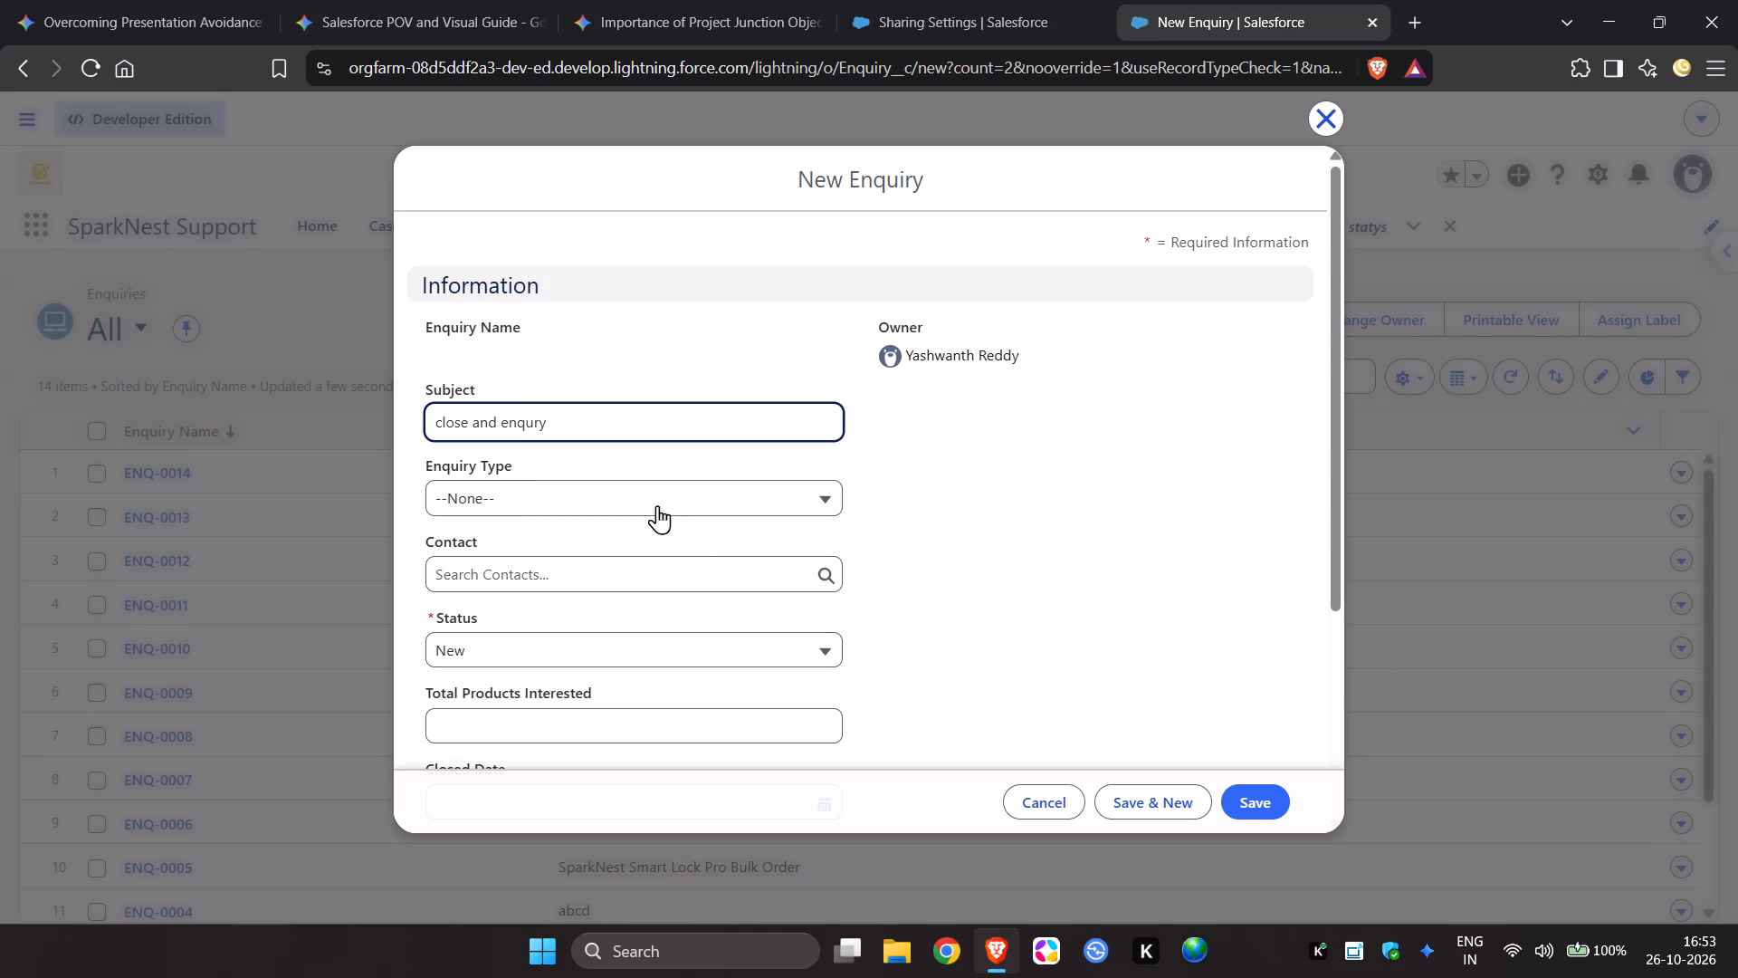
{"action": "left_click", "coordinate": [656, 498]}
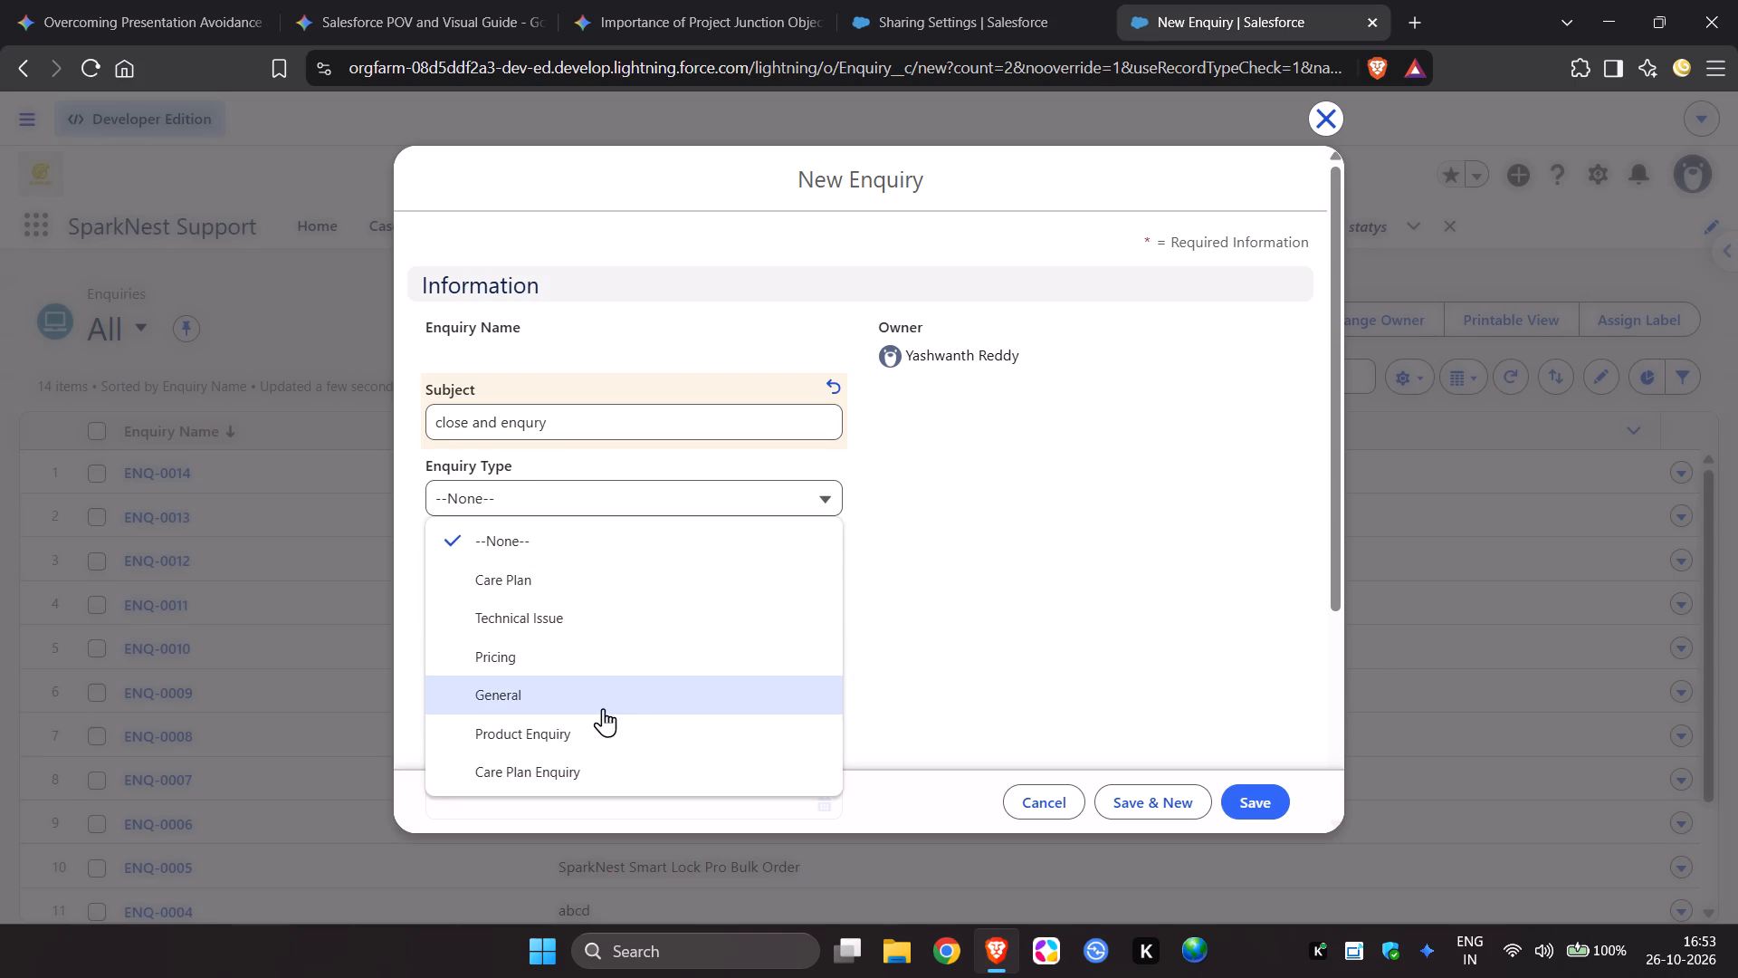
{"action": "left_click", "coordinate": [605, 698]}
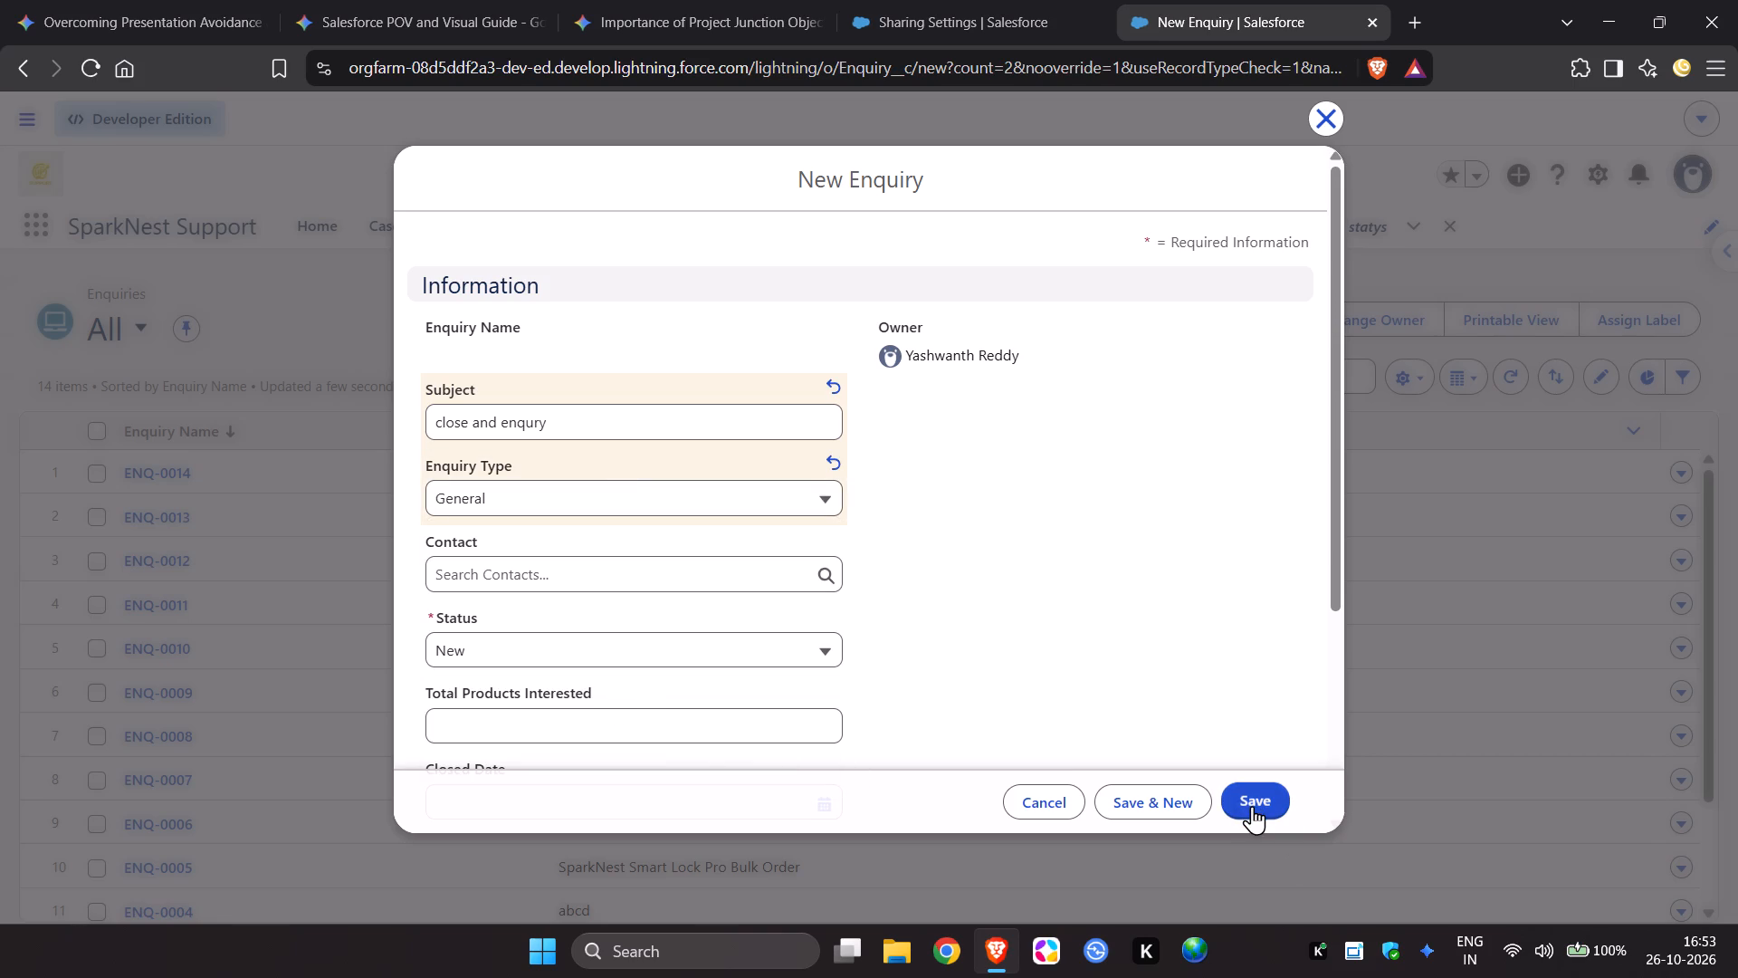
{"action": "left_click", "coordinate": [1252, 806]}
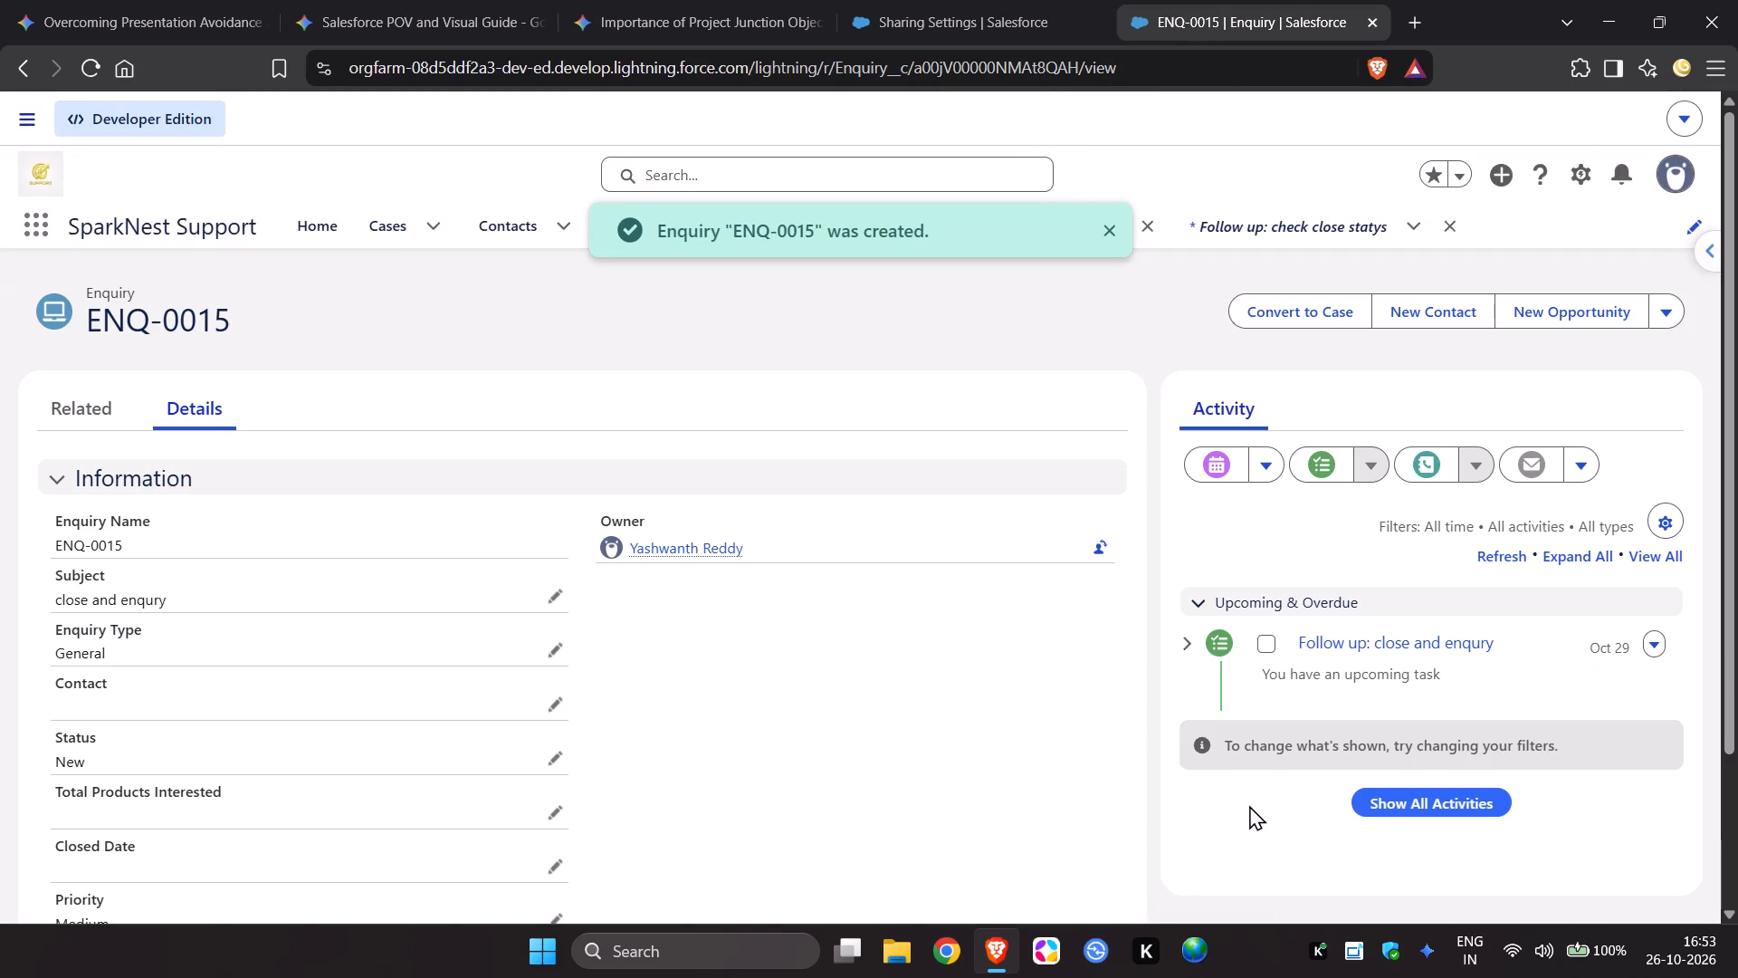
Add a task with the subject "some task" to the new enquiry's activity timeline and save it.
{"action": "left_click", "coordinate": [1332, 463]}
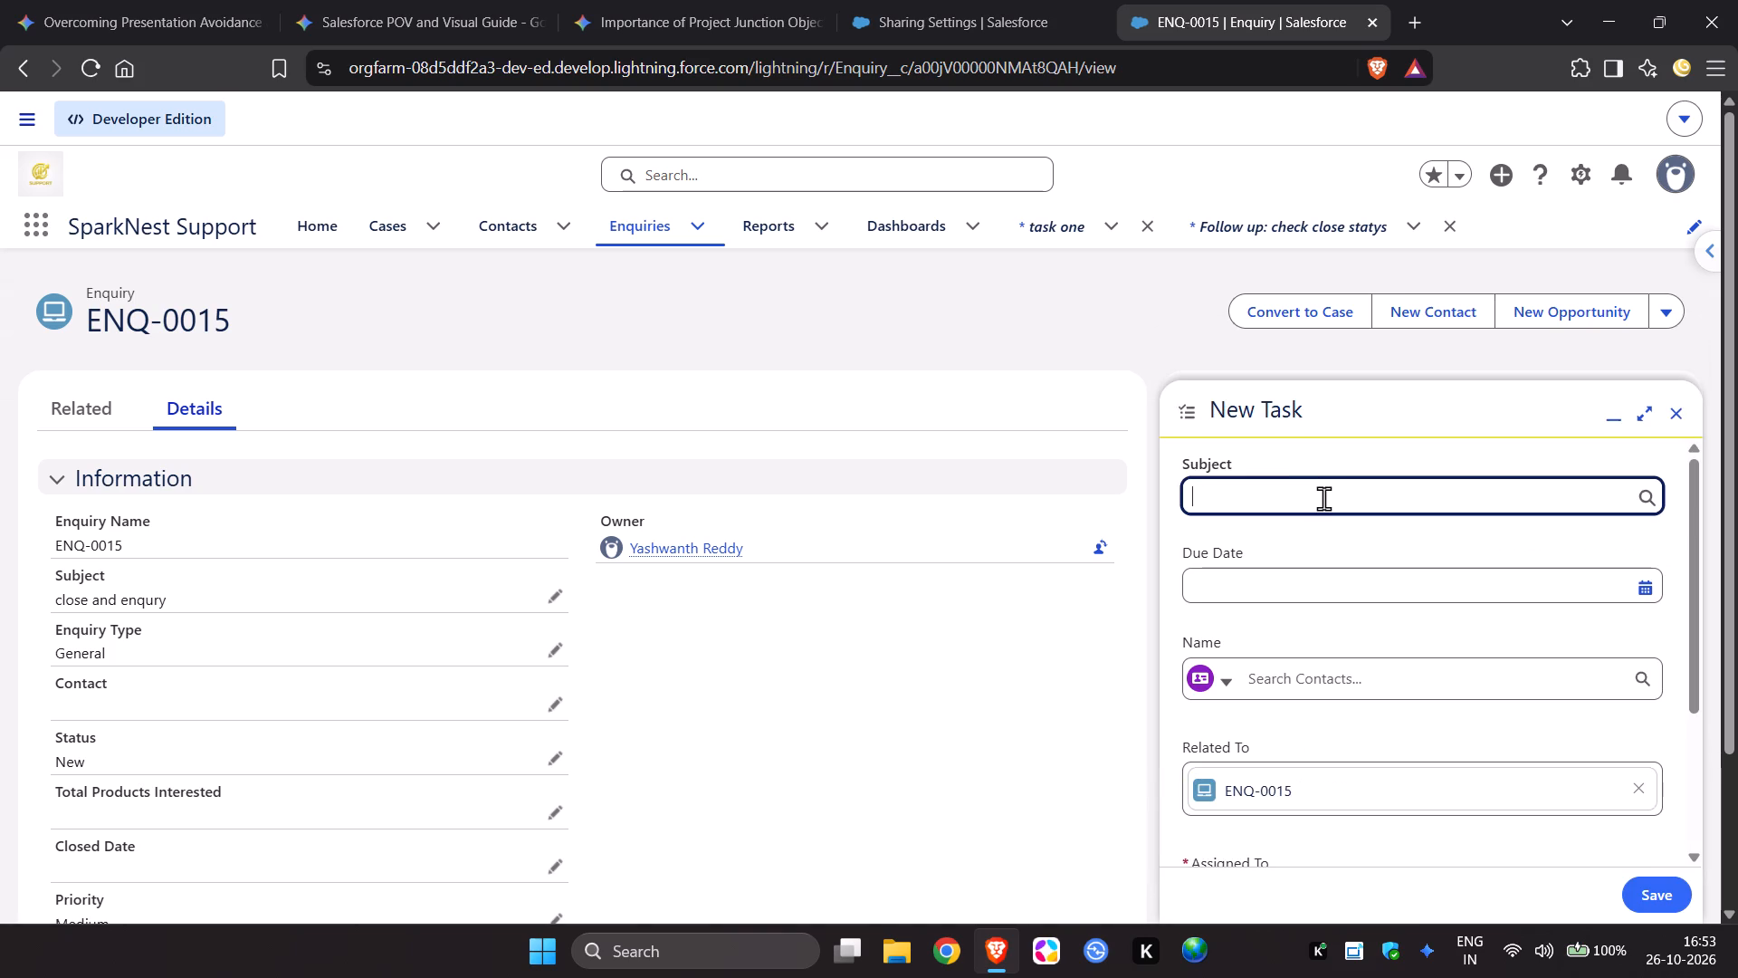
{"action": "type", "text": "some task"}
{"action": "key", "text": "space"}
{"action": "scroll", "coordinate": [1489, 722], "scroll_direction": "down", "scroll_amount": 2}
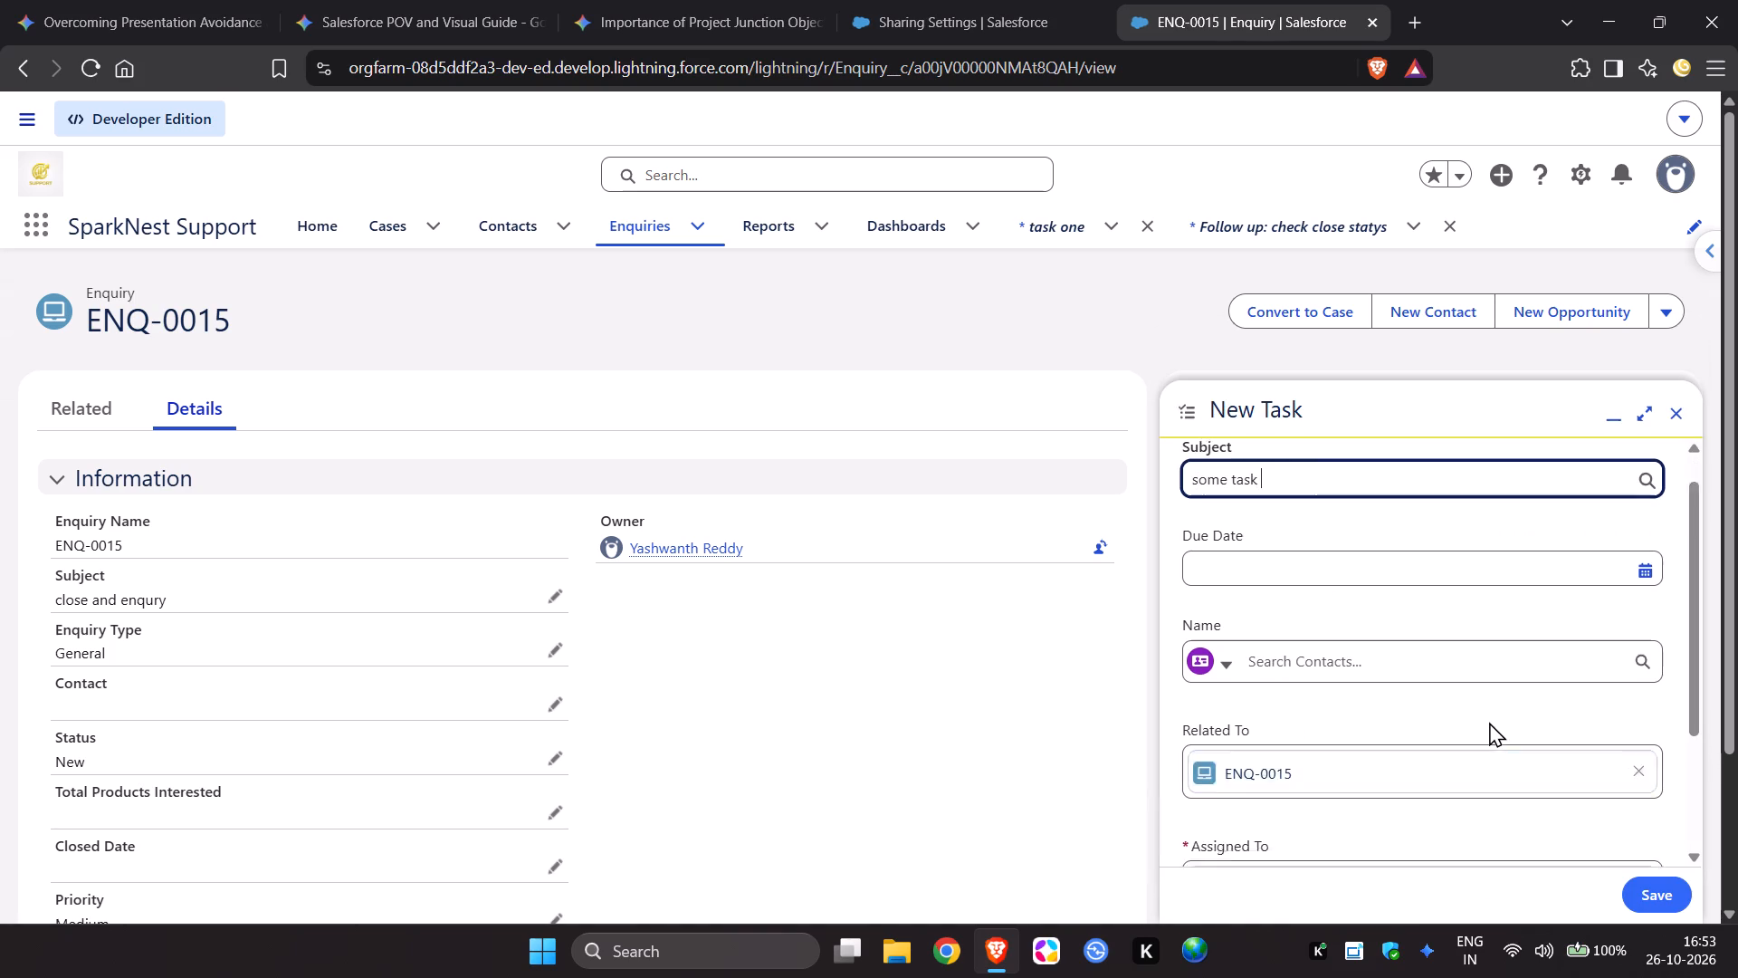
{"action": "left_click", "coordinate": [1646, 877]}
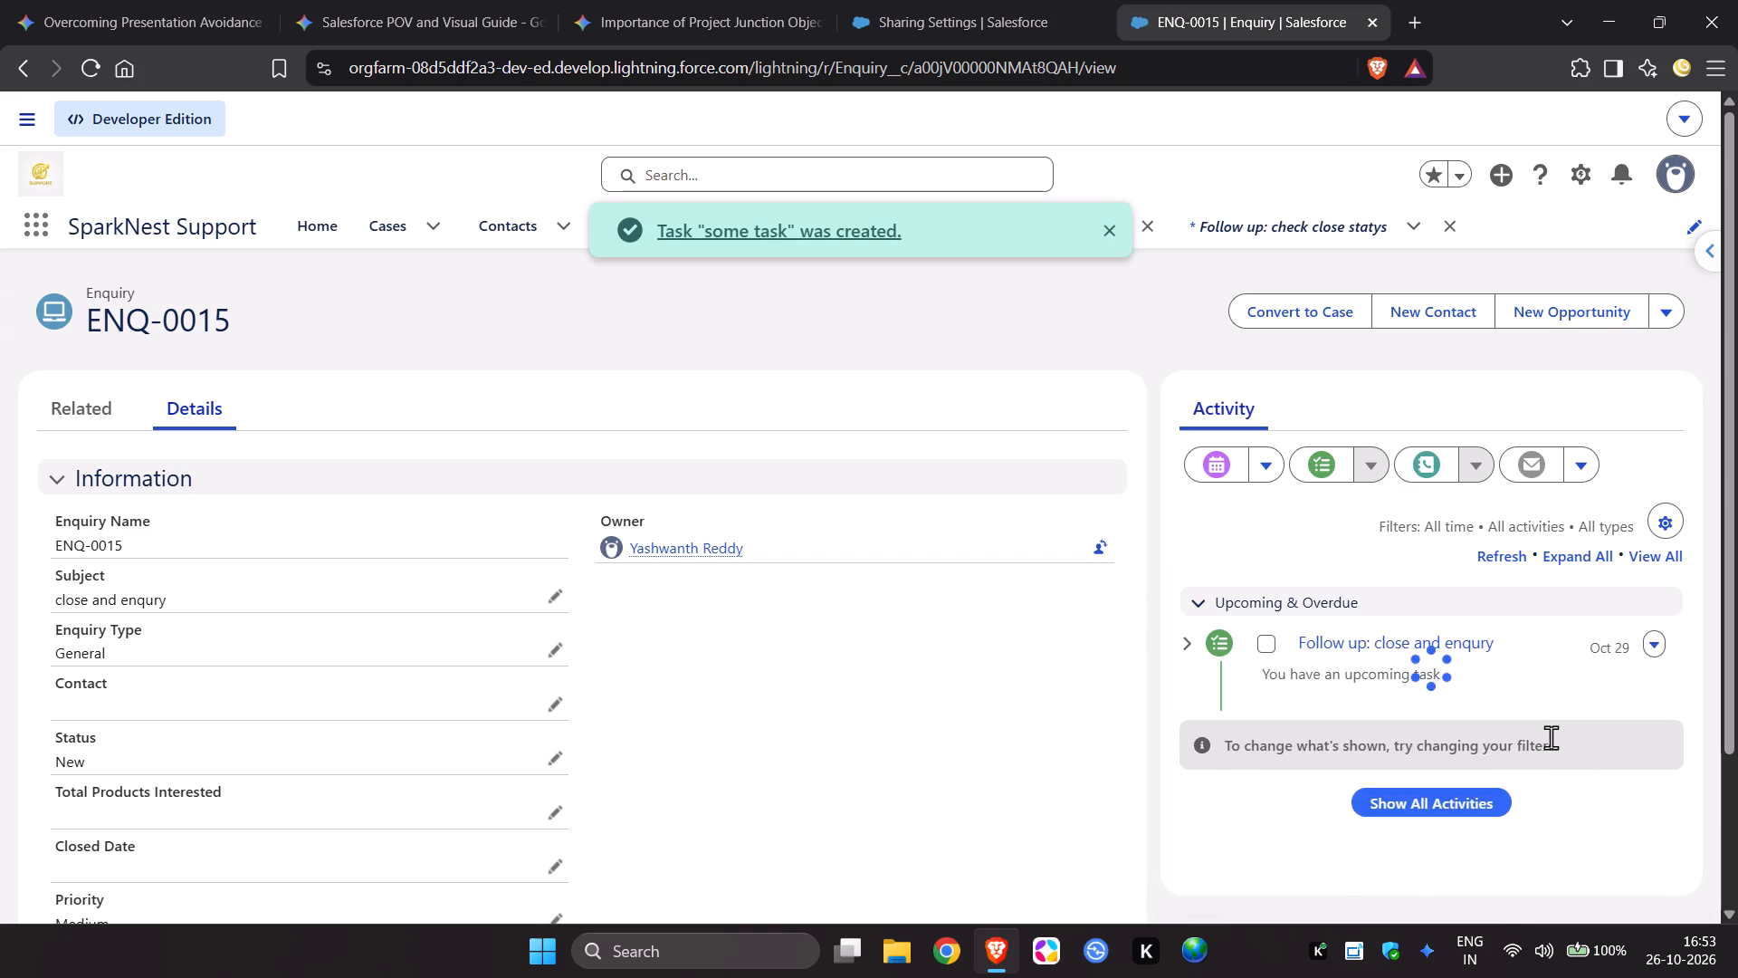